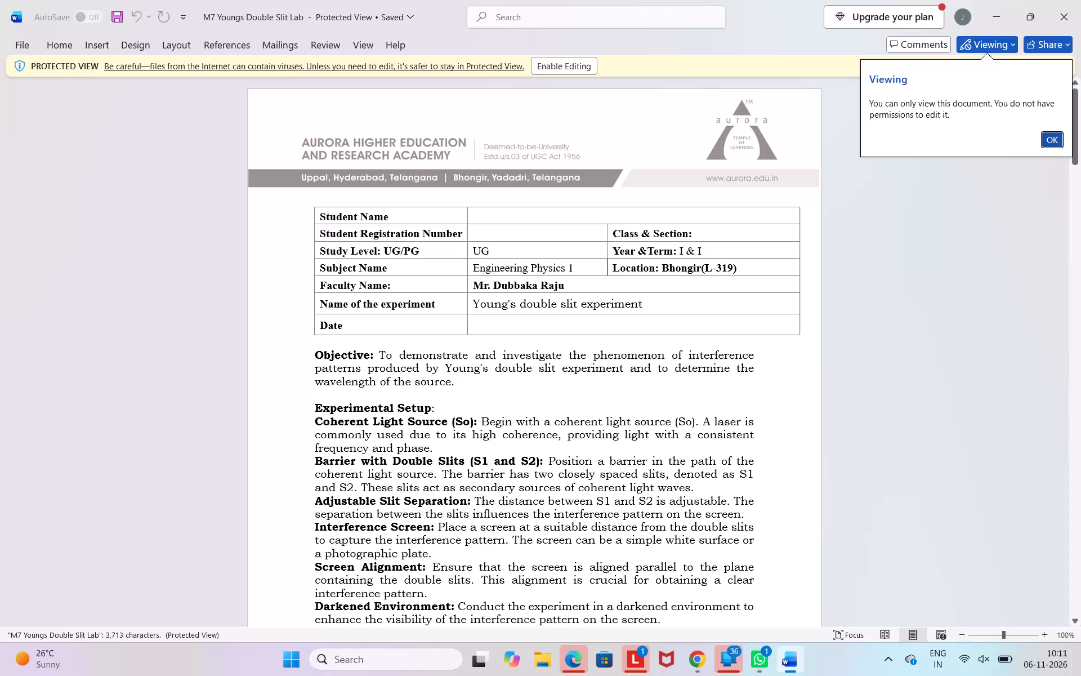
Look through the Young's double slit lab document, from the student details table to the viva voce questions.
scroll(425, 571, down, 6)
scroll(425, 571, right, 4)
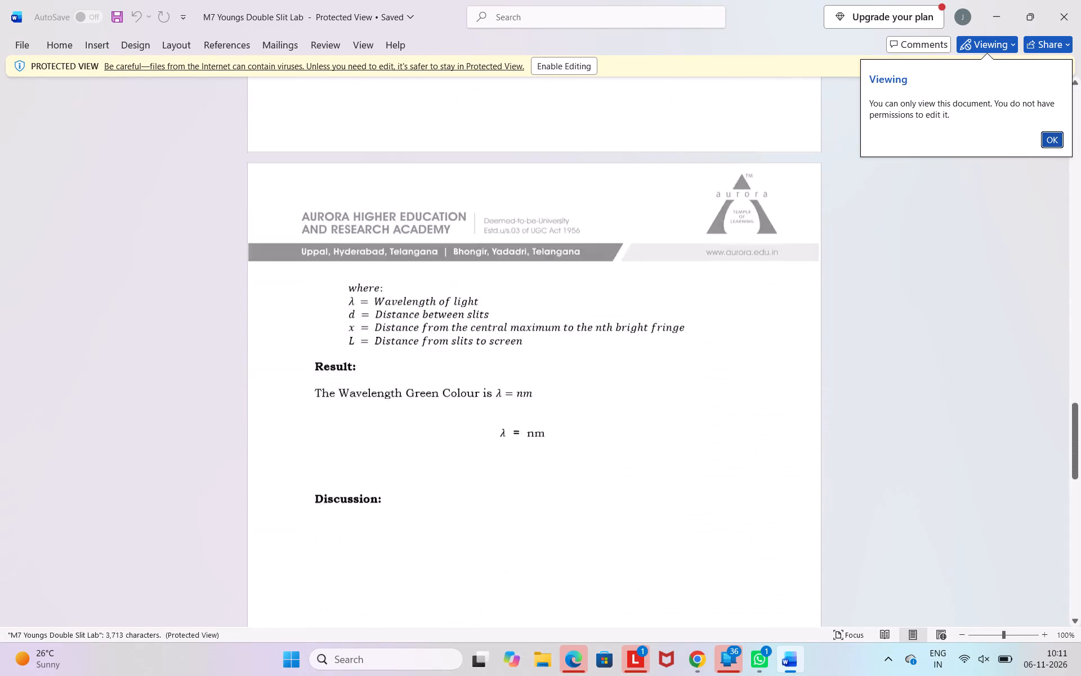
scroll(425, 571, right, 1)
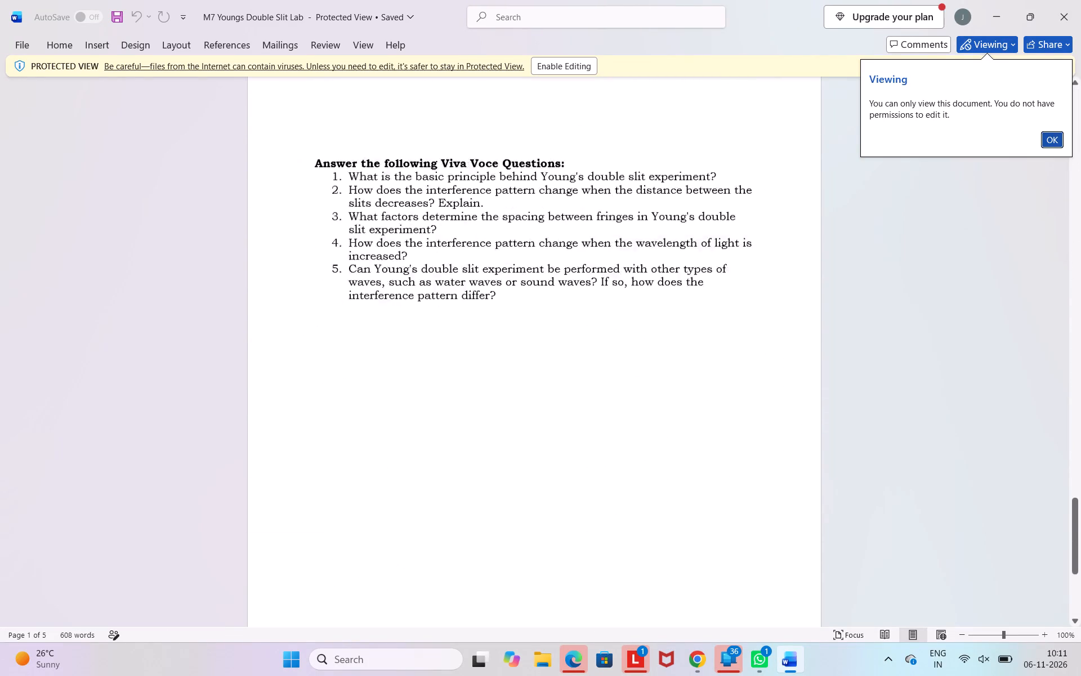
scroll(425, 571, right, 1)
scroll(425, 571, up, 13)
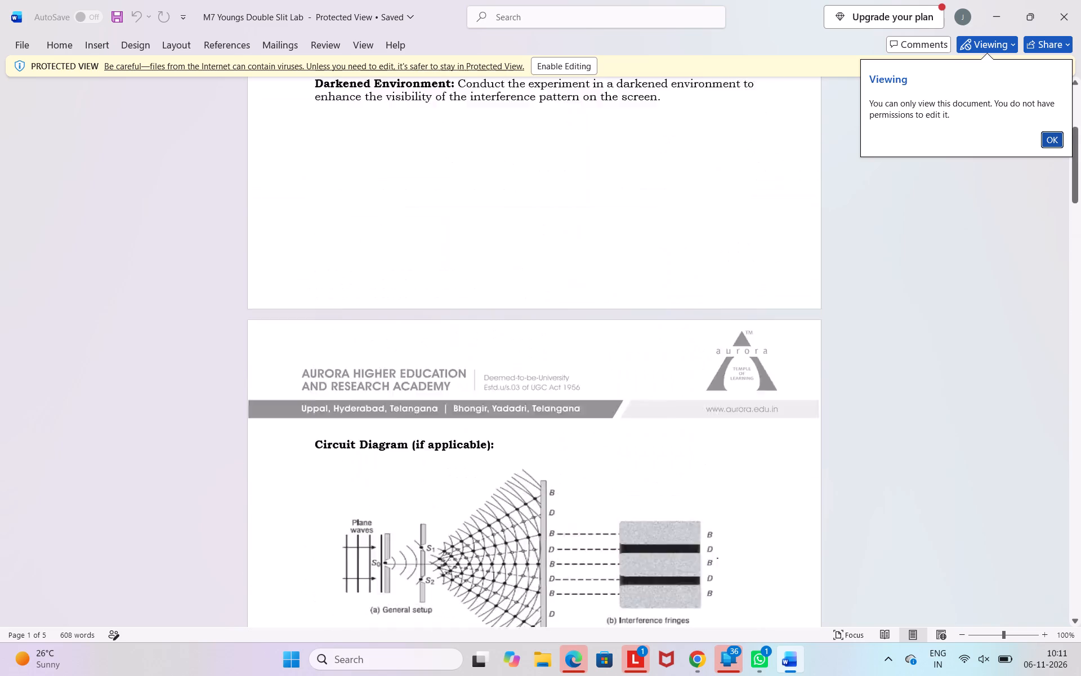
scroll(425, 571, up, 5)
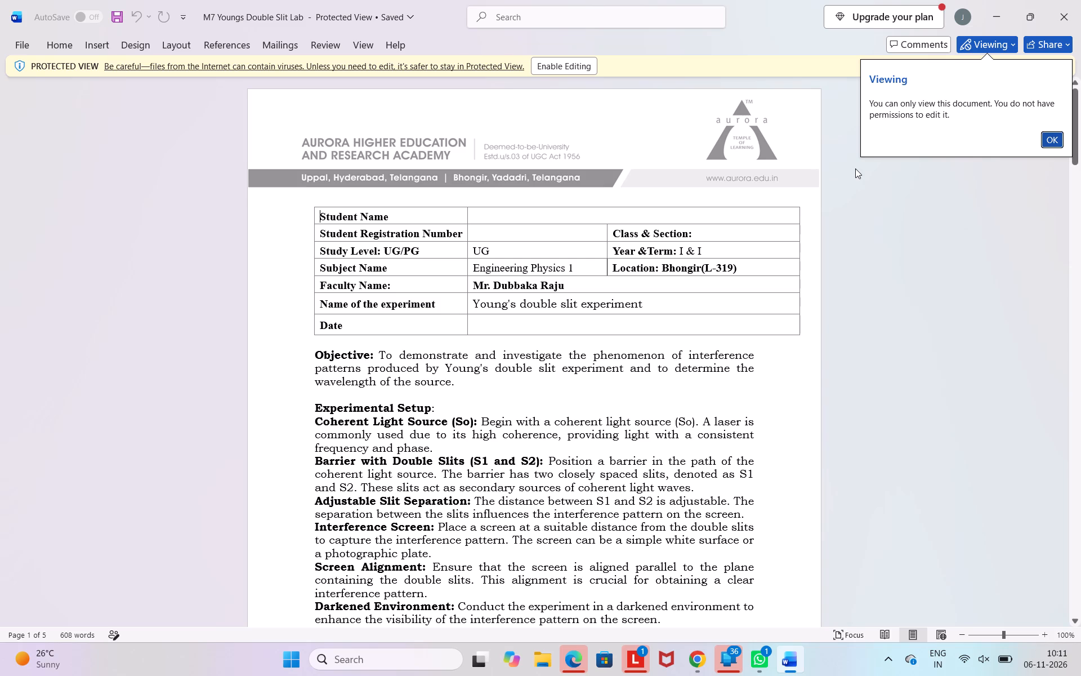
Enable editing of the protected lab document.
click(982, 221)
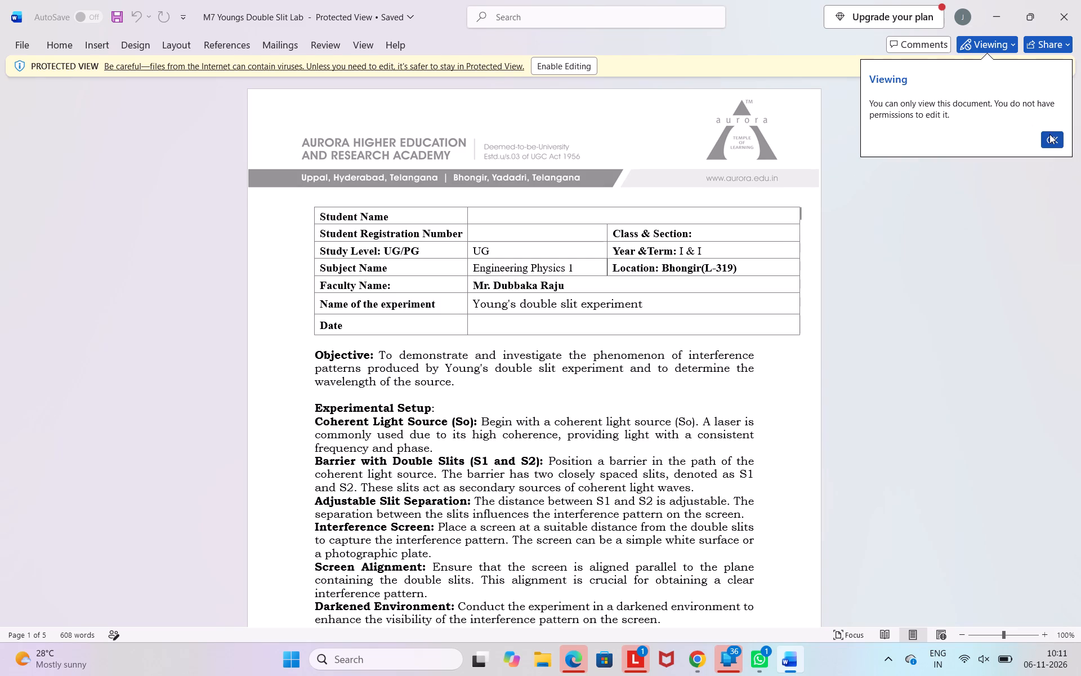
click(904, 265)
click(566, 65)
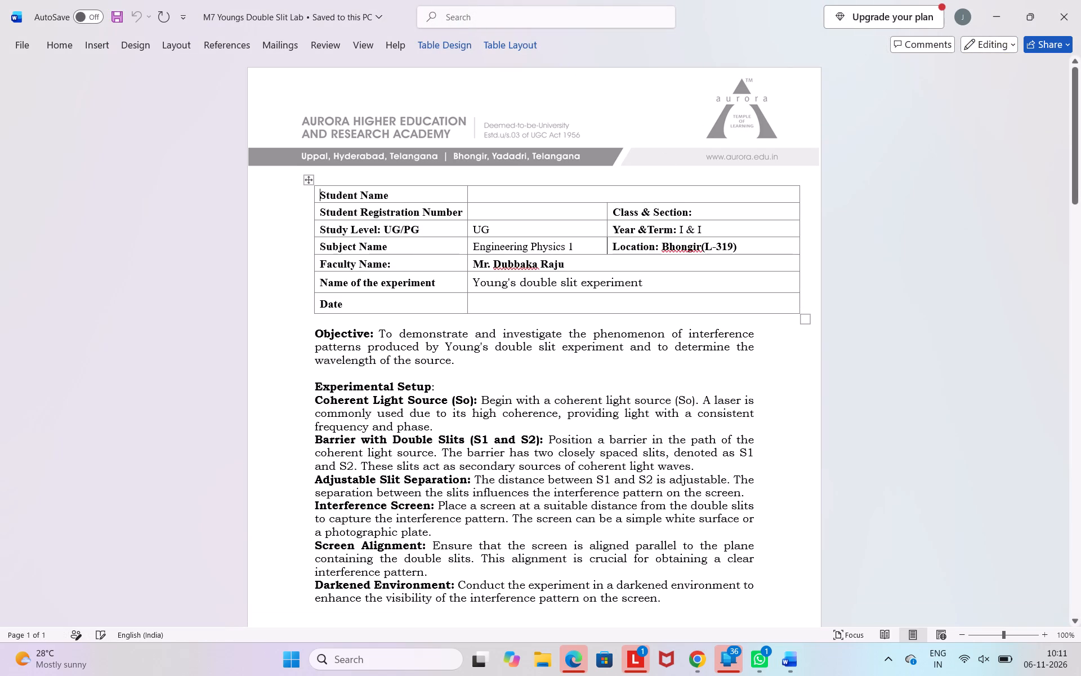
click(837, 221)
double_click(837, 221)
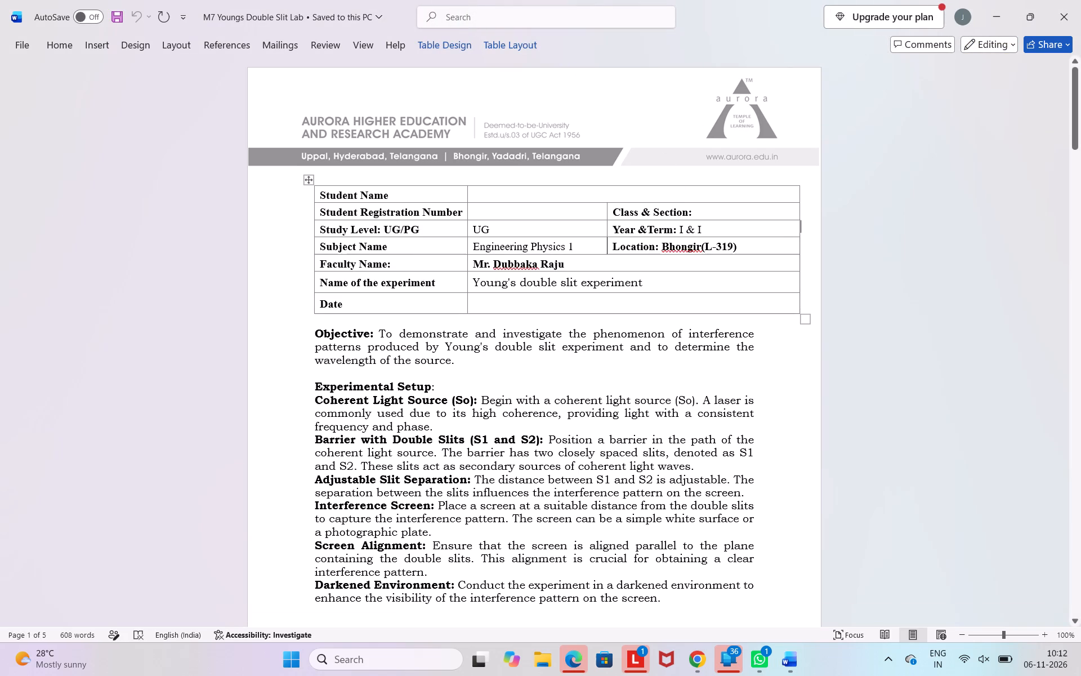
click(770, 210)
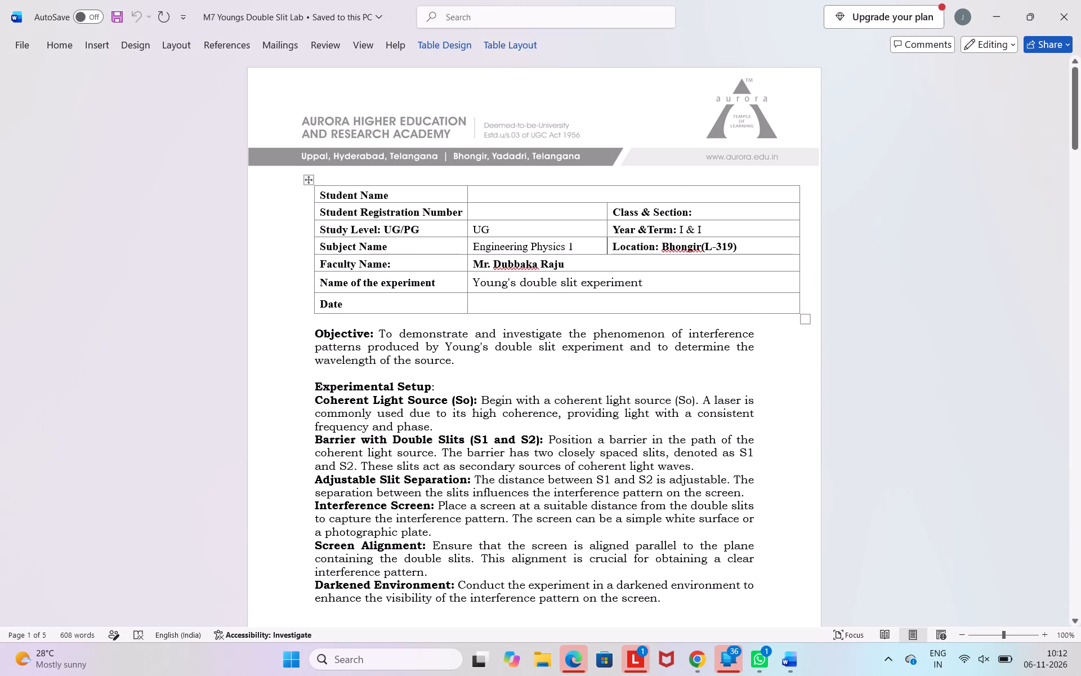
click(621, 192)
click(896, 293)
Review the lab document's procedure, the Data and Observations table, and the wavelength formula sections for each order.
scroll(561, 257, down, 2)
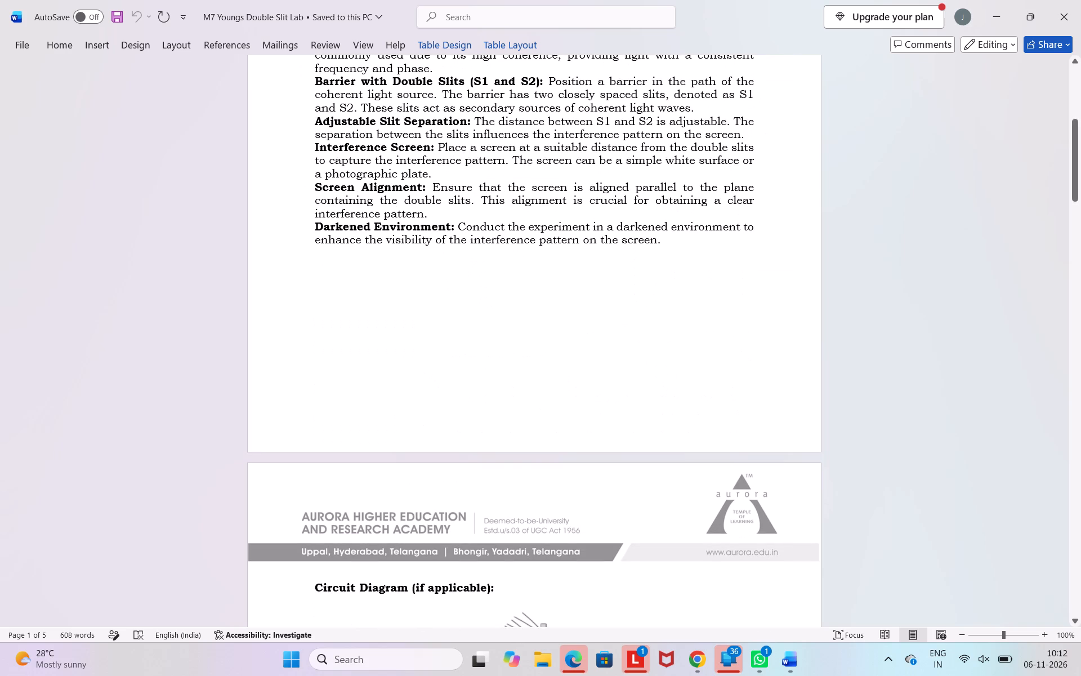
scroll(561, 257, down, 8)
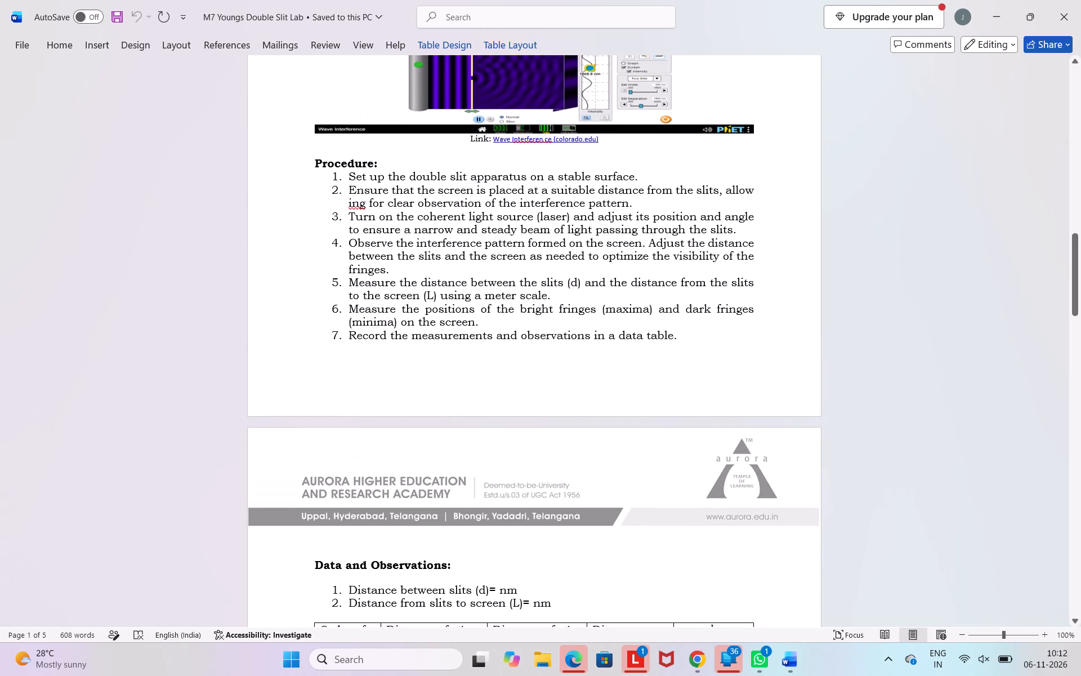
scroll(561, 257, down, 1)
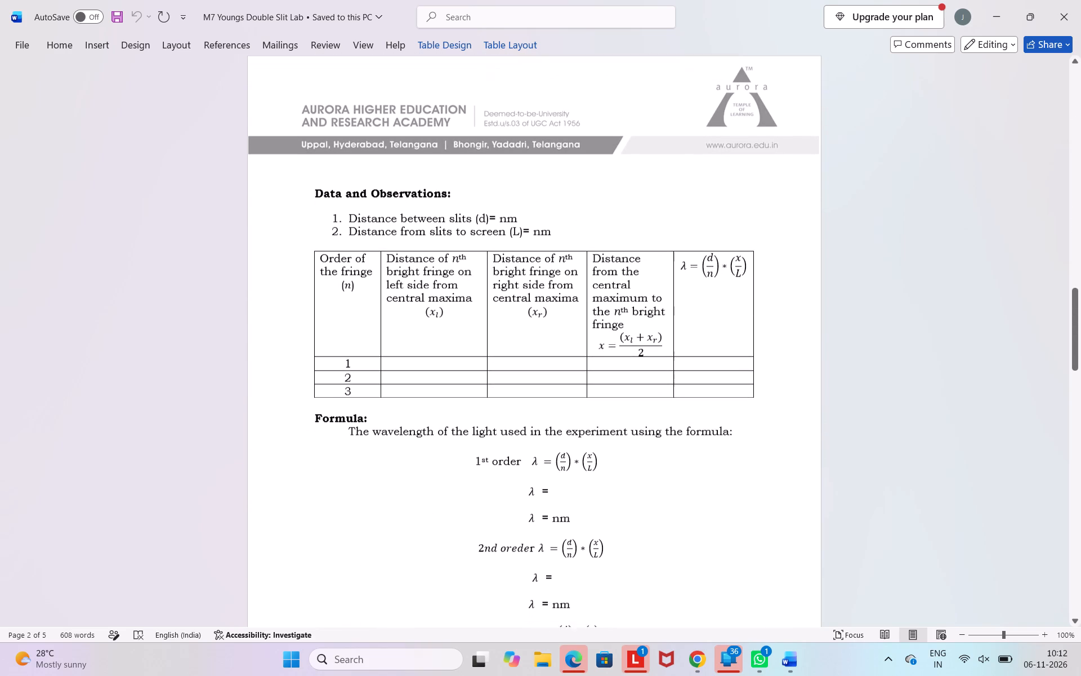
scroll(561, 257, down, 3)
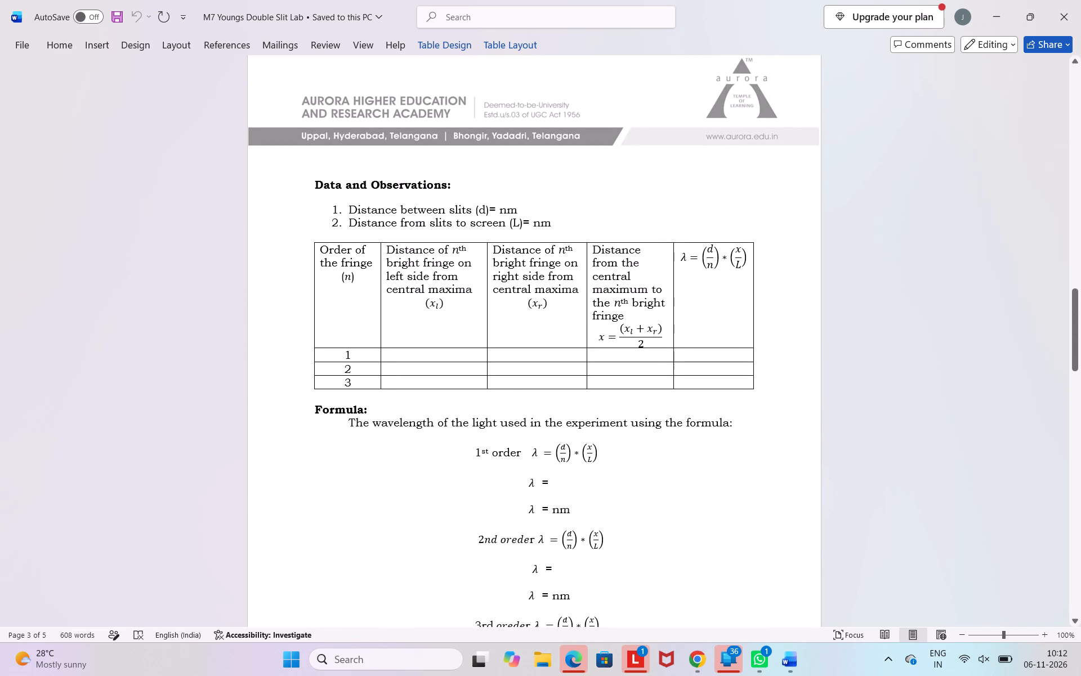
scroll(561, 257, down, 2)
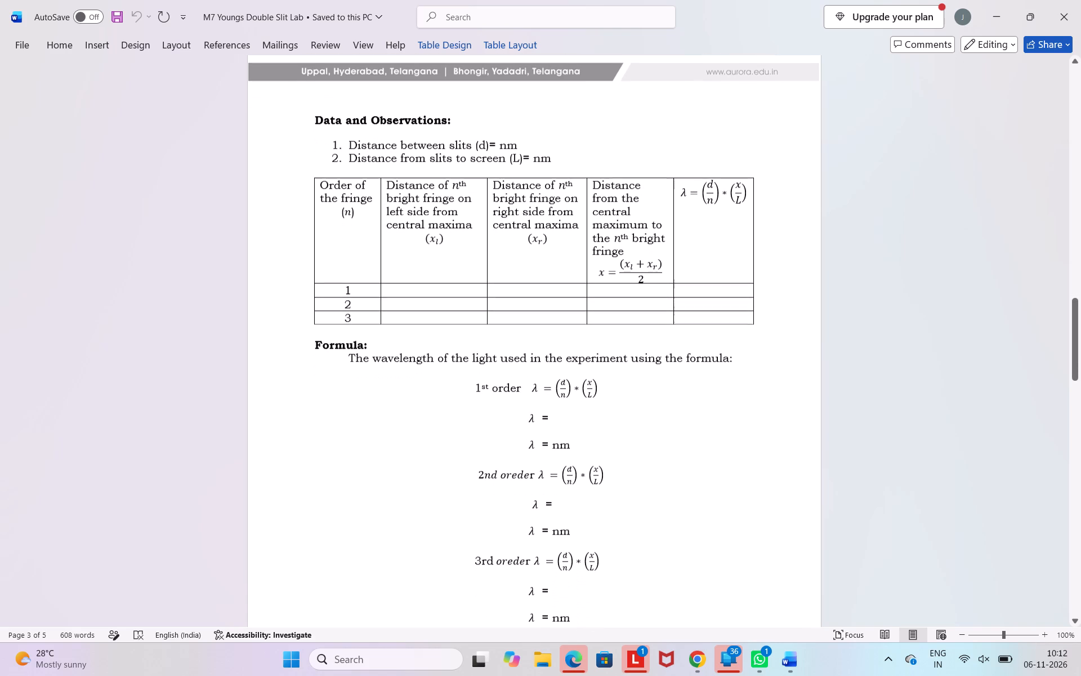
scroll(561, 257, down, 1)
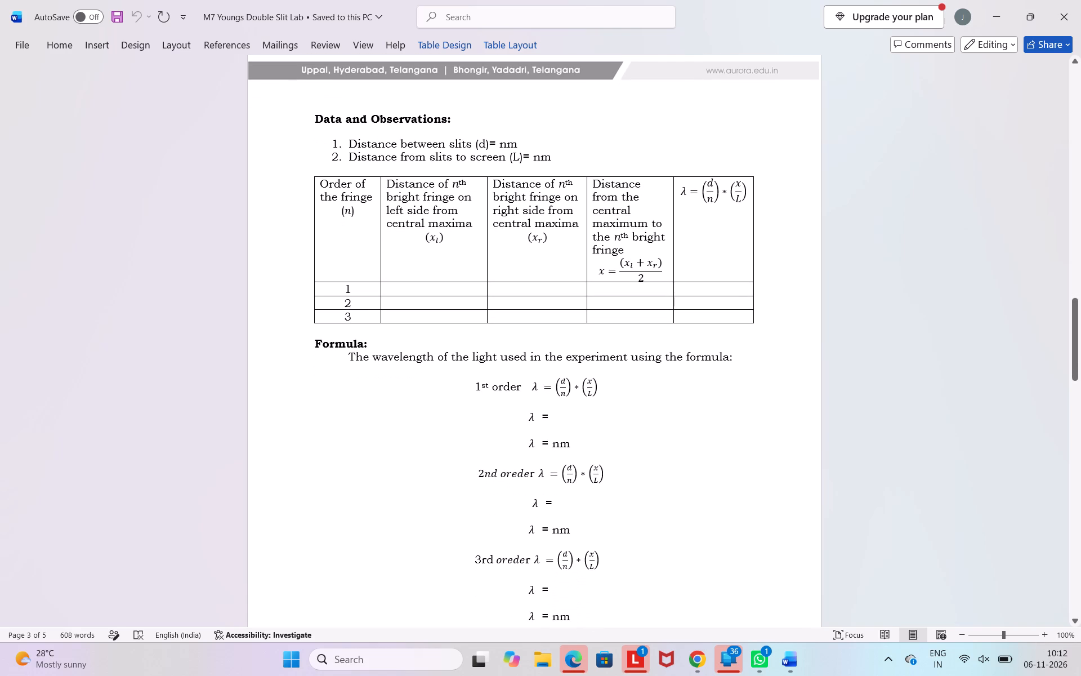
Open the Wave Interference (colorado.edu) hyperlink below the circuit diagram in the browser.
scroll(561, 257, up, 2)
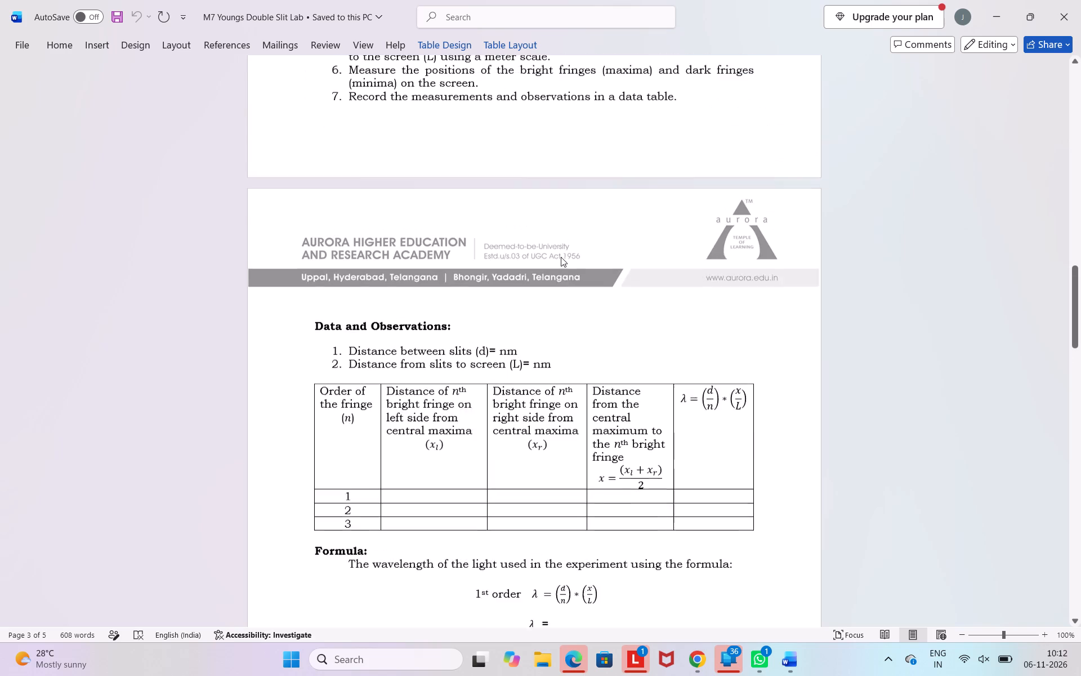
scroll(561, 257, up, 2)
scroll(561, 257, right, 1)
scroll(561, 257, up, 1)
scroll(561, 257, right, 1)
scroll(561, 257, up, 1)
scroll(561, 257, right, 1)
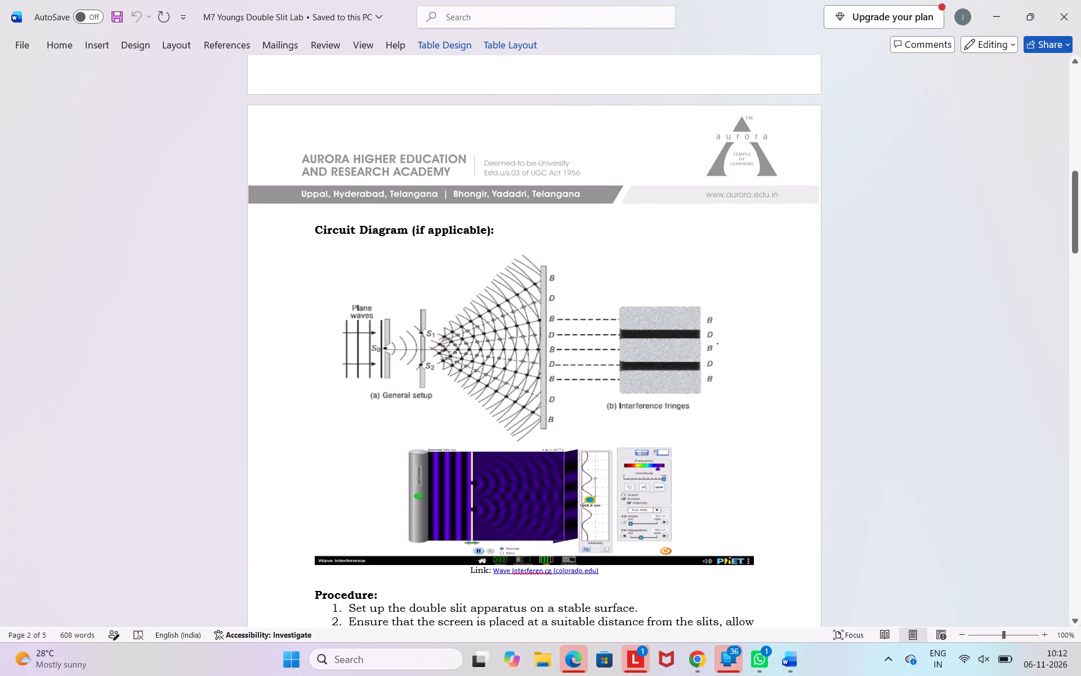
scroll(561, 257, right, 1)
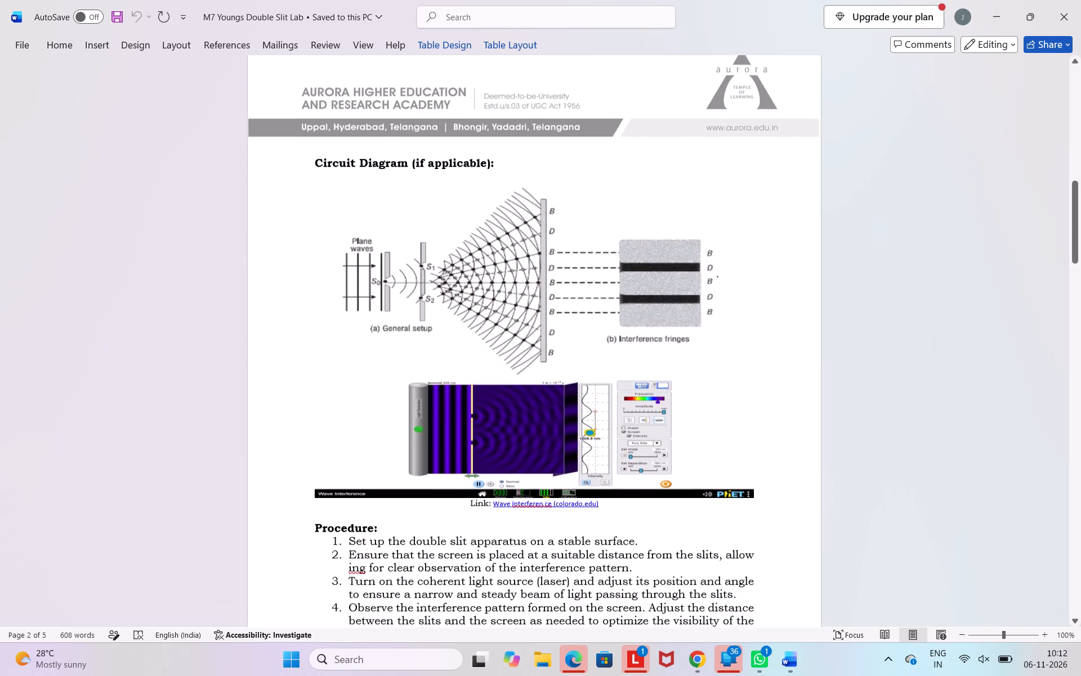
scroll(561, 257, right, 1)
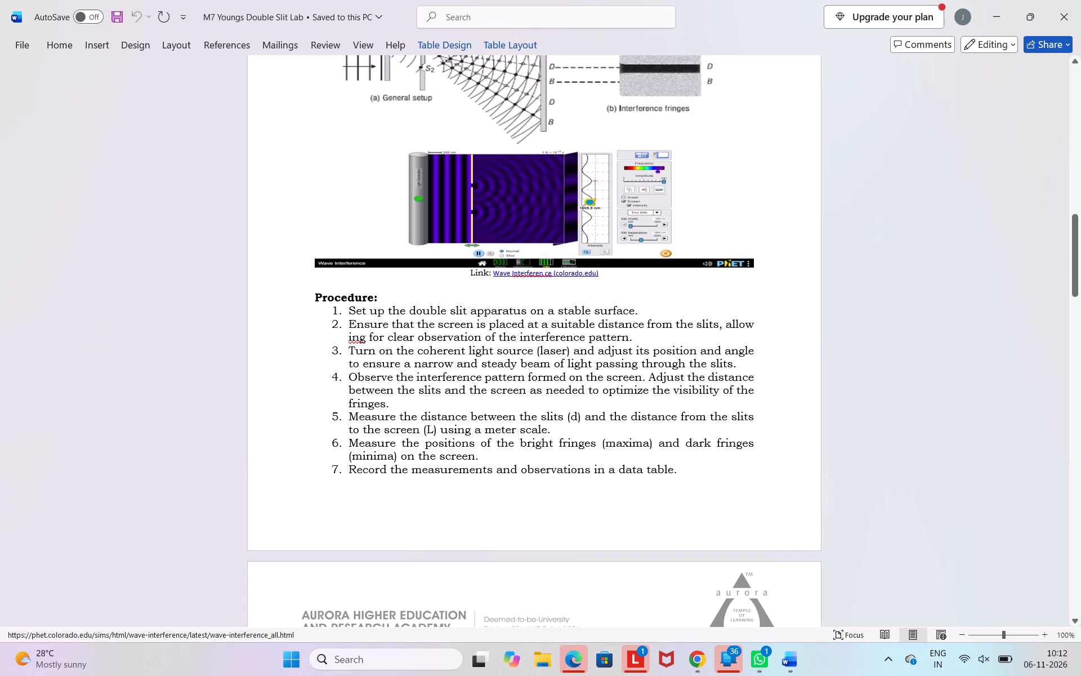
click(535, 283)
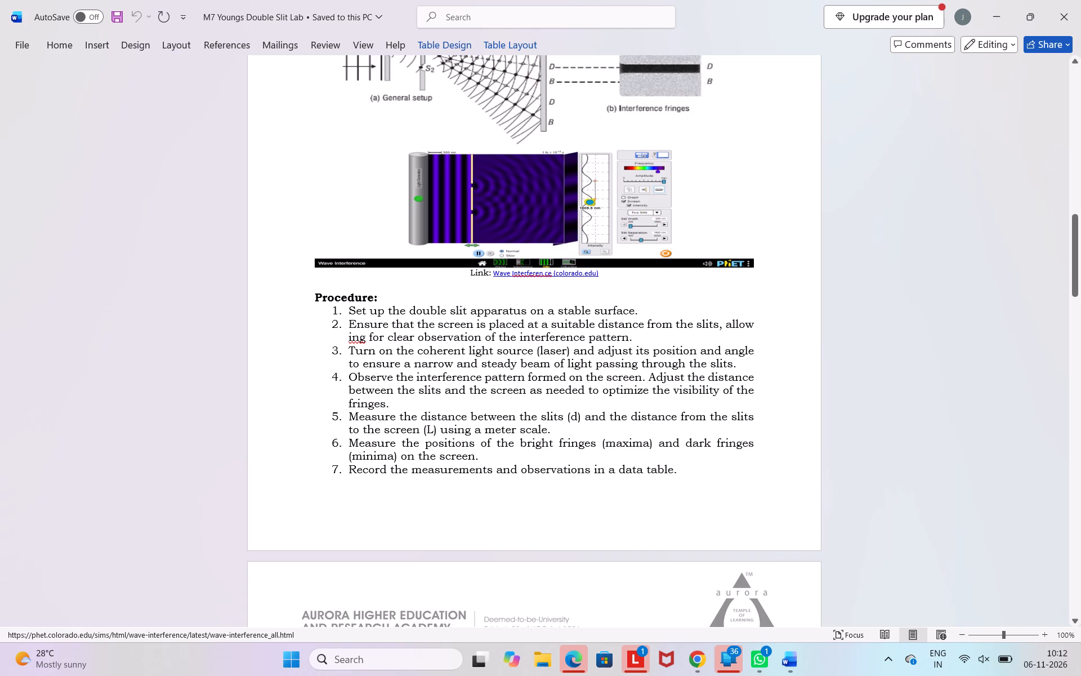
click(537, 276)
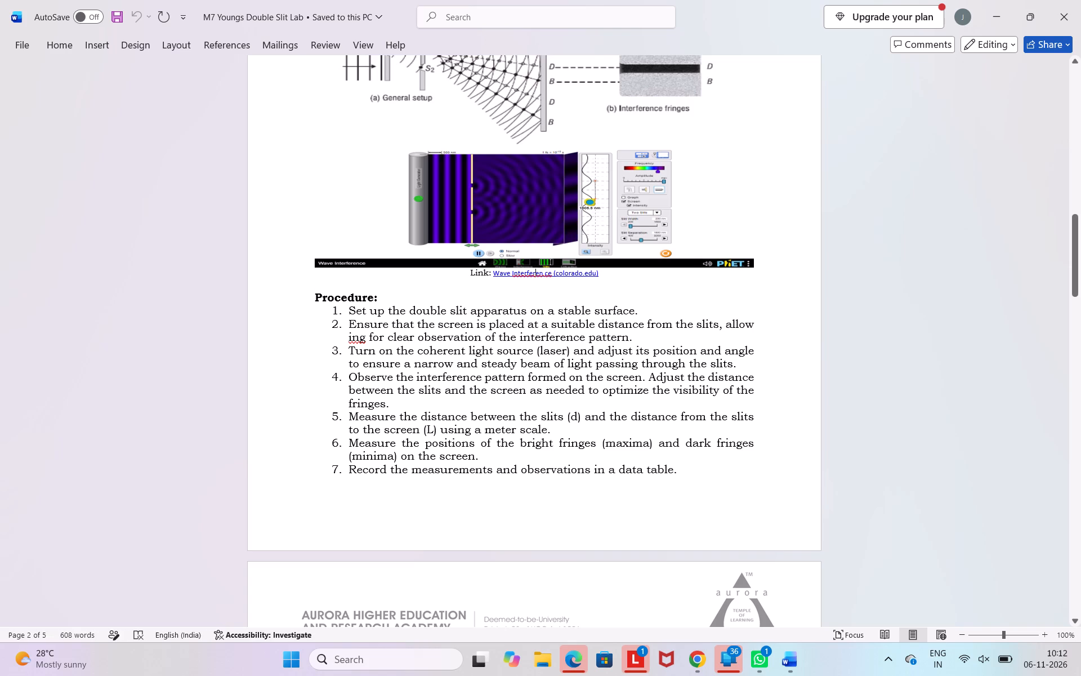
right_click(537, 276)
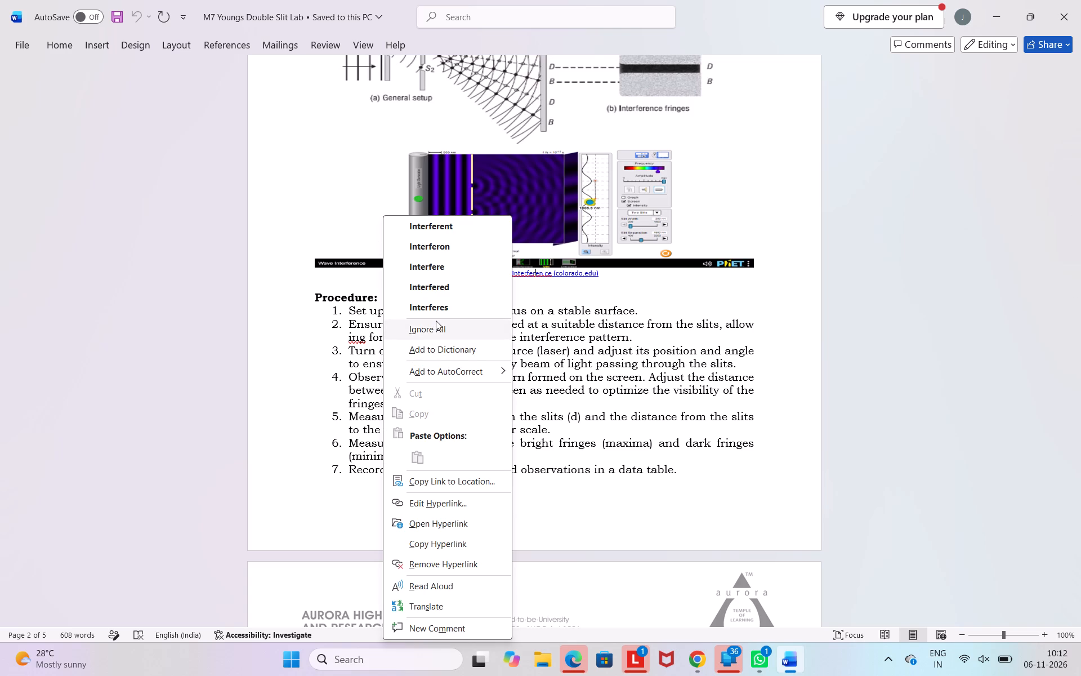
click(423, 523)
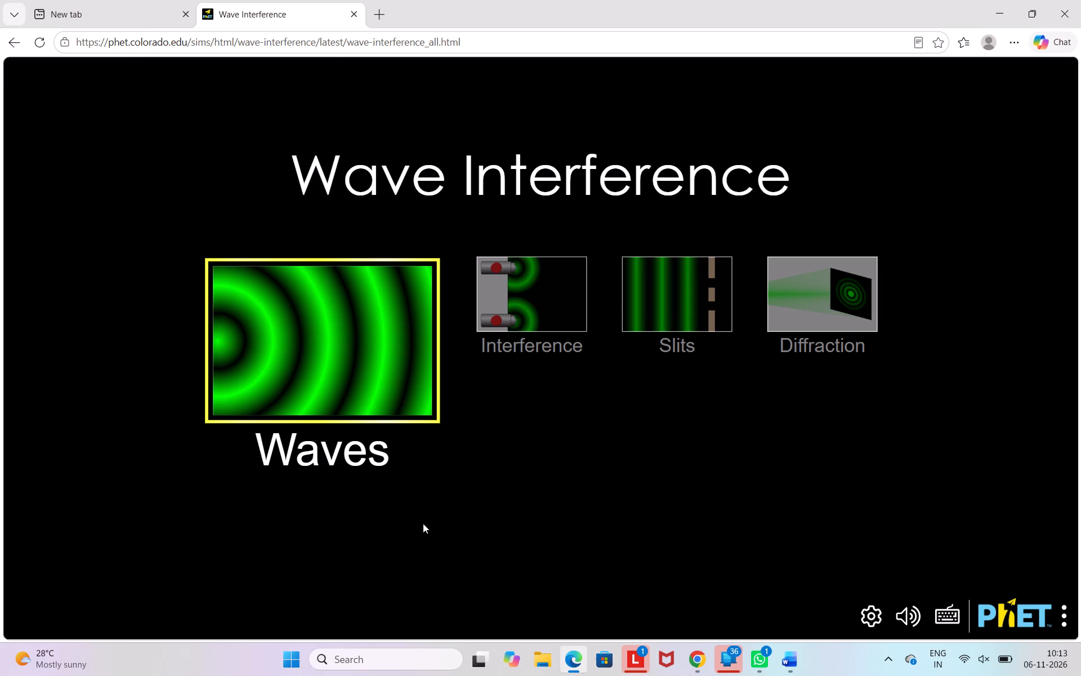
Preview the Slits and Diffraction choices of the Wave Interference simulation, and open its Waves screen.
scroll(423, 523, down, 2)
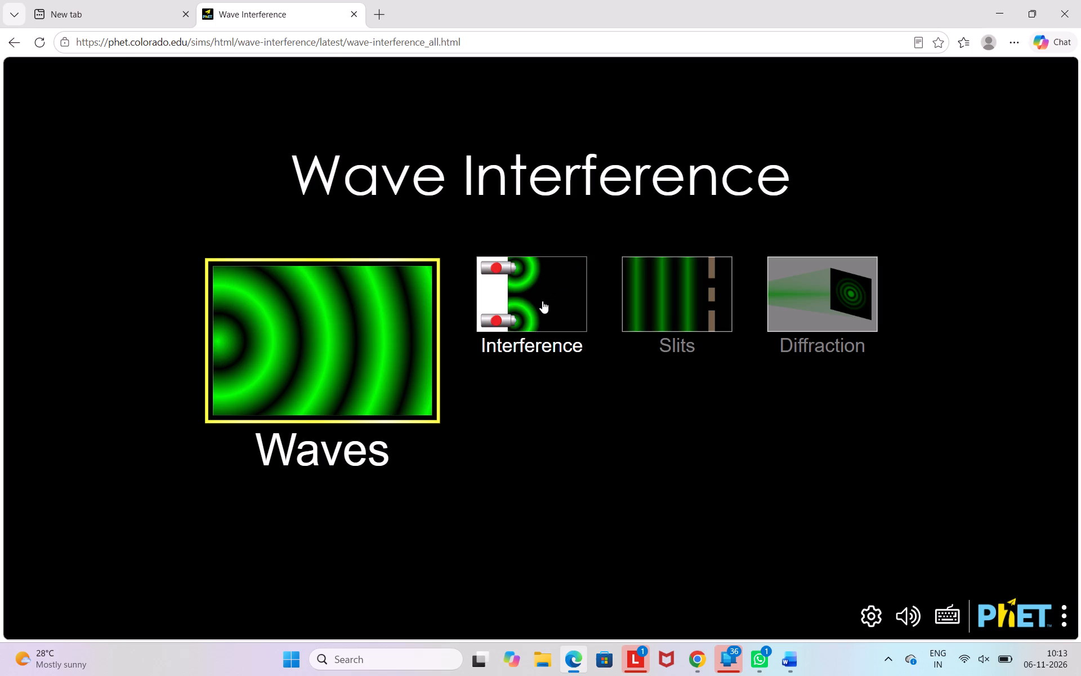
click(542, 301)
click(649, 285)
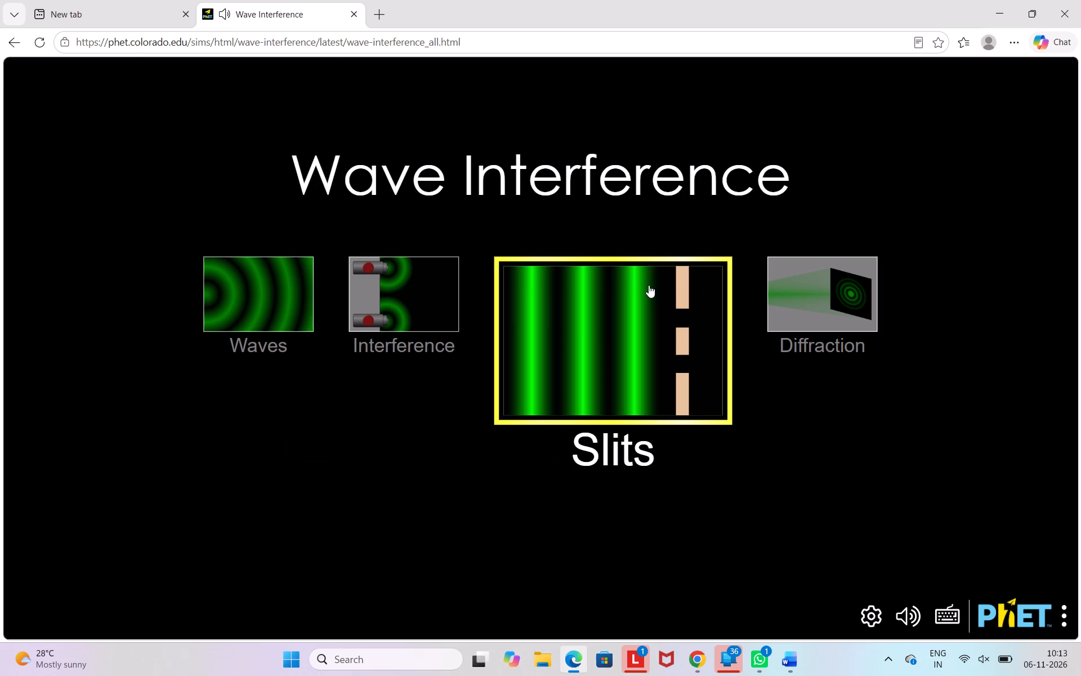
click(783, 289)
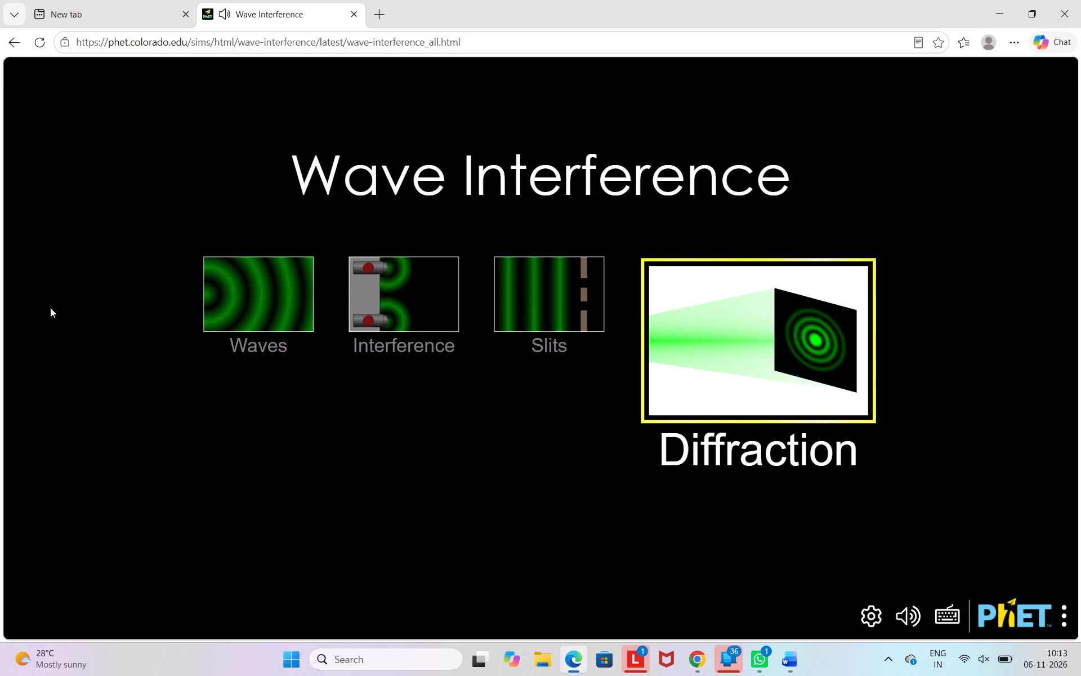
click(221, 282)
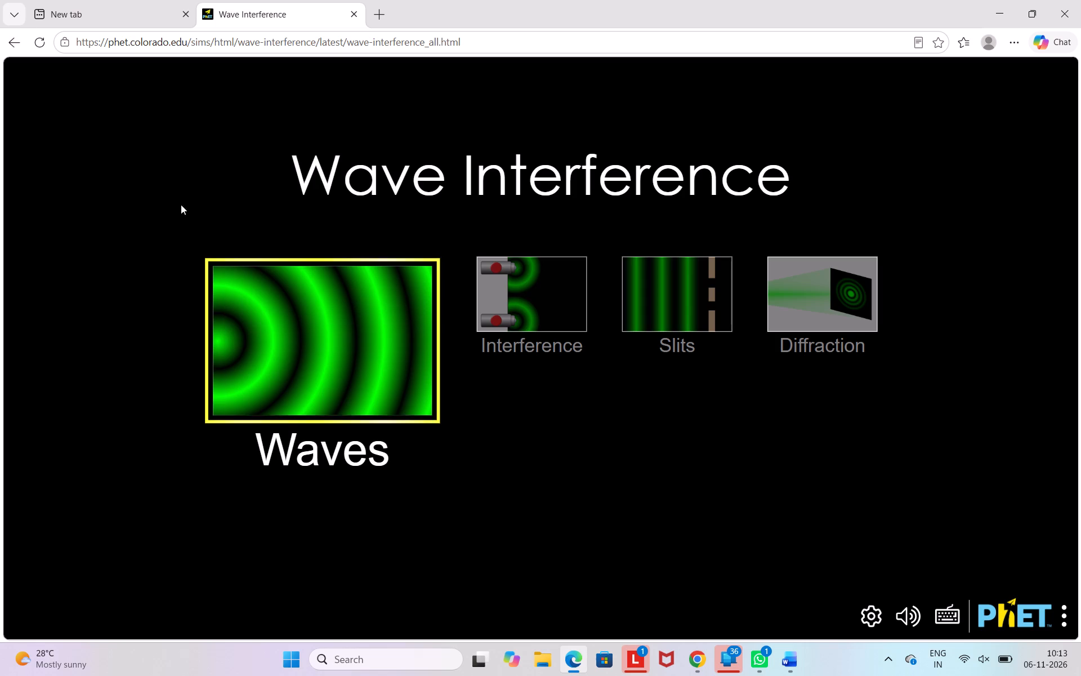
click(277, 332)
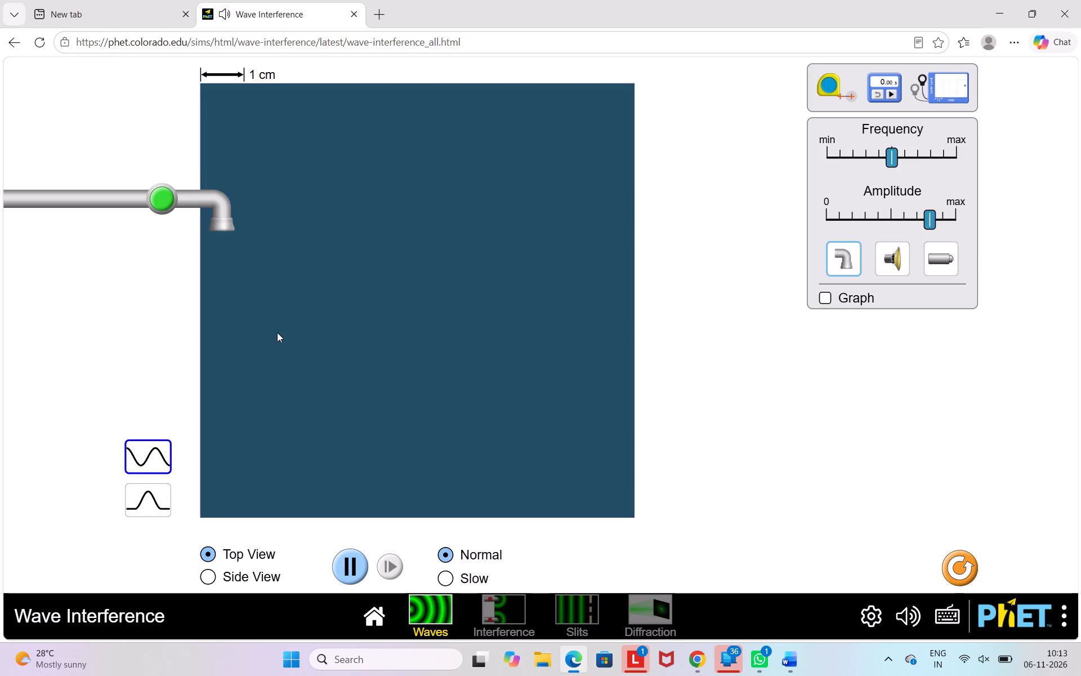
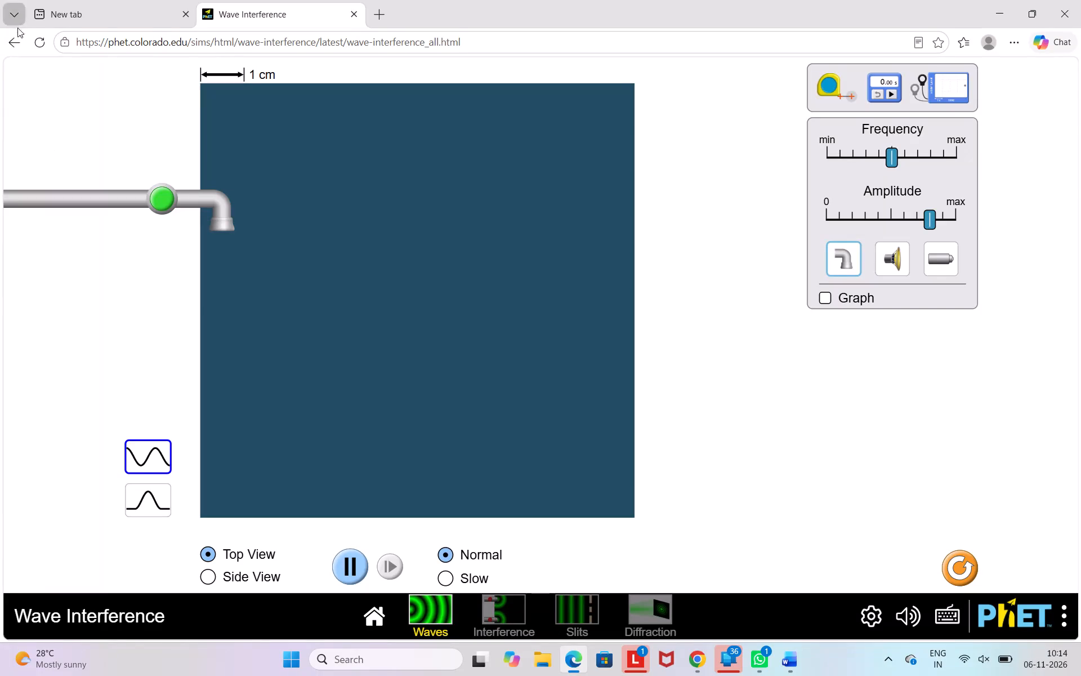
Close the browser window showing the Waves screen and reopen the Wave Interference (colorado.edu) hyperlink from the lab document.
click(5, 38)
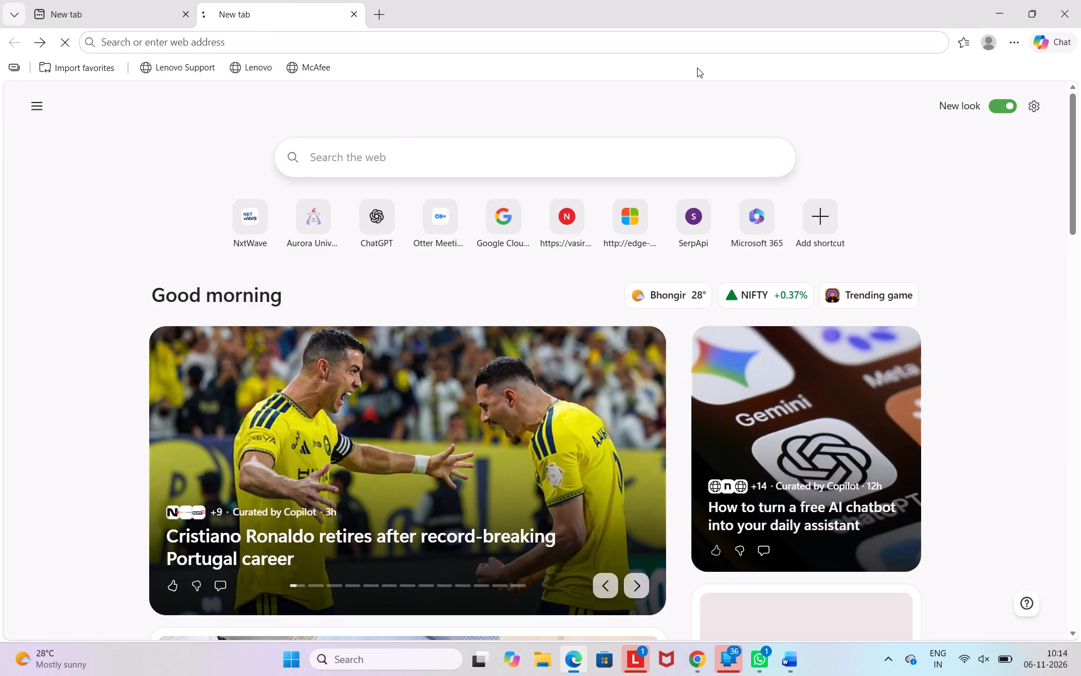
click(1080, 11)
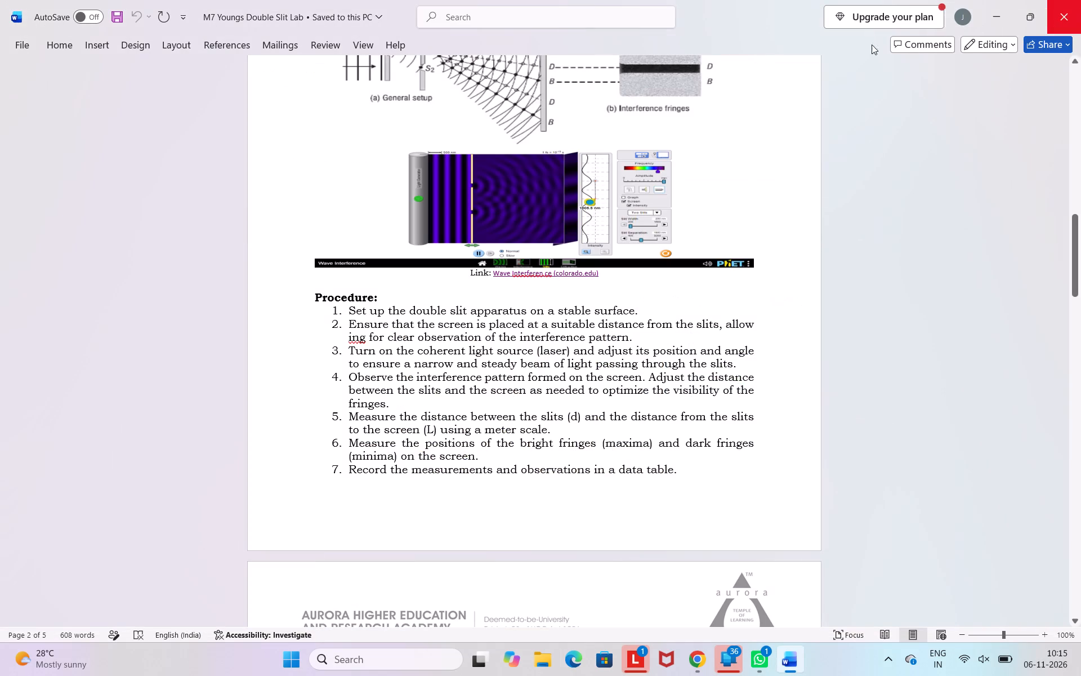
right_click(532, 275)
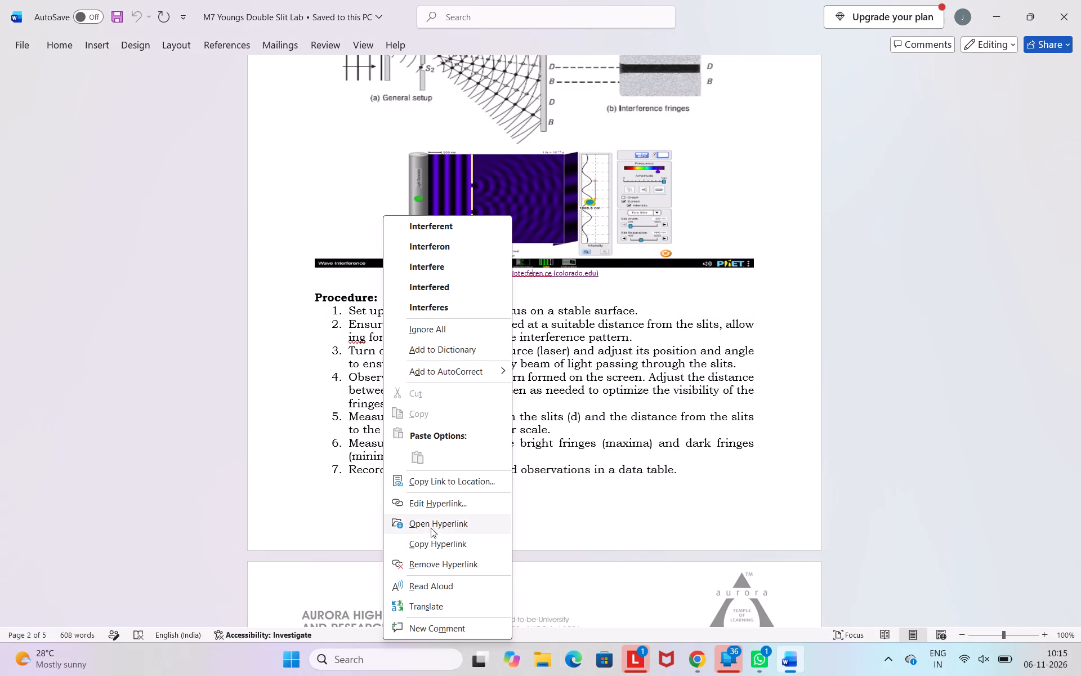
click(431, 528)
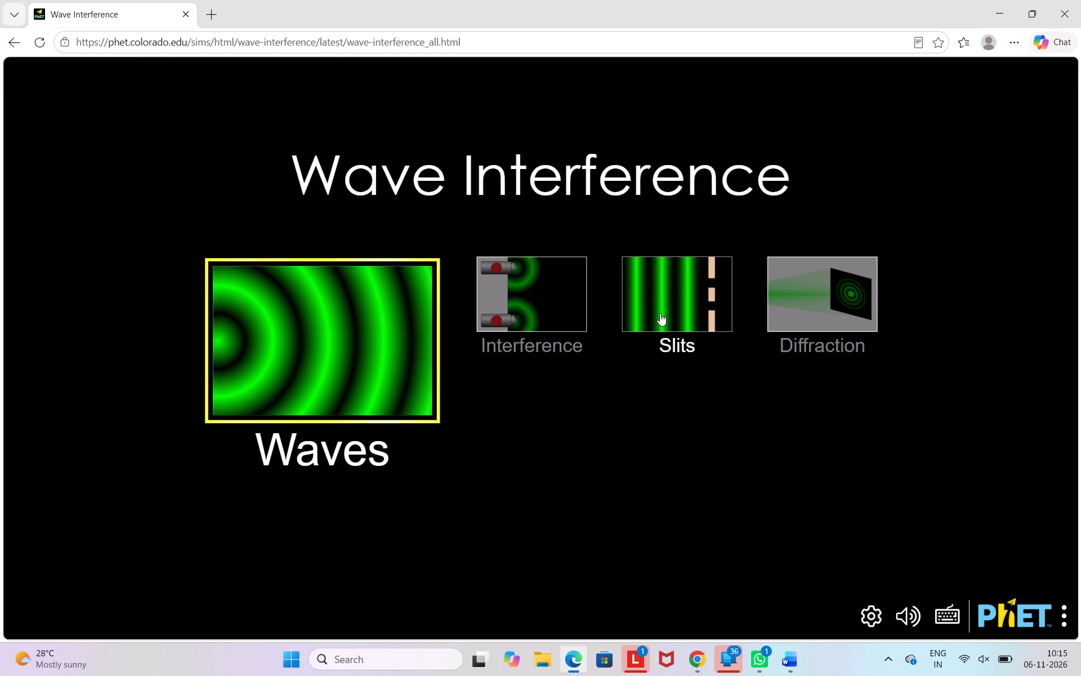
Open the Slits screen of the Wave Interference simulation.
click(660, 313)
double_click(660, 313)
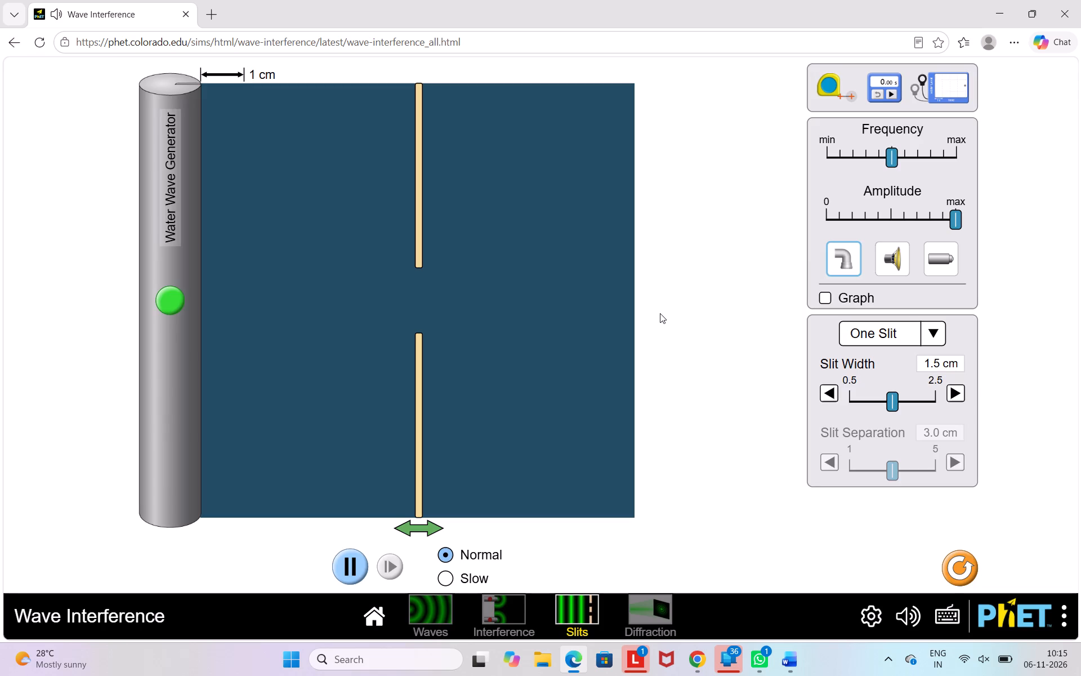
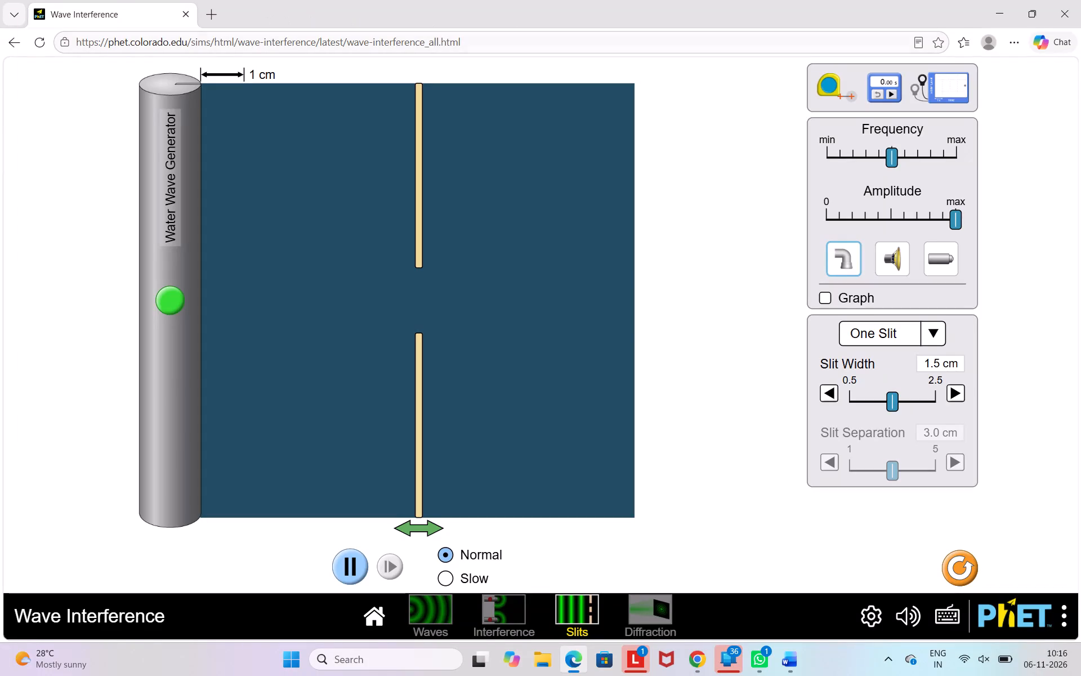
Copy the full web address of the Wave Interference simulation page.
drag(107, 45, 203, 39)
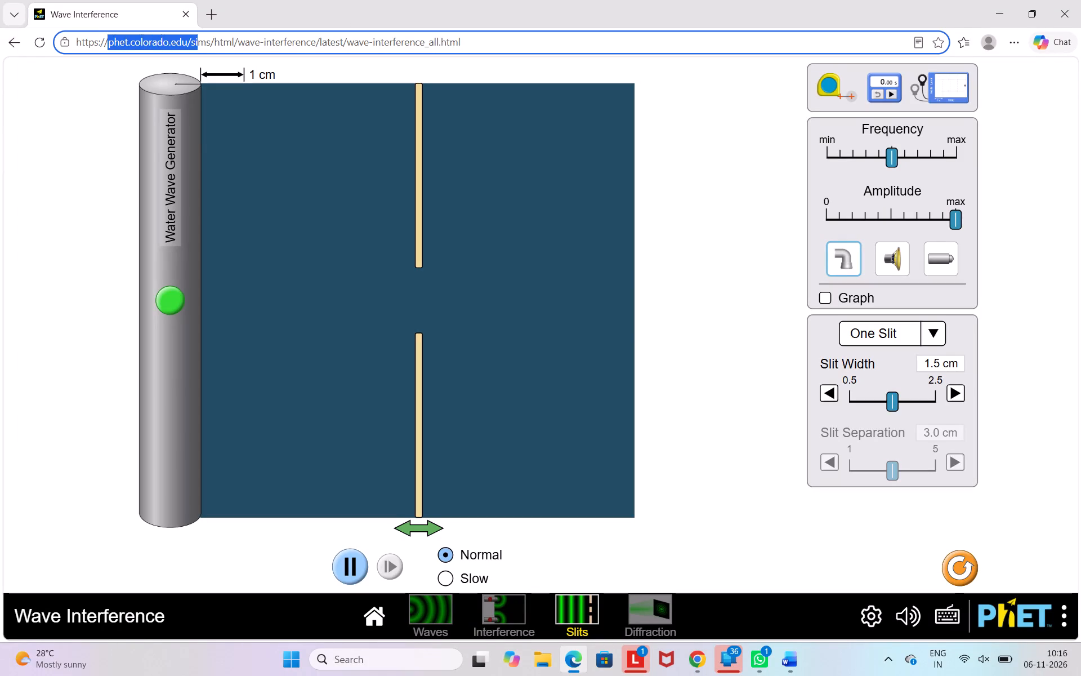
drag(203, 39, 142, 57)
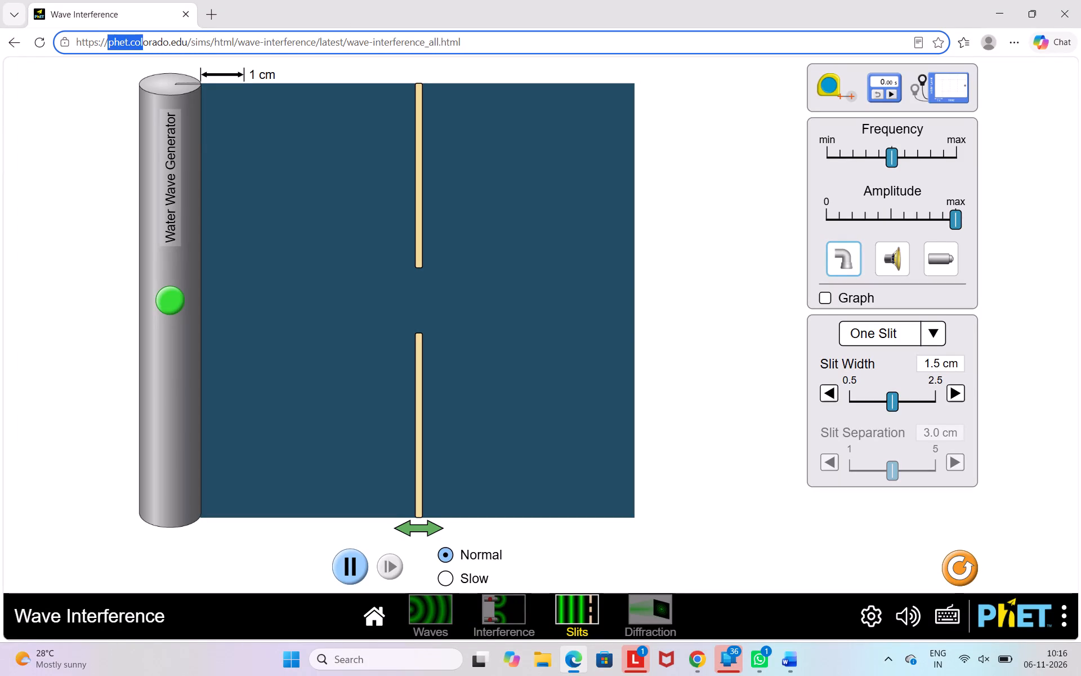
drag(142, 57, 185, 56)
click(185, 56)
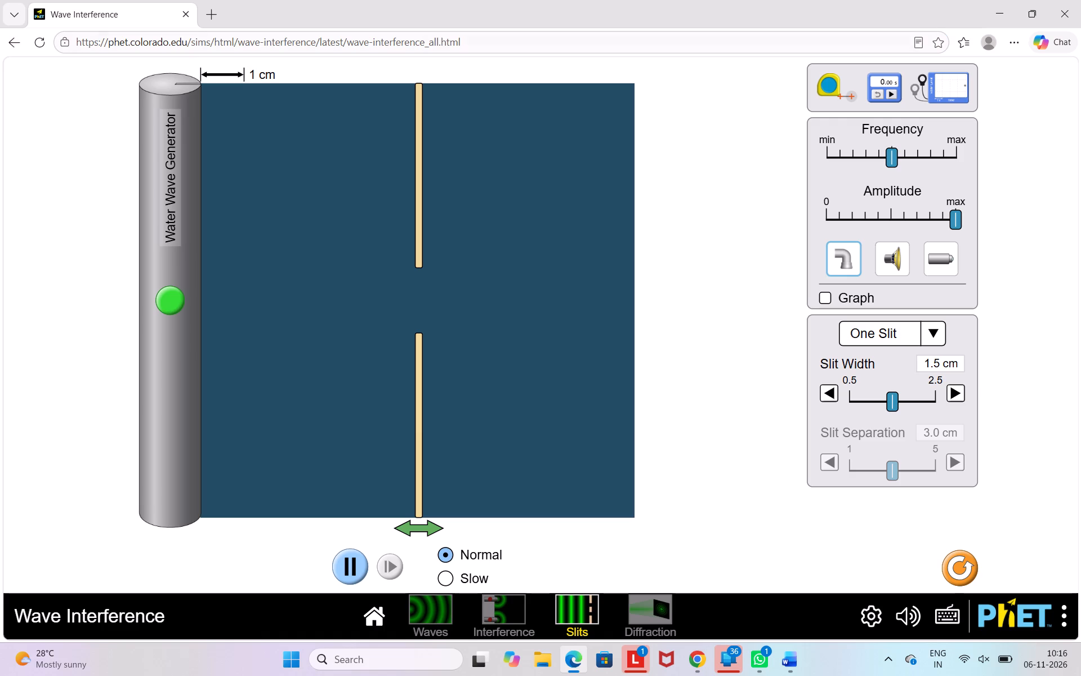
drag(75, 42, 445, 92)
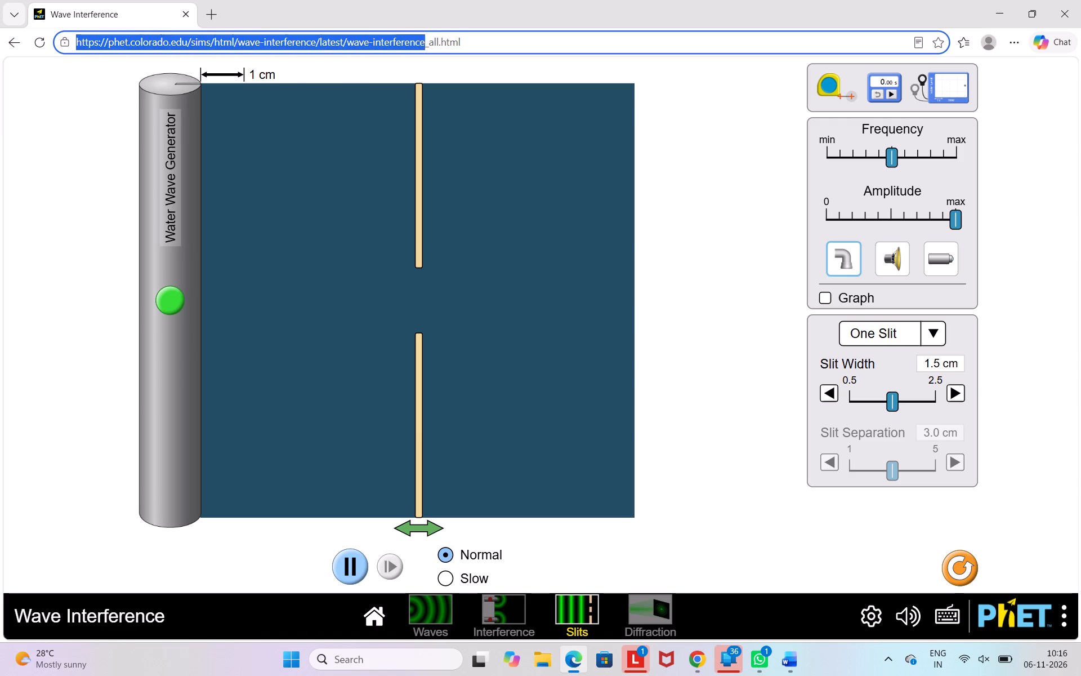
drag(445, 92, 474, 97)
key(ctrl+c)
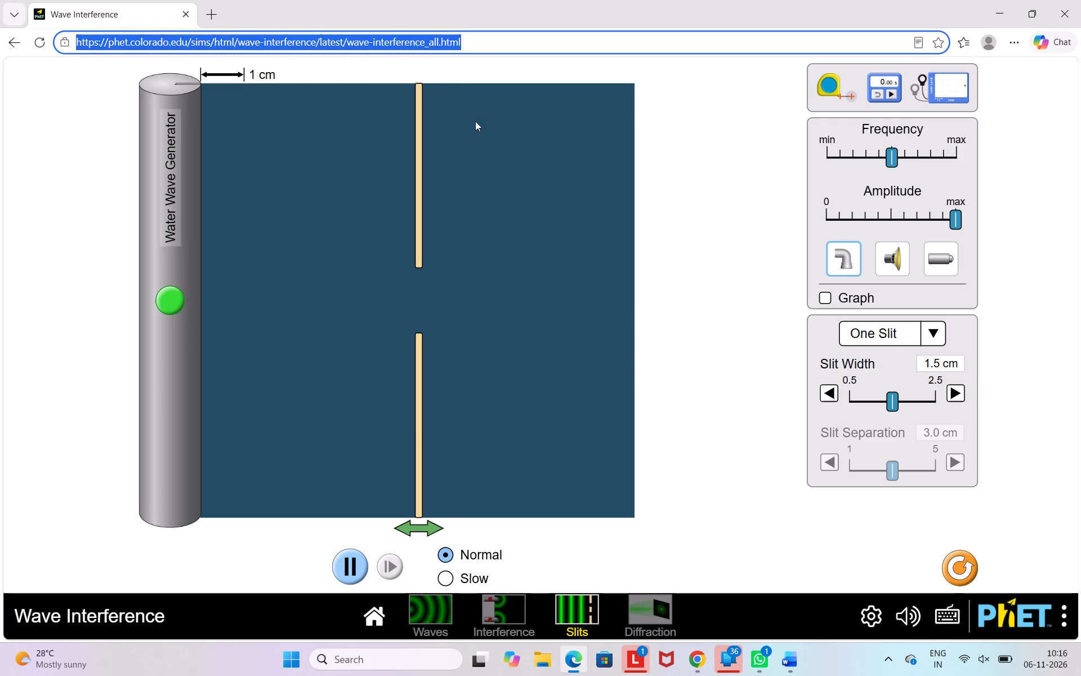
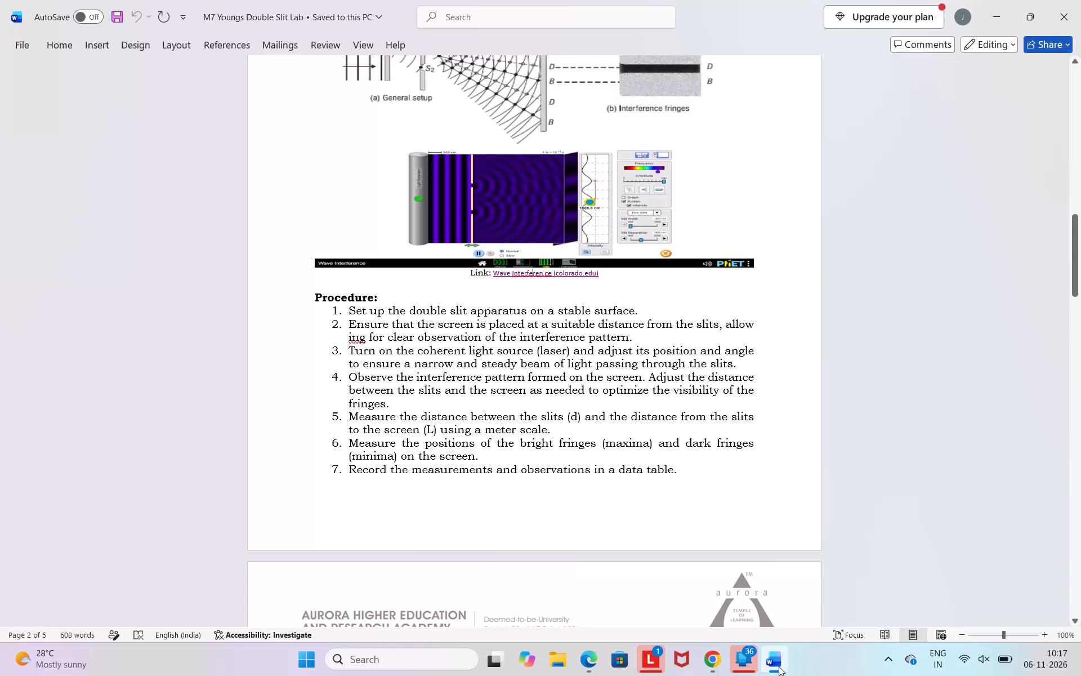
Switch to Edge via the document's Wave Interference link, keeping only the simulation tab already open on the Slits screen.
click(712, 670)
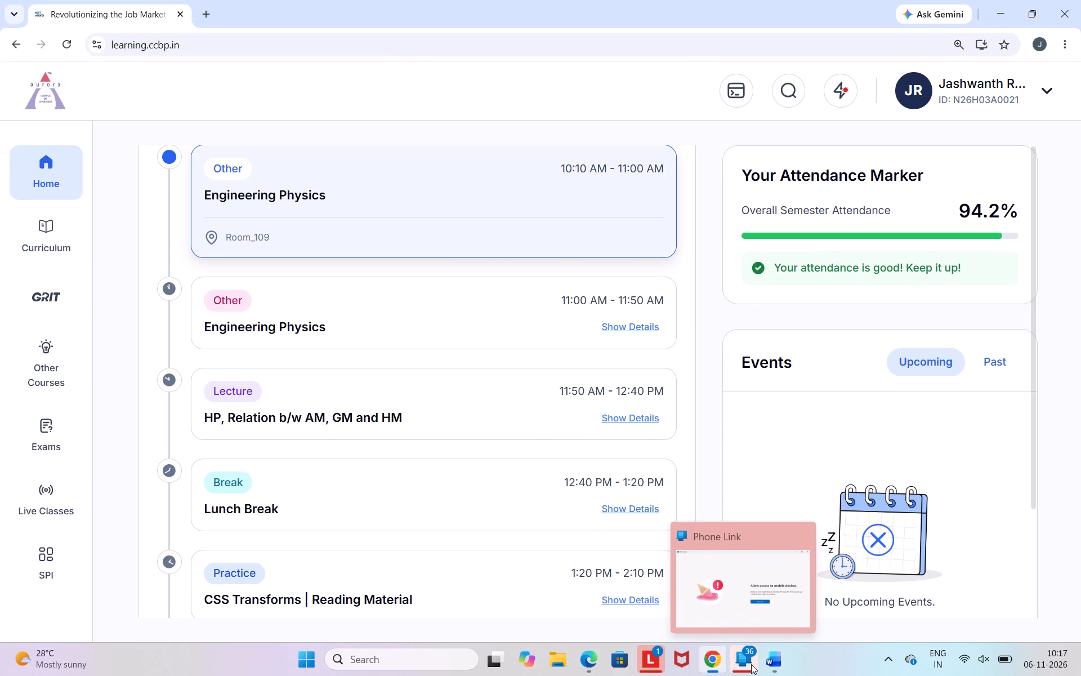
click(773, 664)
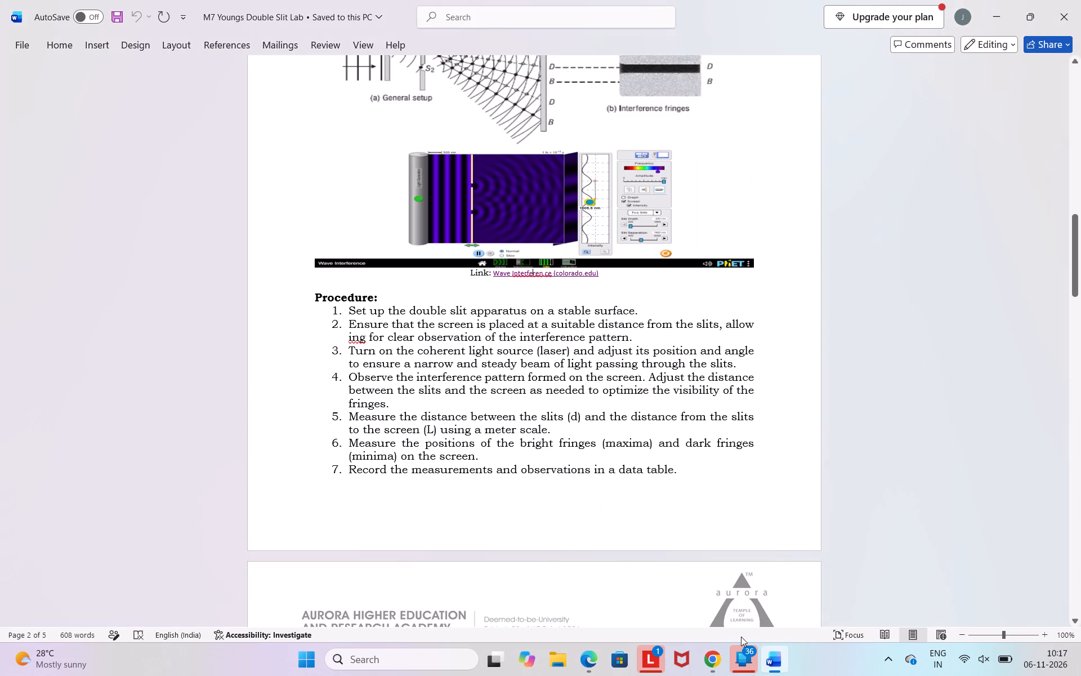
right_click(552, 272)
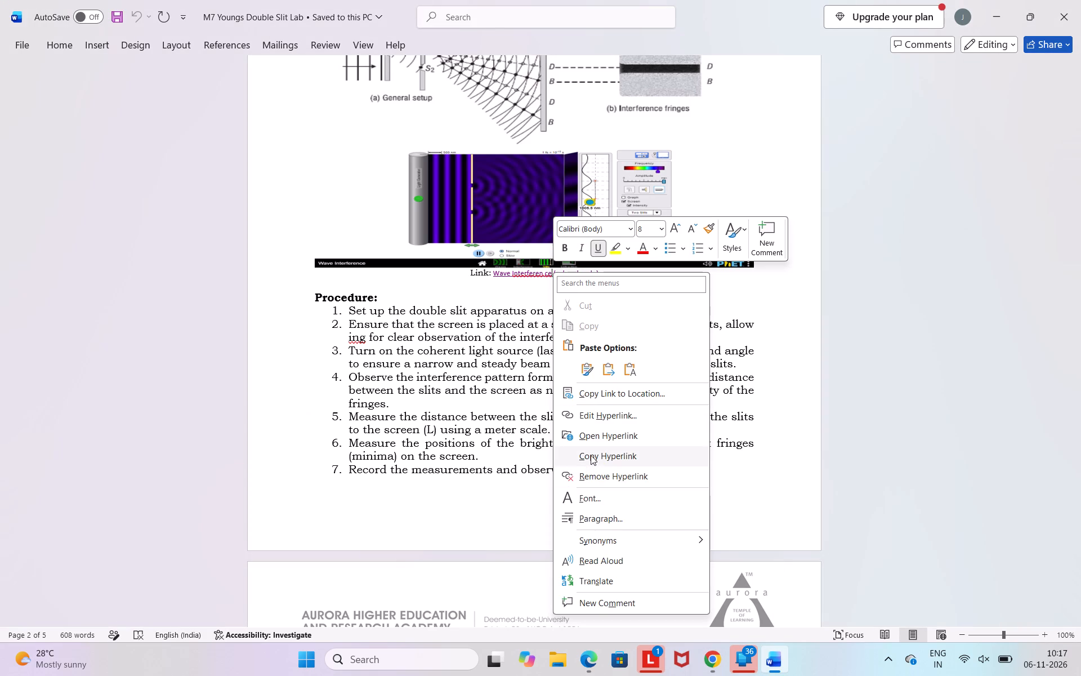
click(594, 434)
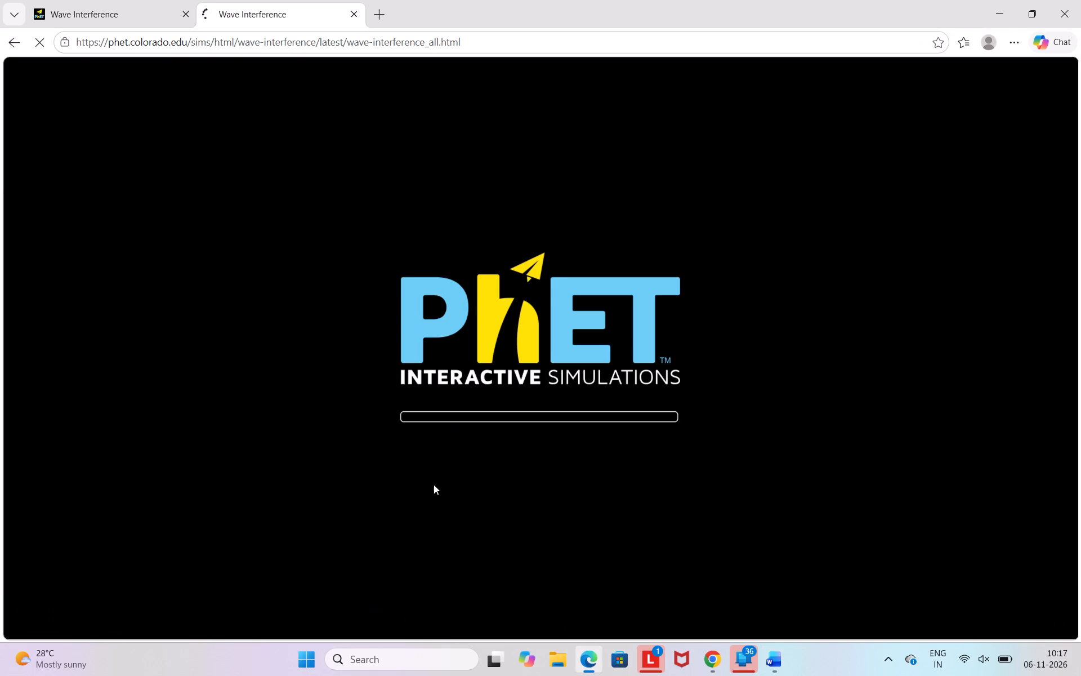
click(128, 15)
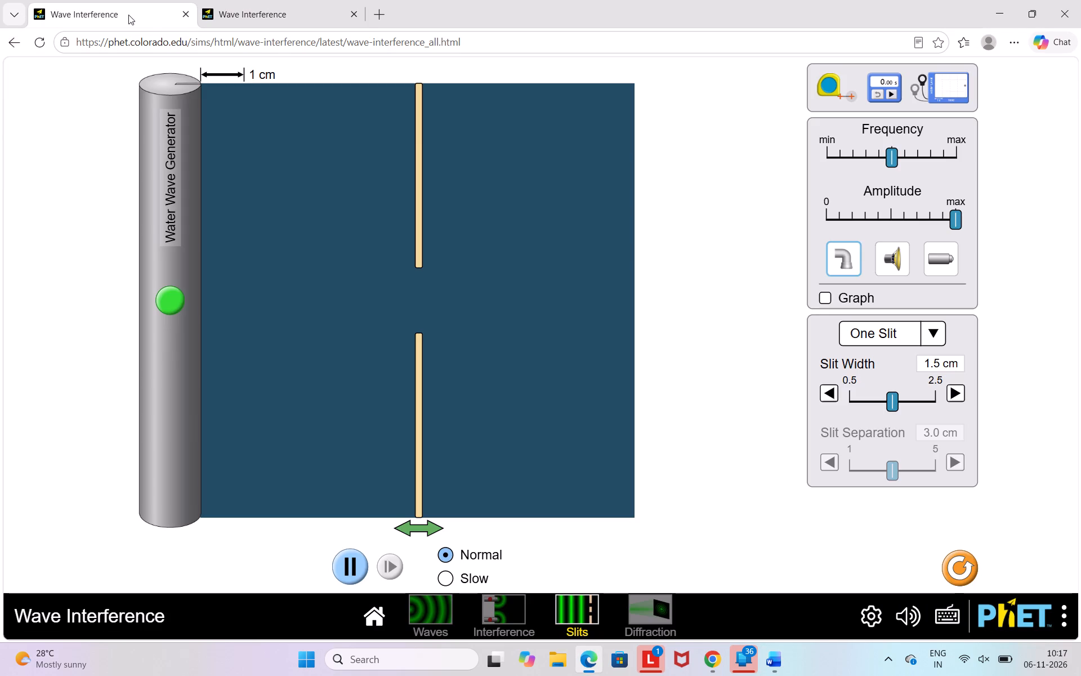
click(354, 9)
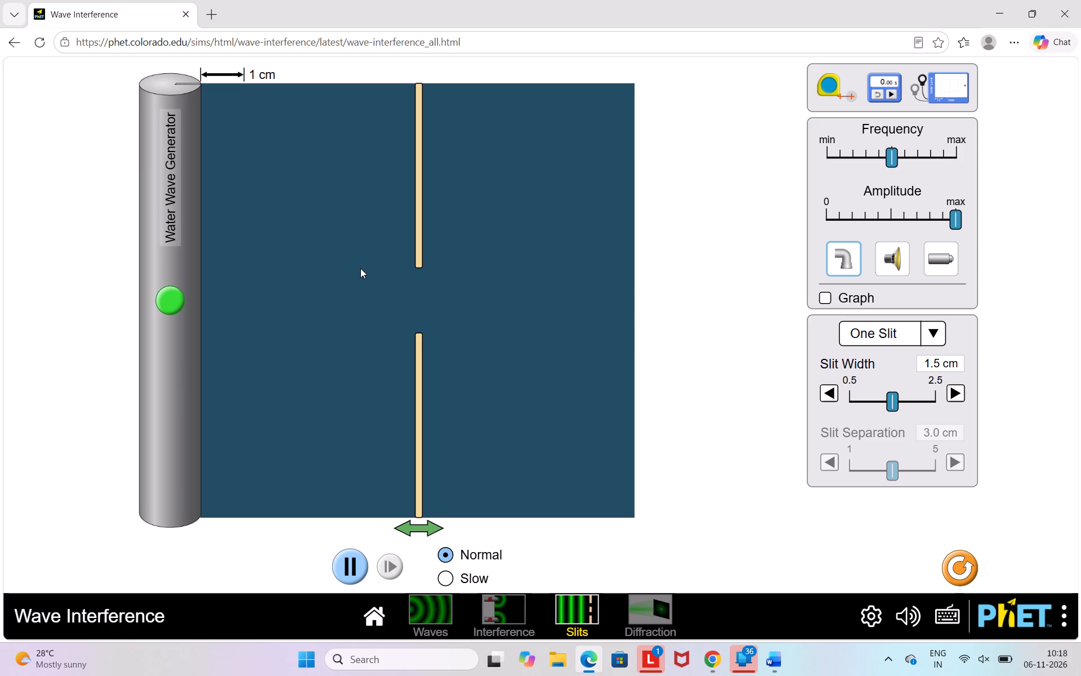
Change the wave source on the Slits screen from water to light.
scroll(360, 268, up, 1)
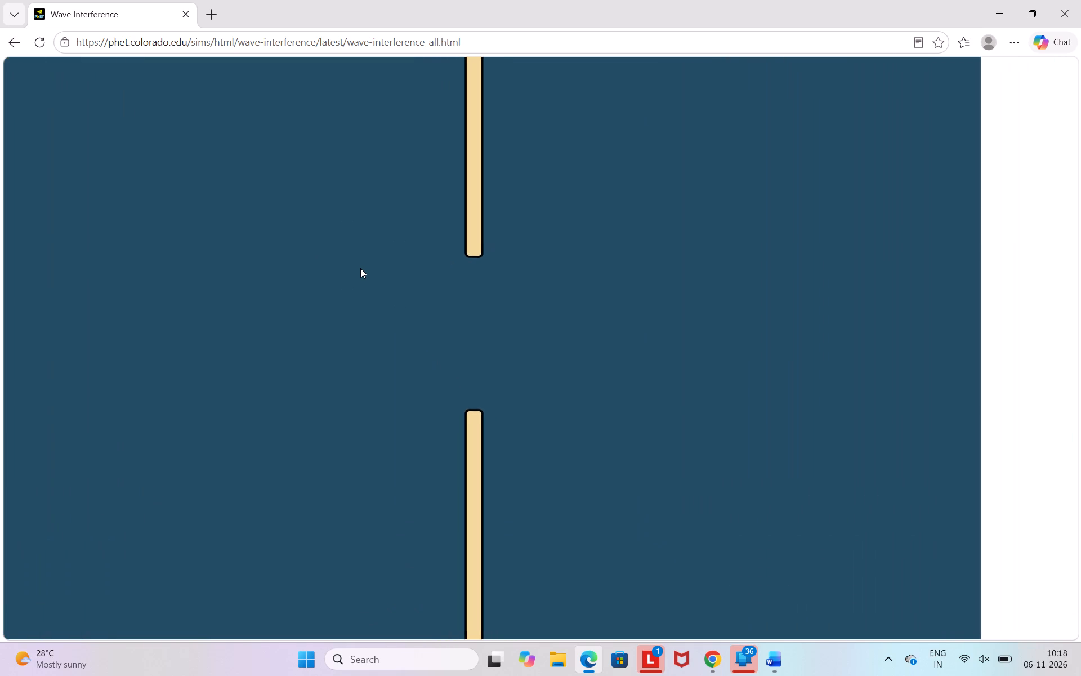
scroll(360, 268, down, 1)
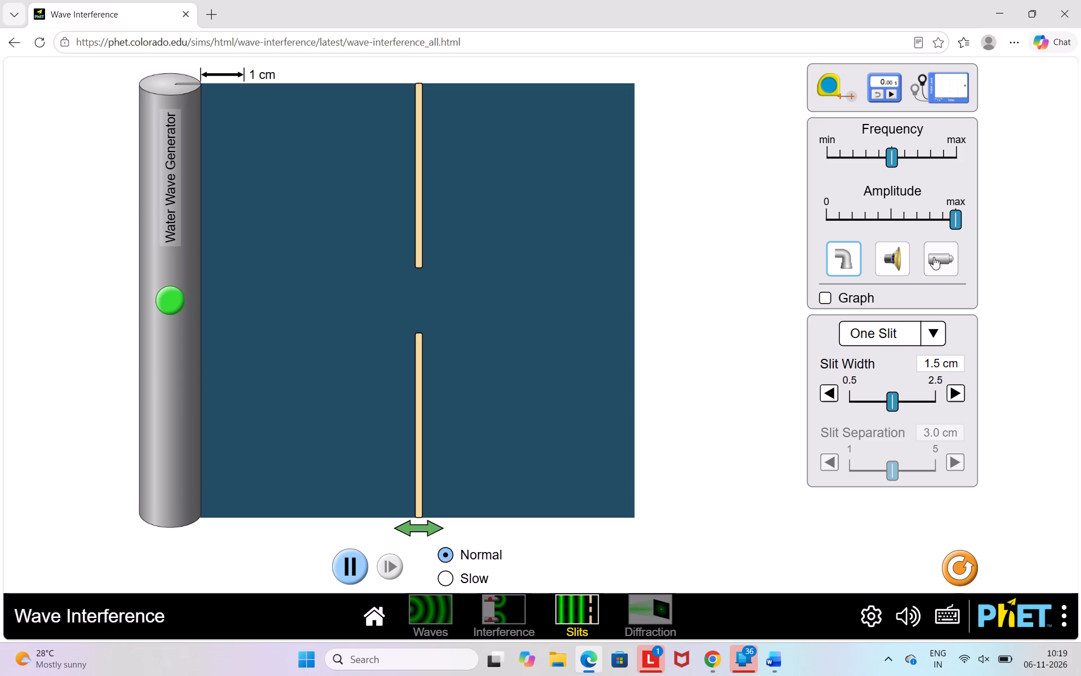
click(933, 257)
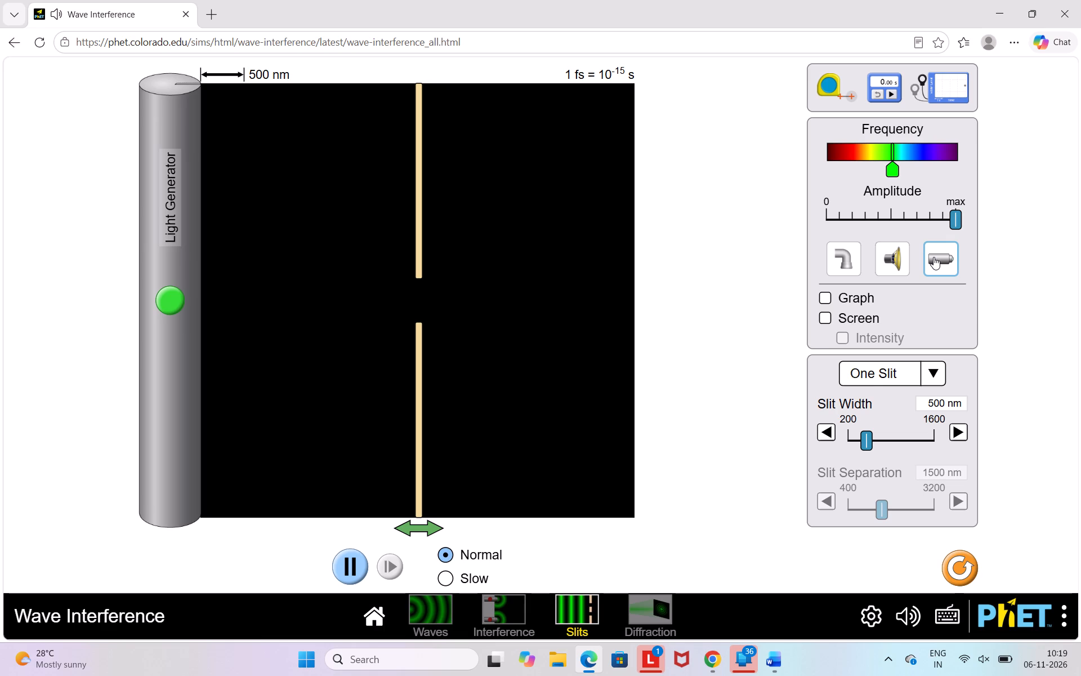
click(933, 257)
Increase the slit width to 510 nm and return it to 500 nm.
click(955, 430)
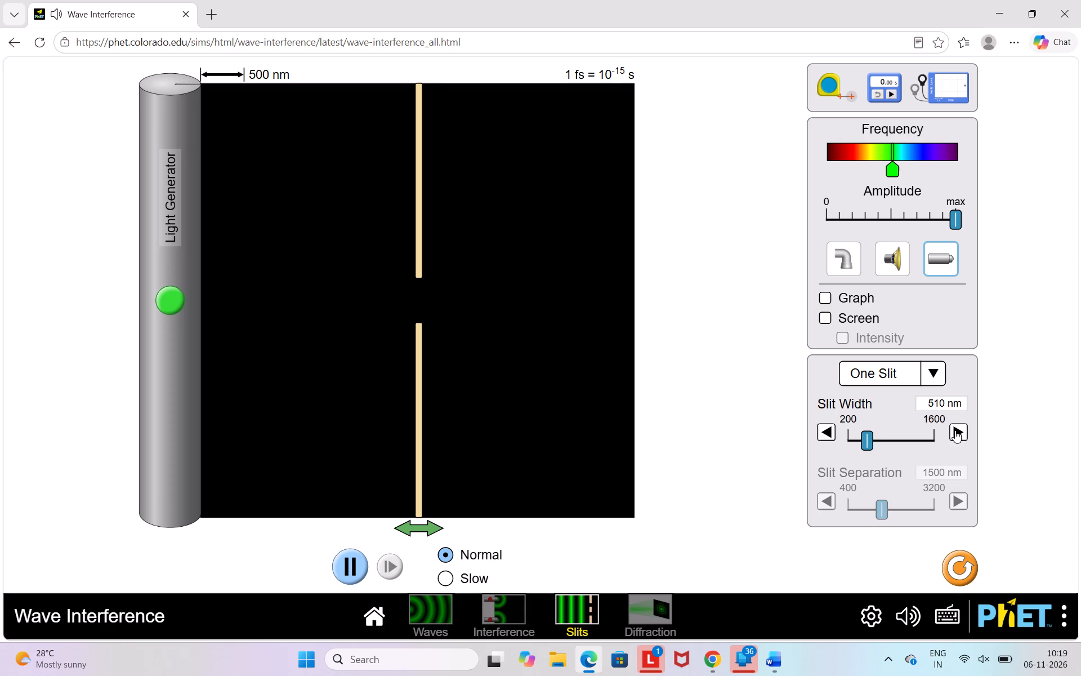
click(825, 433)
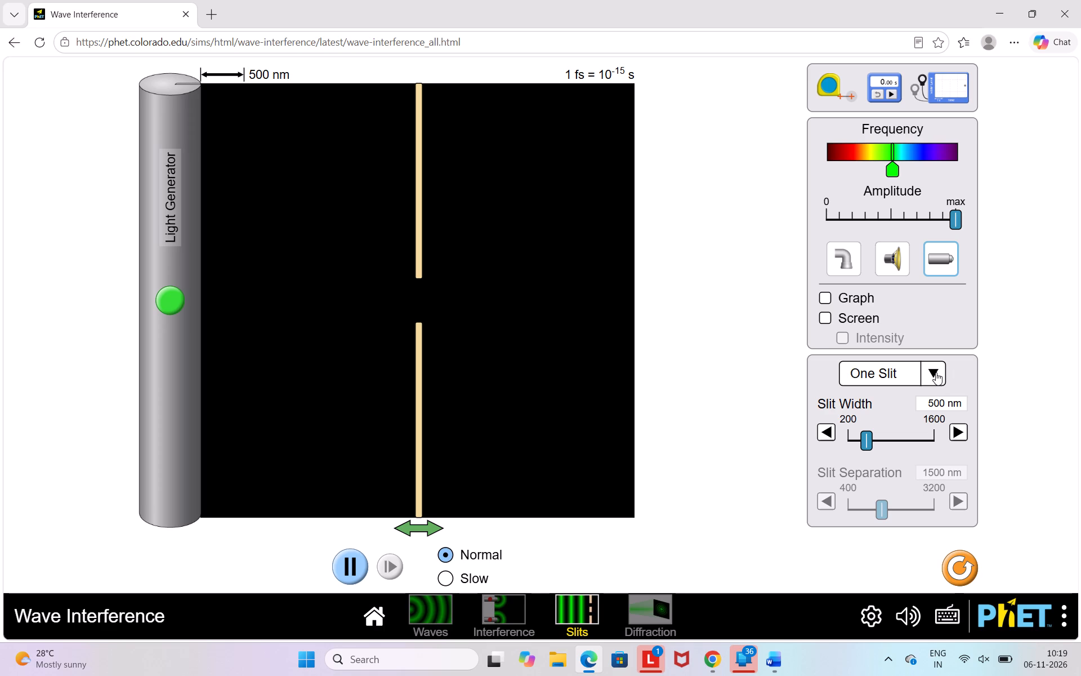
Set the barrier to Two Slits and show the screen behind it.
click(936, 372)
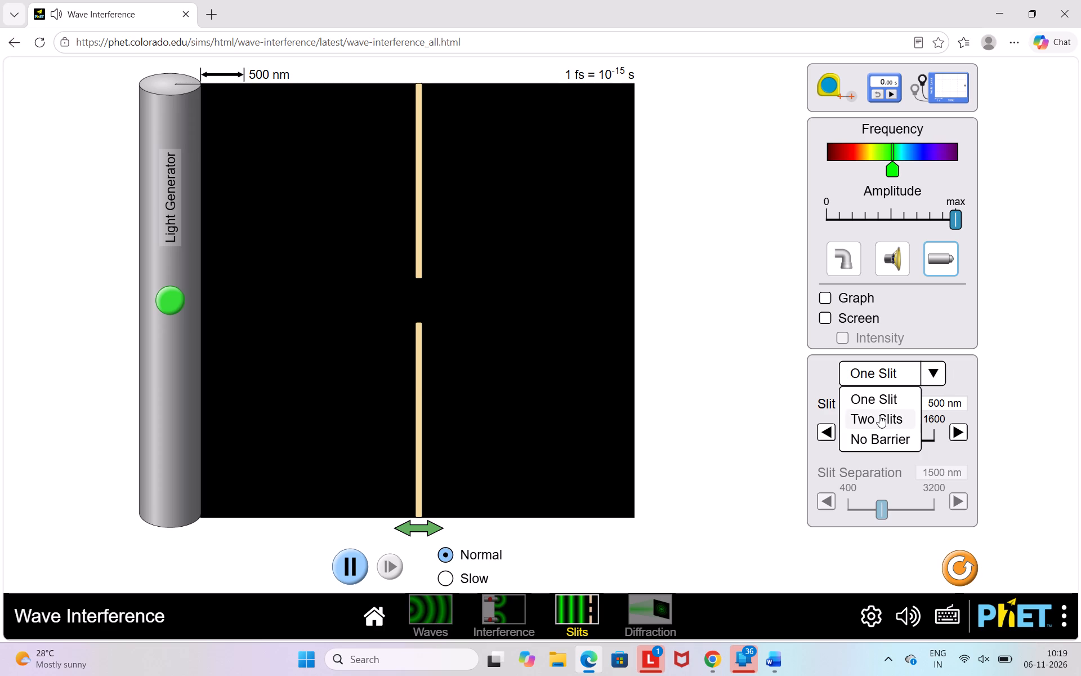
click(879, 415)
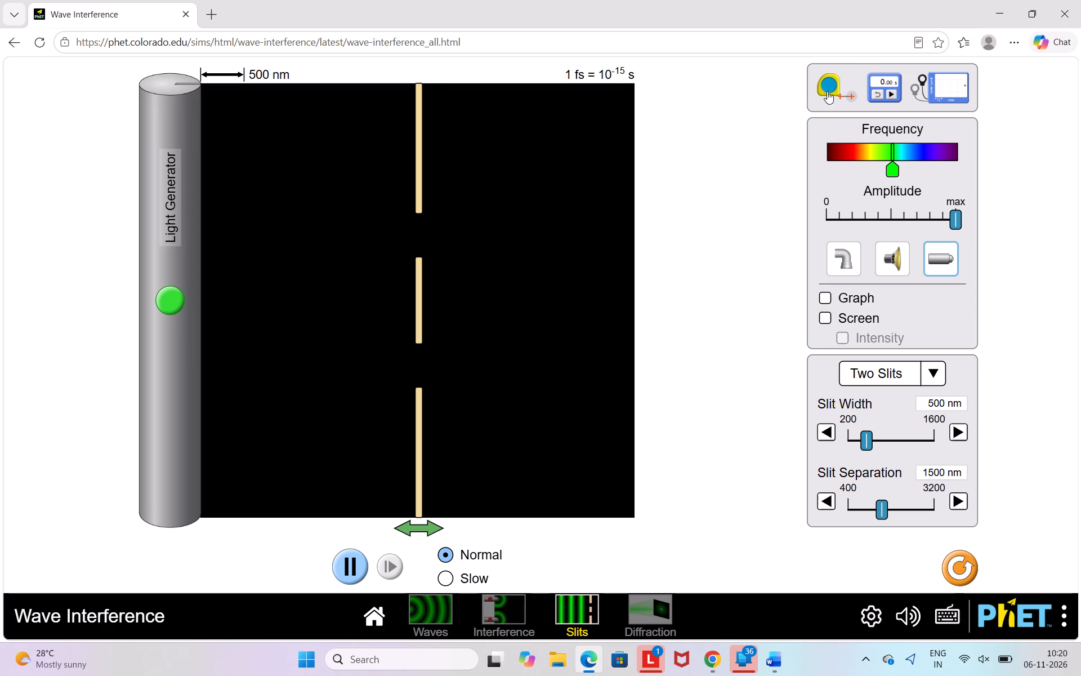
click(824, 316)
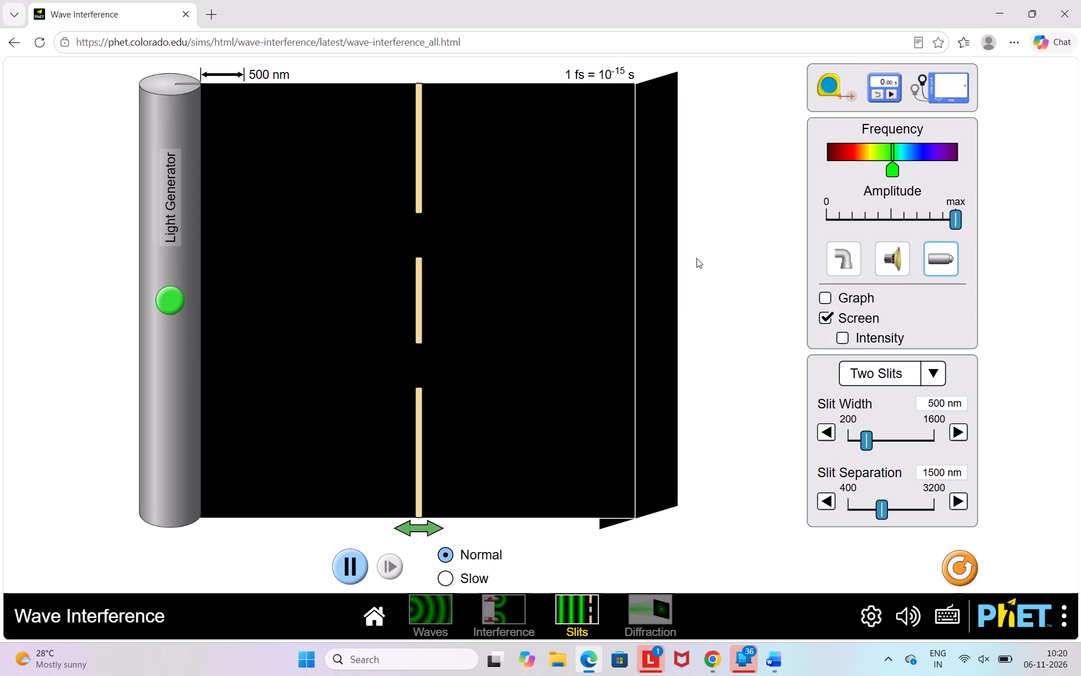
Turn on the light generator with the simulation running at normal speed.
click(357, 562)
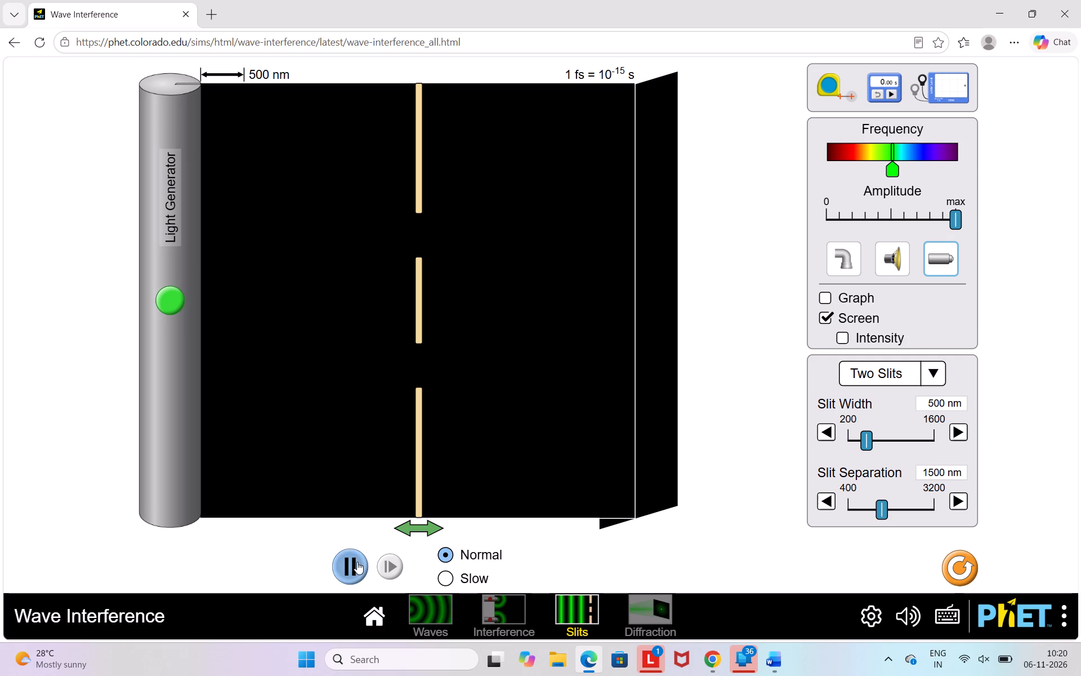
click(357, 562)
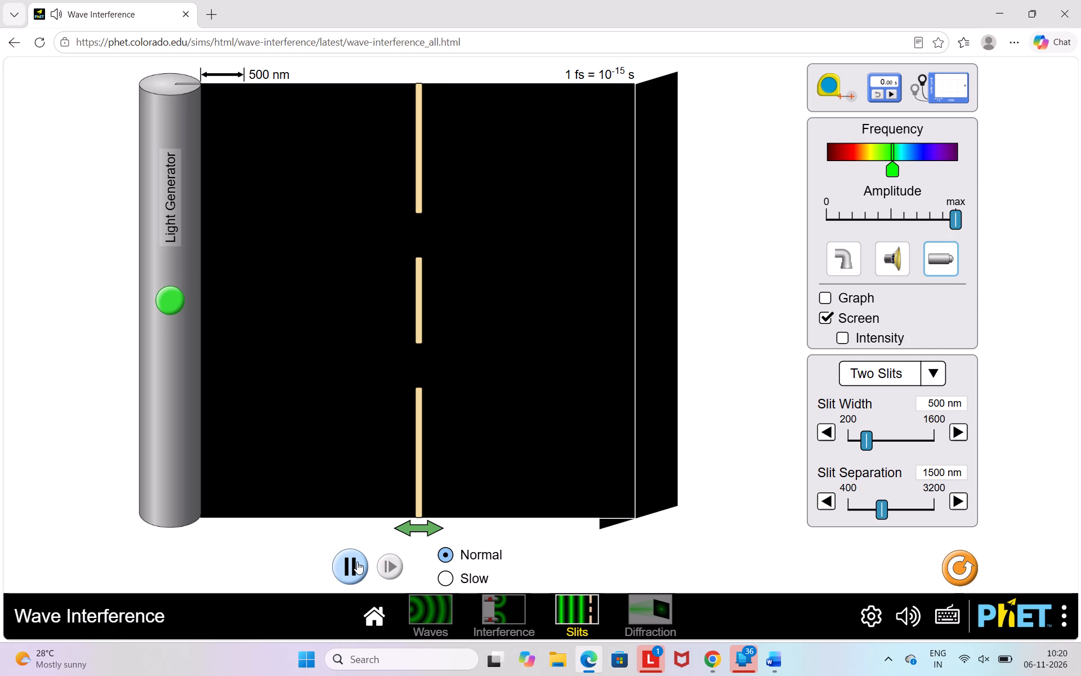
click(167, 304)
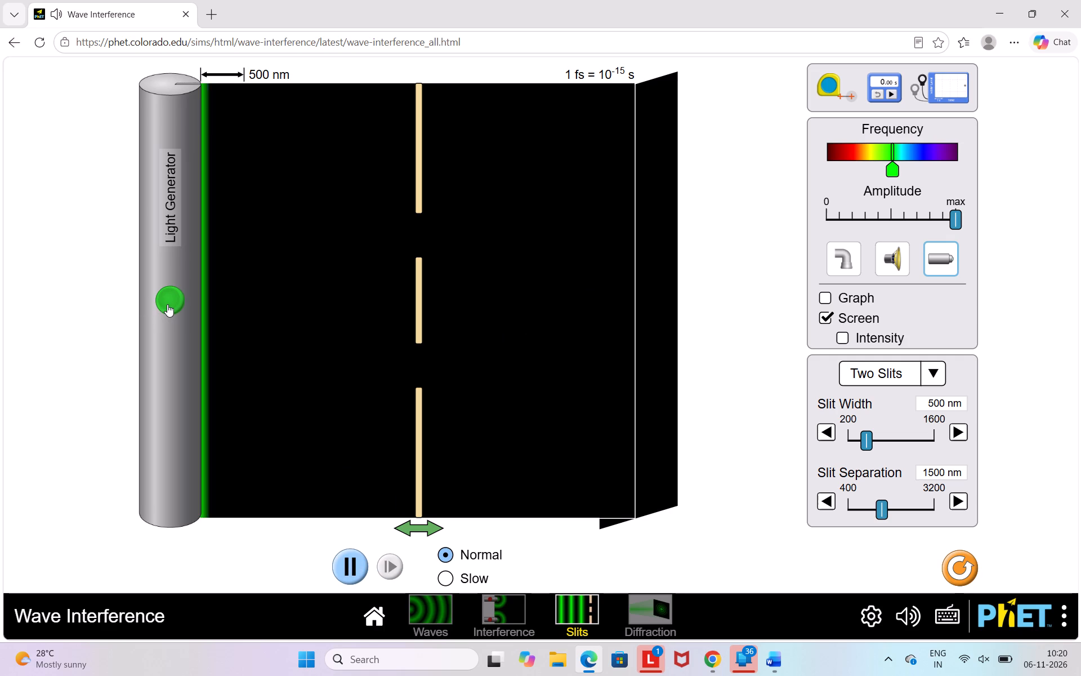
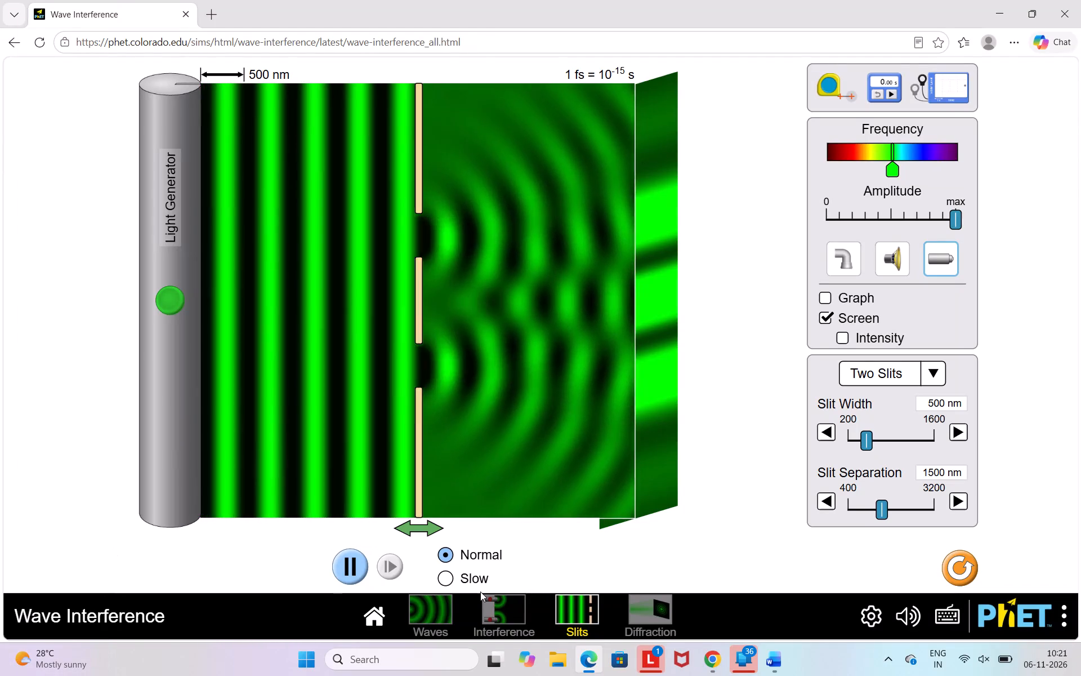
Switch to the Young's double slit lab document in Word and review the procedure and the Data and Observations section.
click(779, 656)
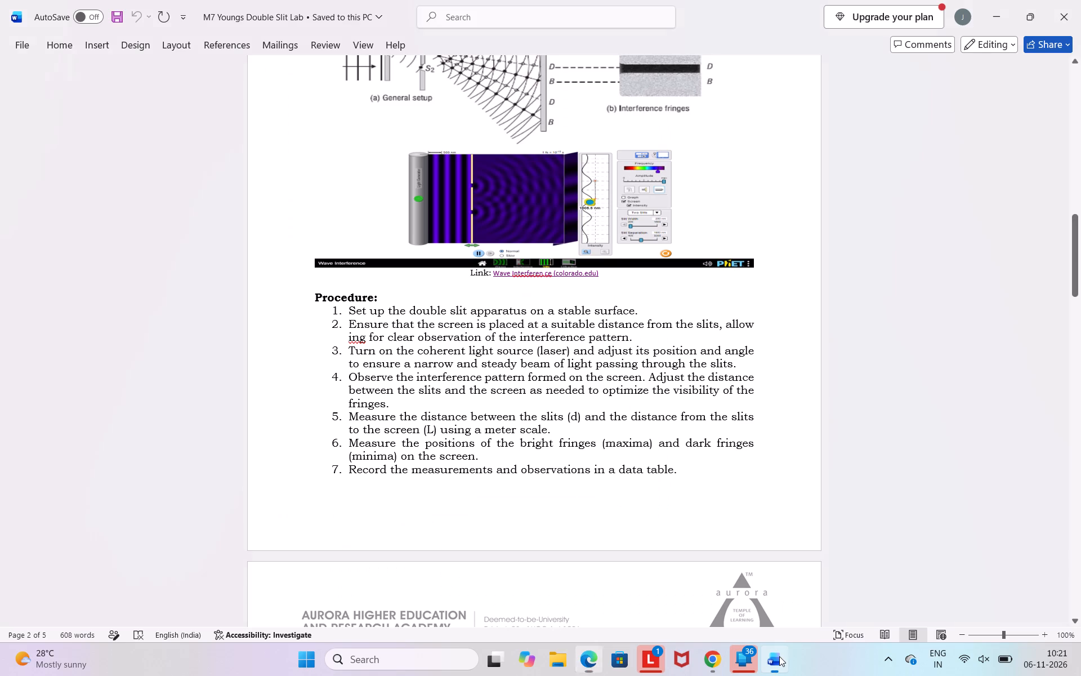
scroll(436, 350, down, 1)
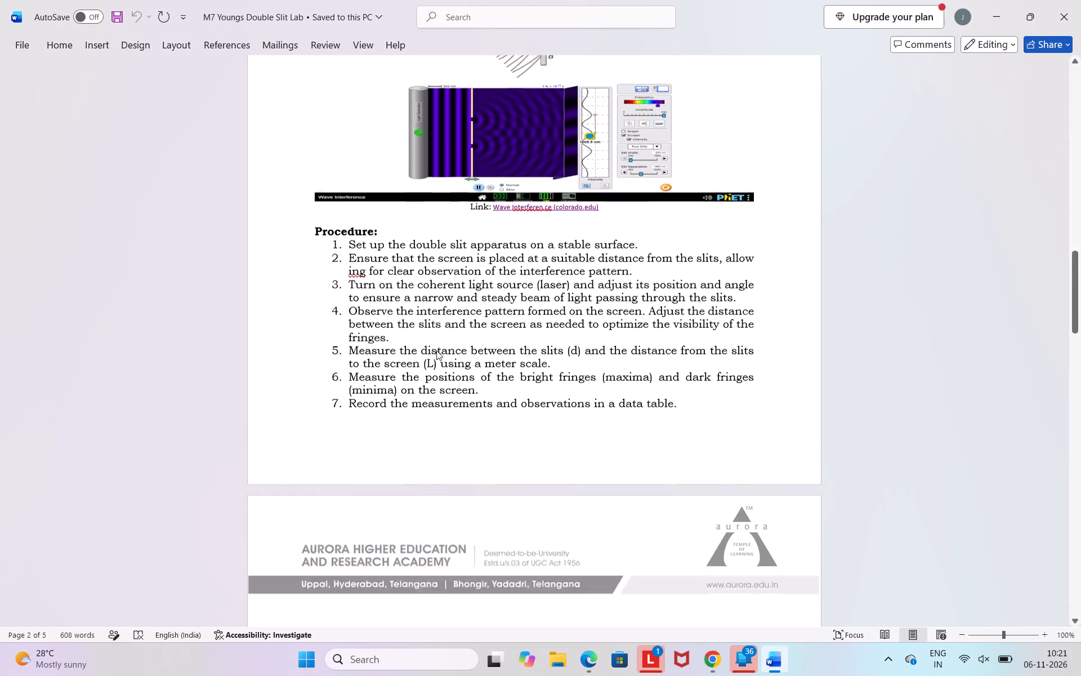
scroll(436, 350, down, 3)
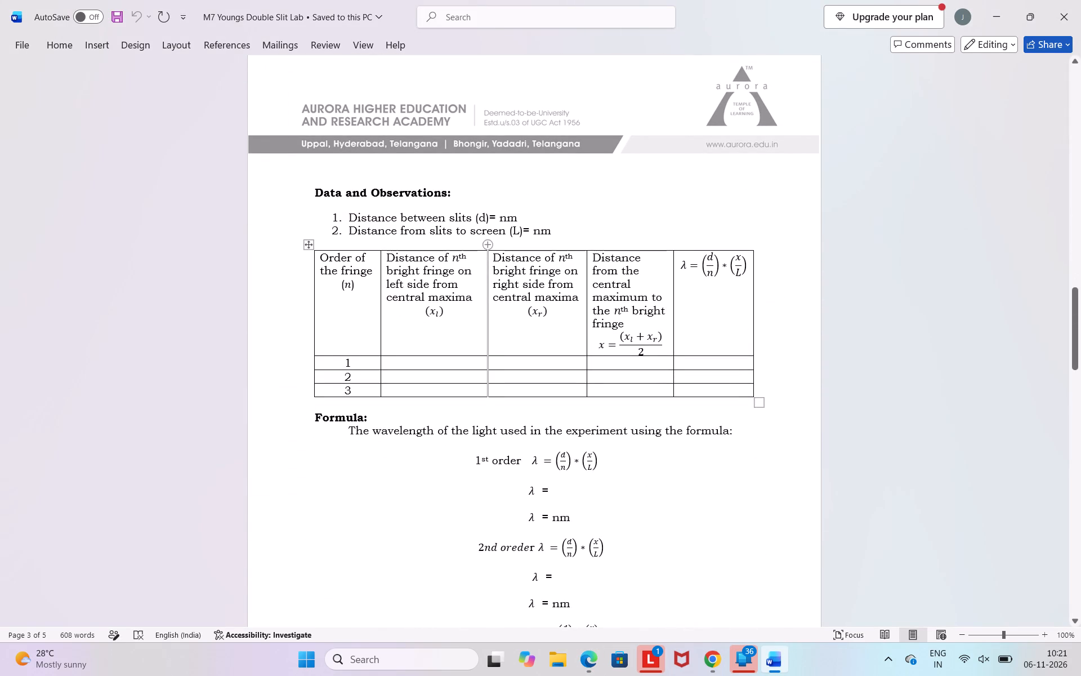
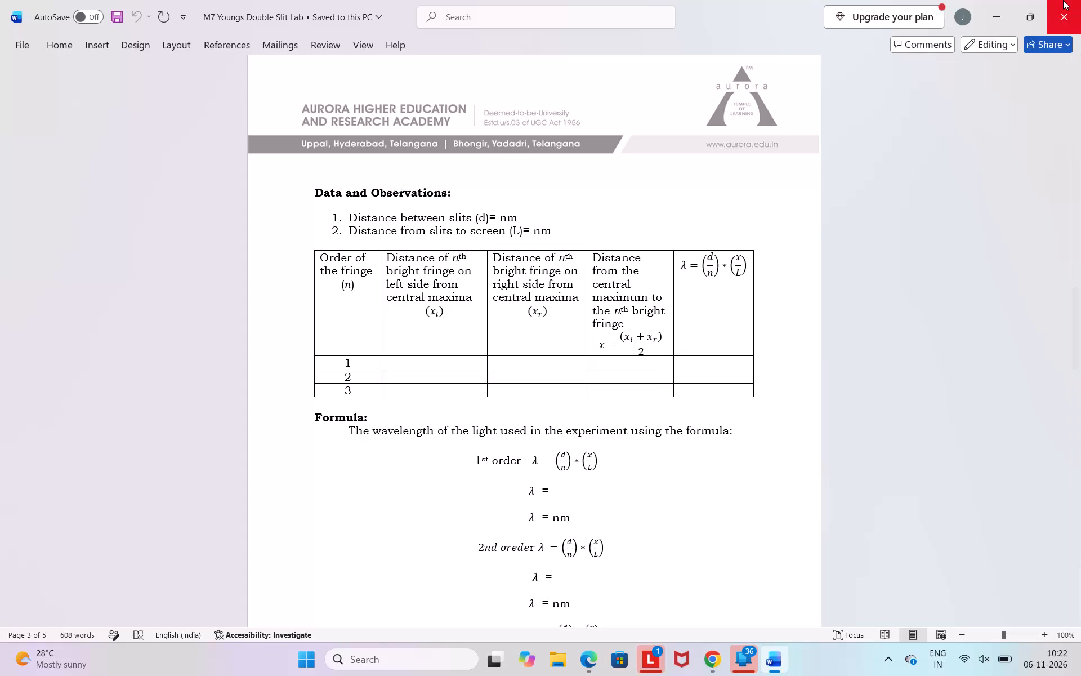
Close the Young's double slit lab document in Word and the Phone Link app, leaving the Wave Interference simulation open.
click(1063, 0)
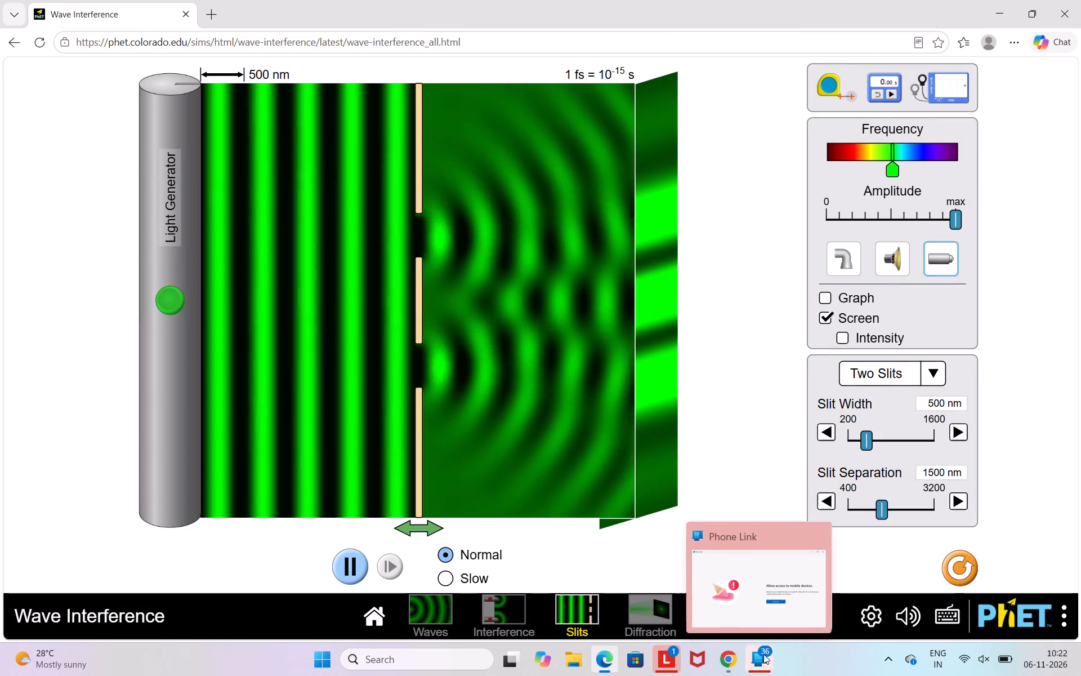
click(819, 540)
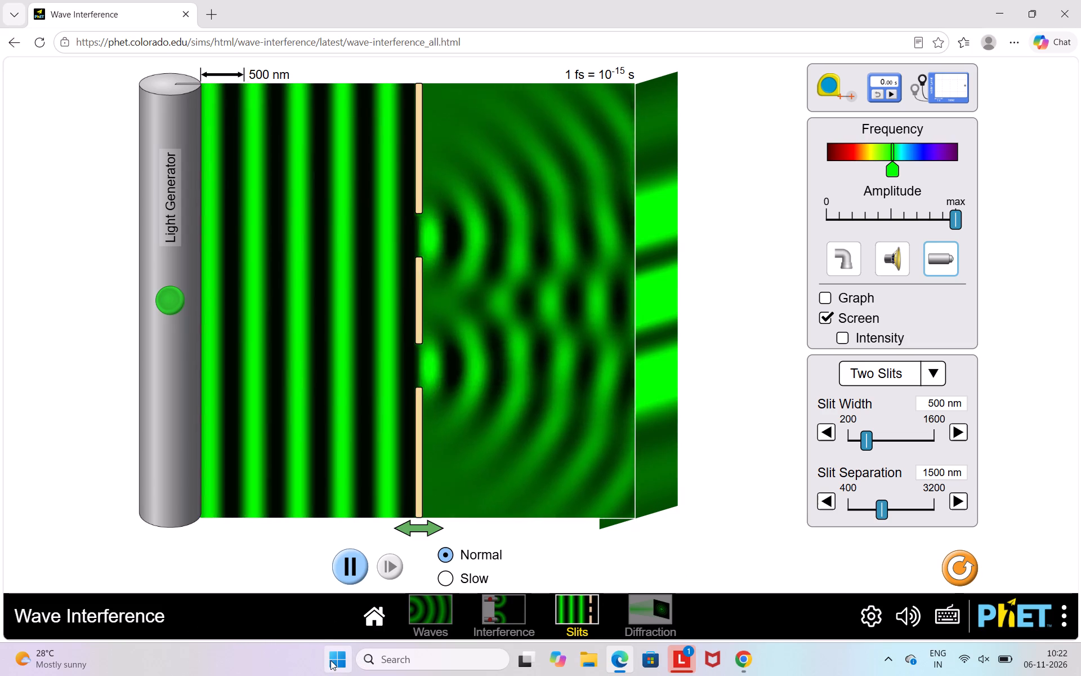
Bring up the Windows Start list of pinned apps and recent files.
click(330, 660)
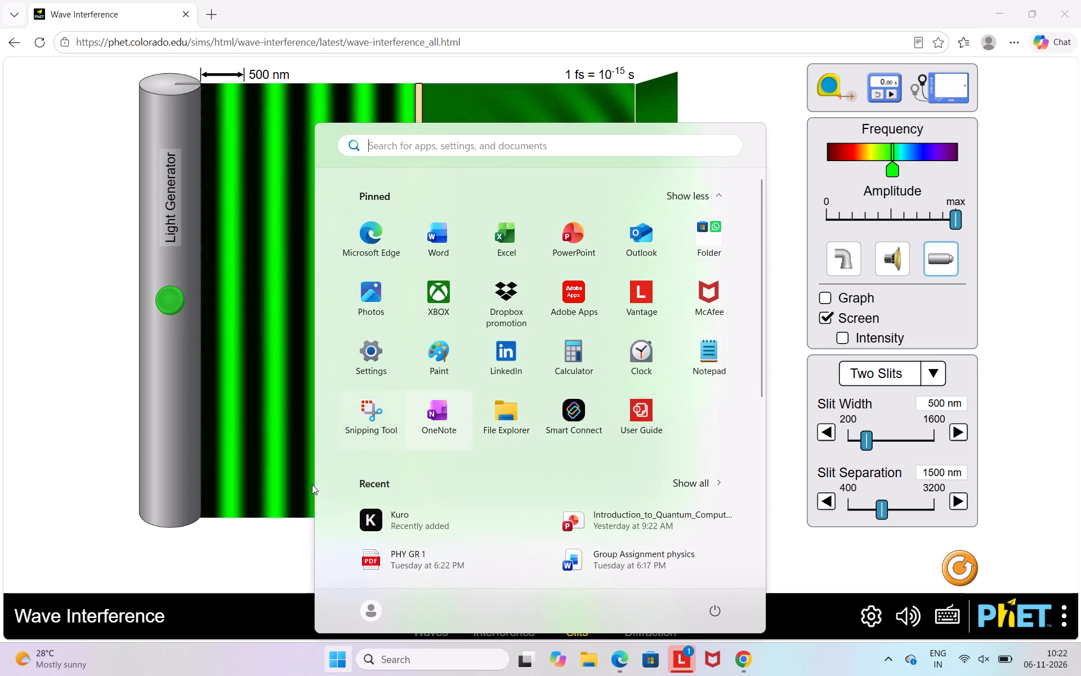
Open the pinned app folder in the Windows Start list.
click(703, 241)
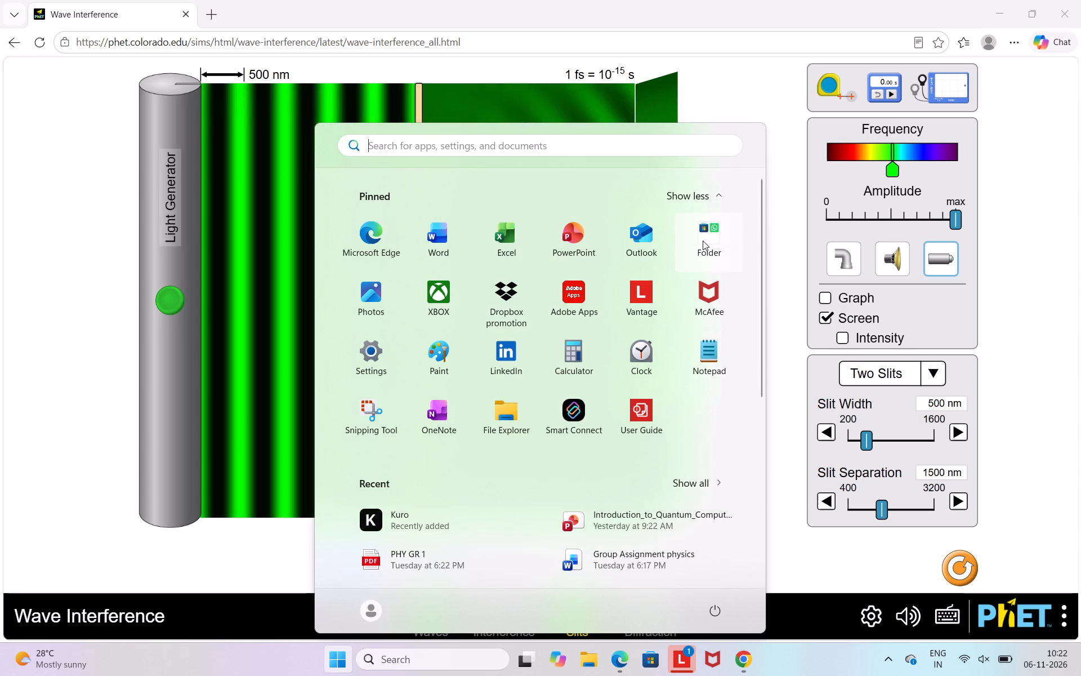
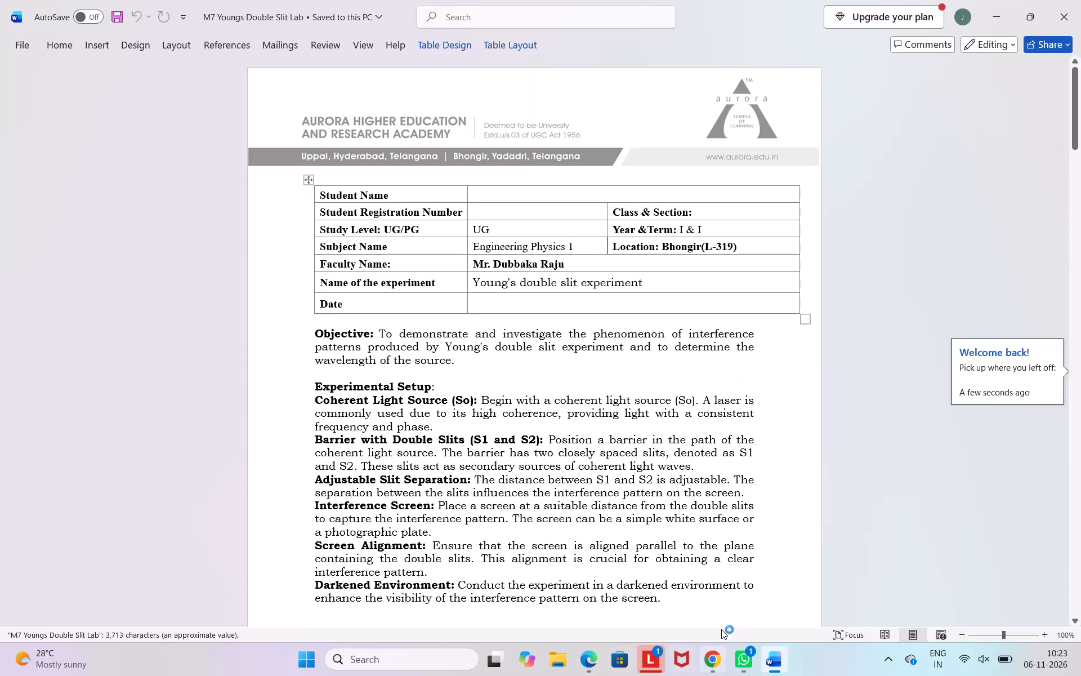
Switch from the reopened Young's double slit lab document in Word to the Chrome browser window.
click(714, 661)
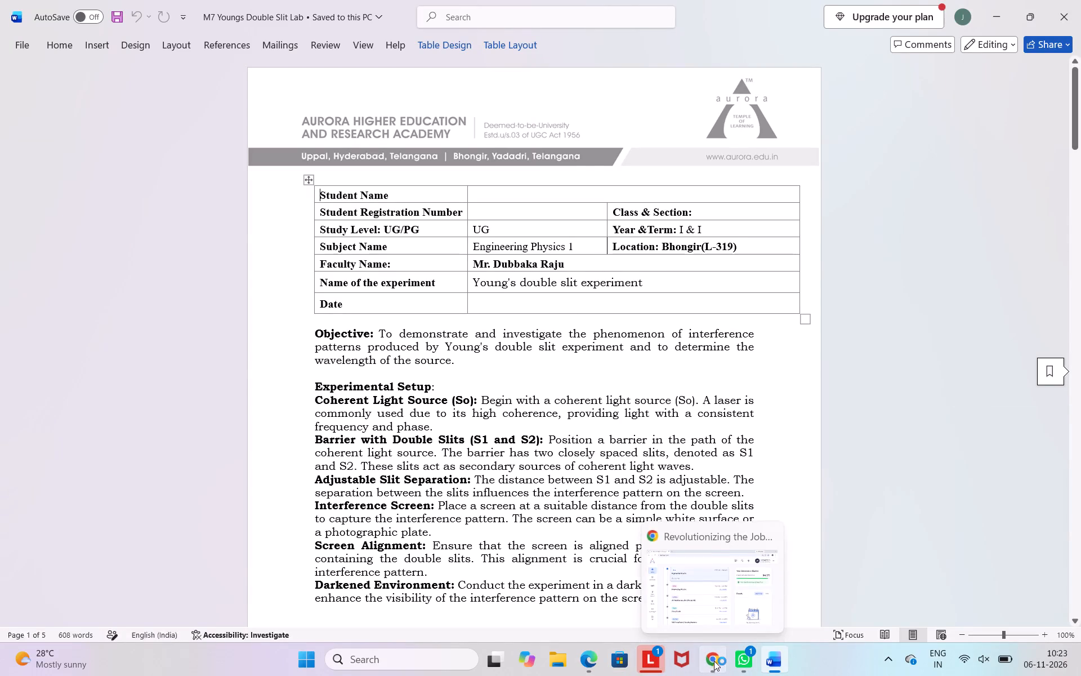
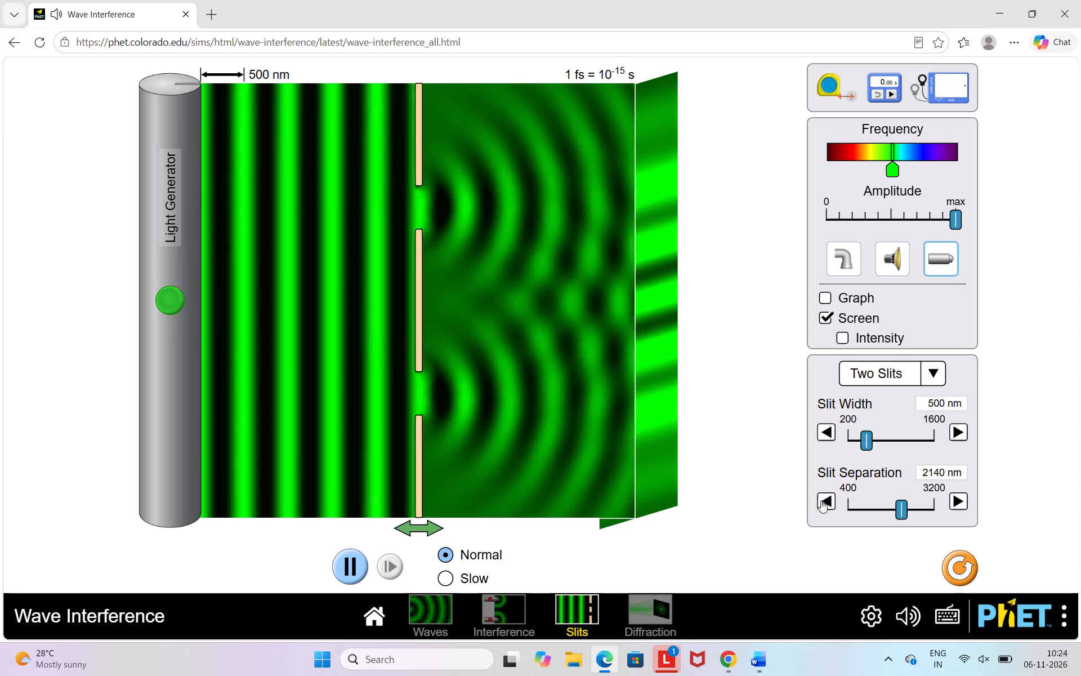
triple_click(821, 500)
triple_click(821, 500)
double_click(821, 500)
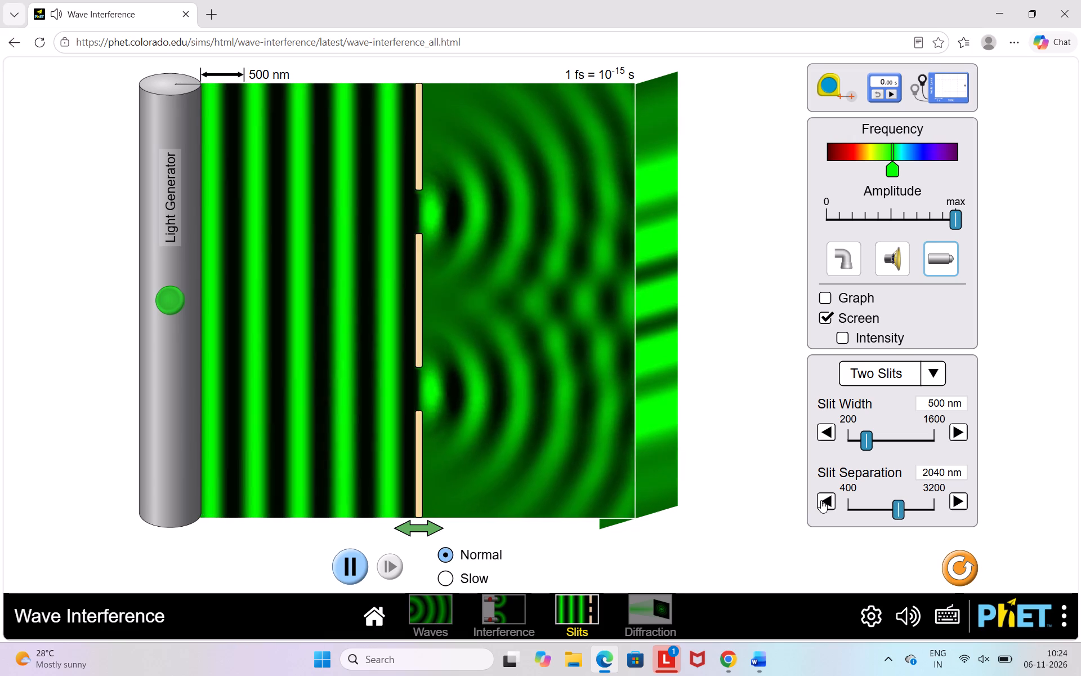
triple_click(821, 500)
triple_click(821, 500)
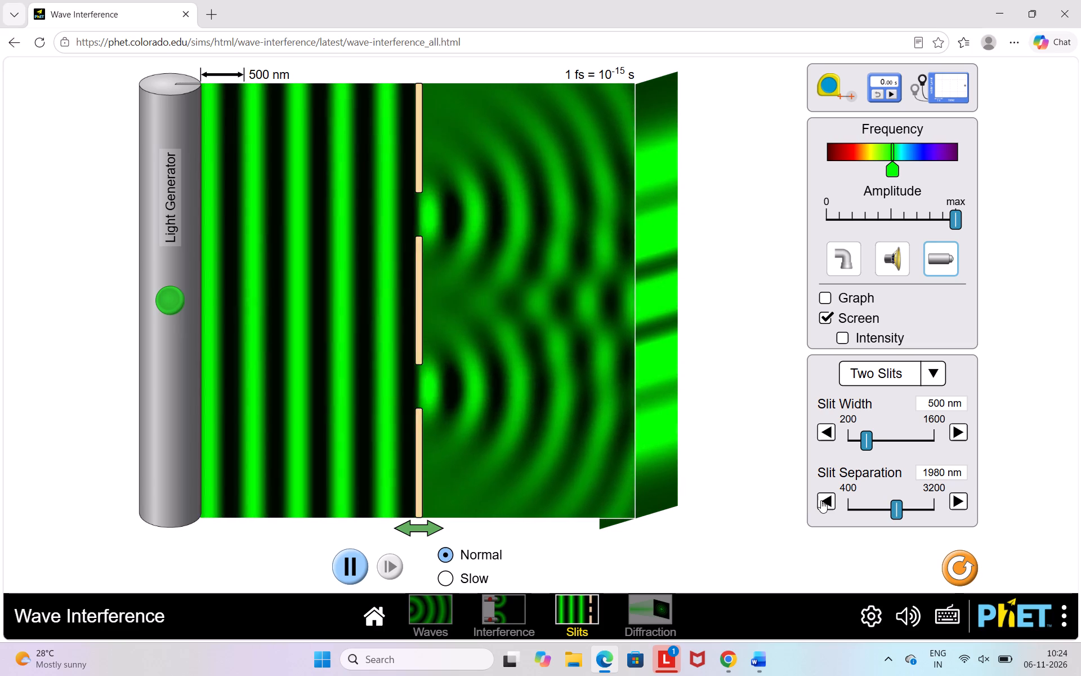
triple_click(821, 500)
triple_click(821, 500)
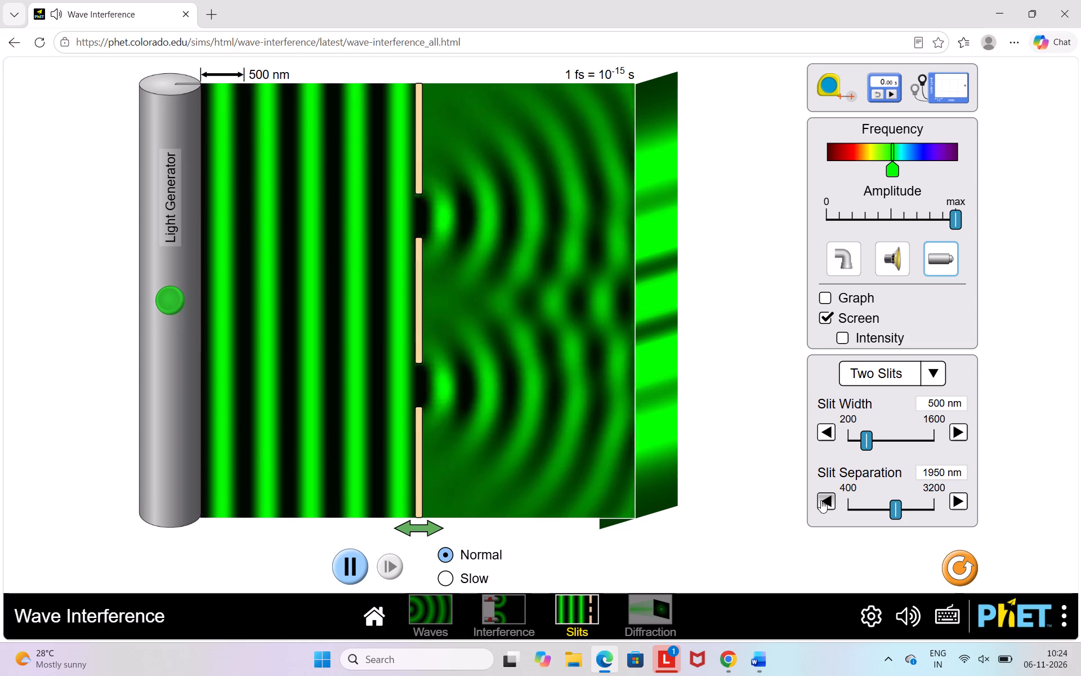
triple_click(821, 500)
drag(821, 500, 814, 541)
double_click(814, 541)
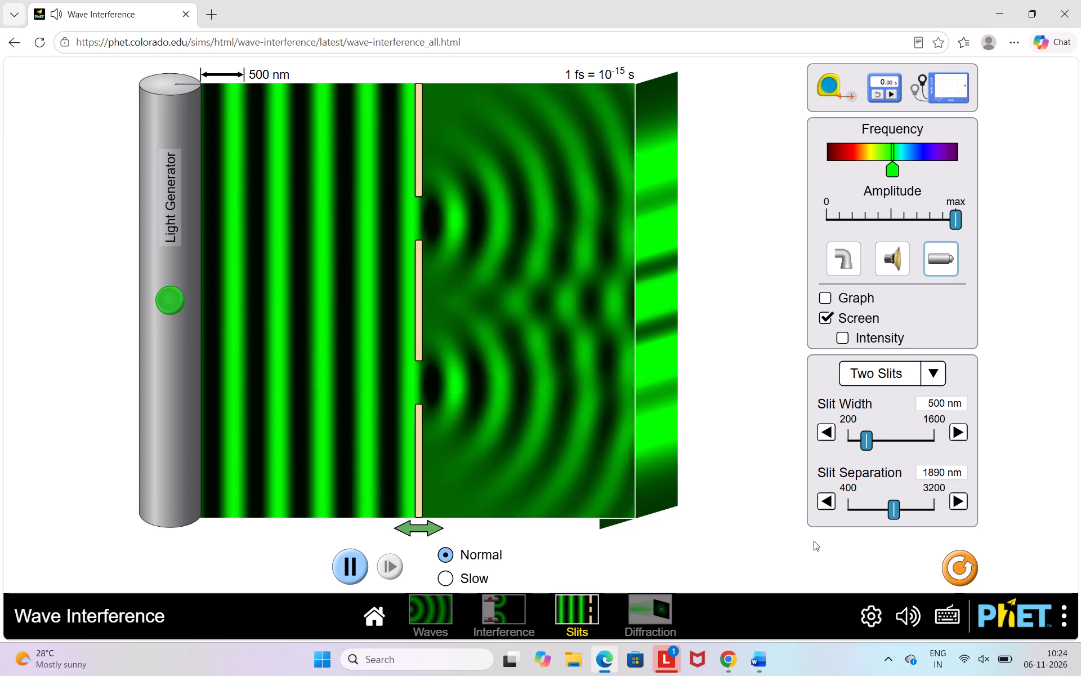
triple_click(824, 504)
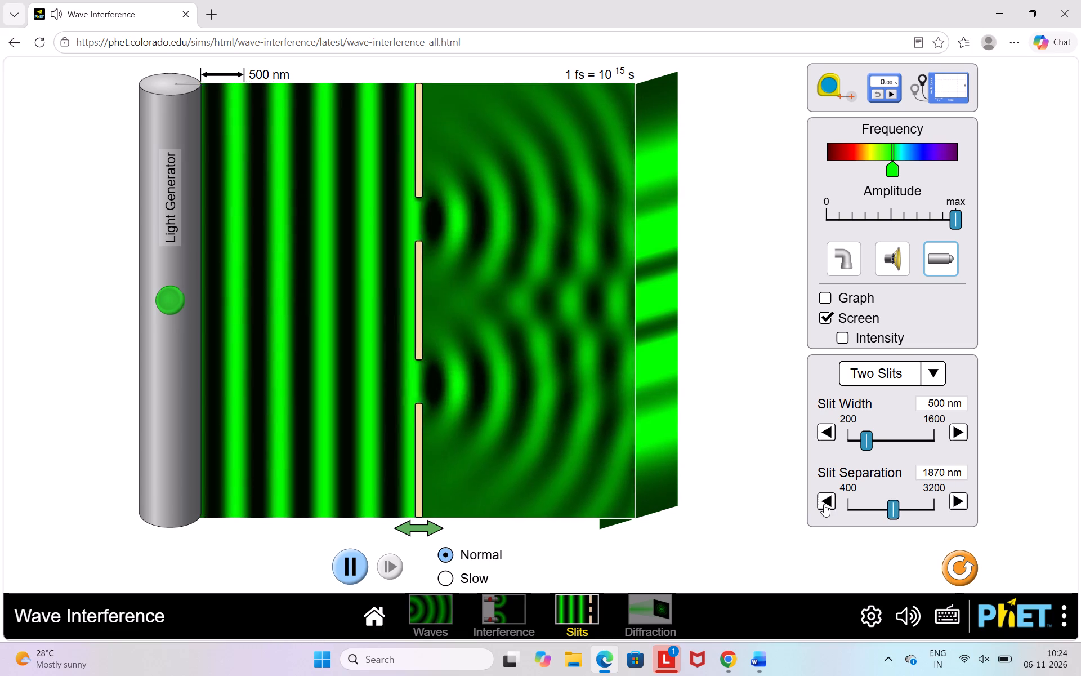
triple_click(824, 504)
triple_click(824, 504)
triple_click(824, 504)
triple_click(824, 504)
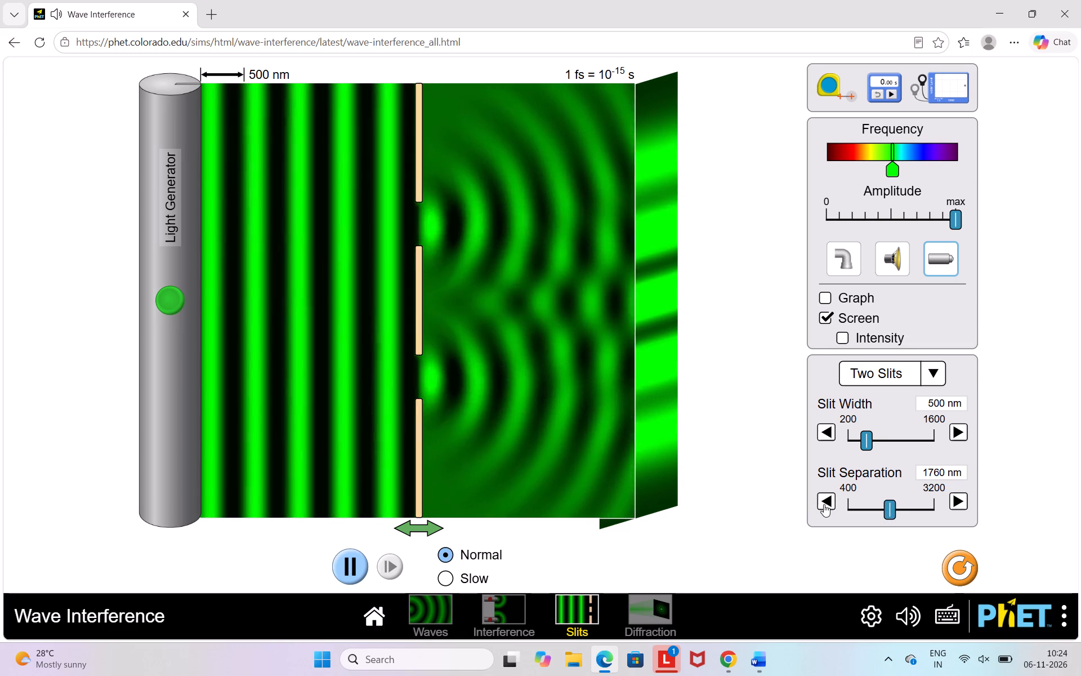
triple_click(824, 504)
triple_click(824, 504)
click(824, 504)
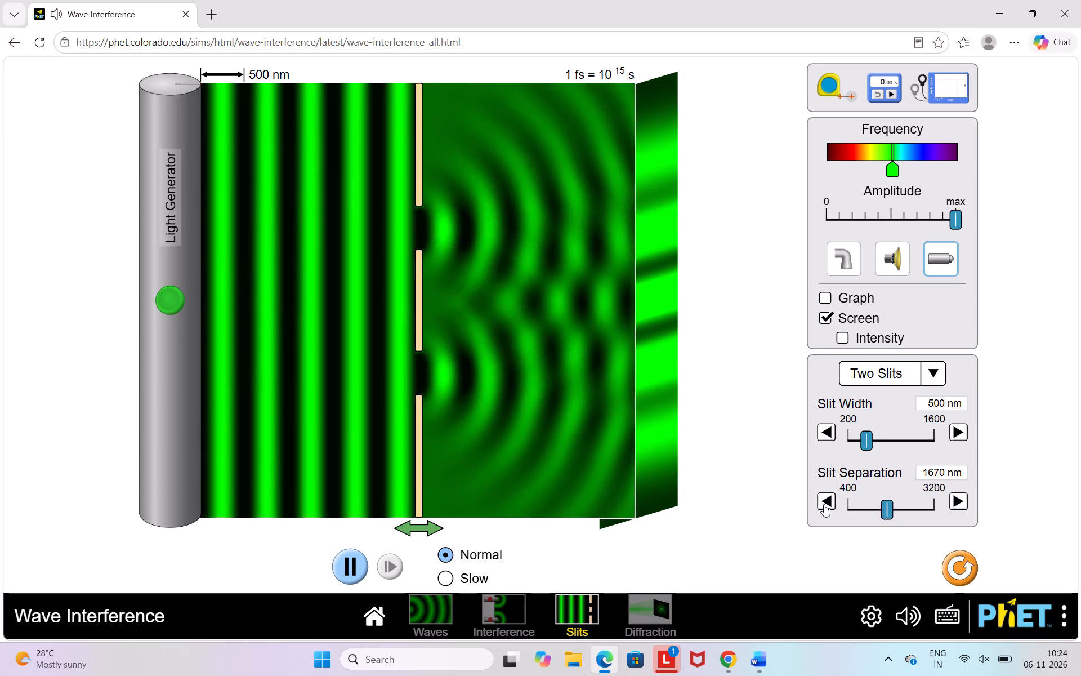
triple_click(824, 504)
triple_click(824, 504)
triple_click(824, 504)
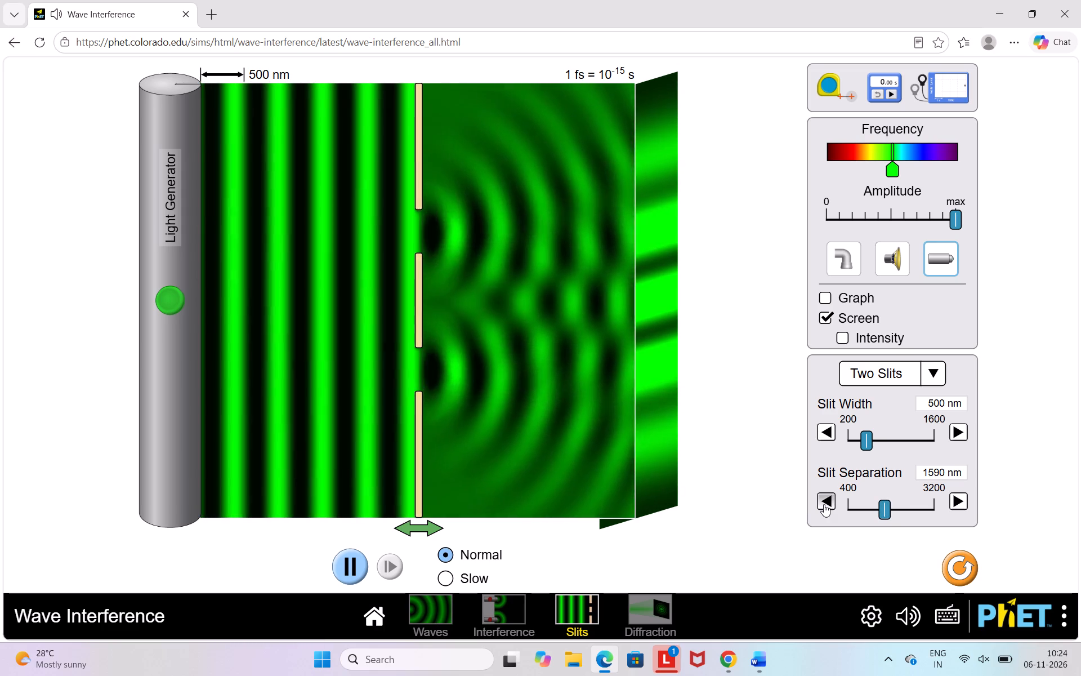
click(824, 504)
click(824, 504)
click(824, 504)
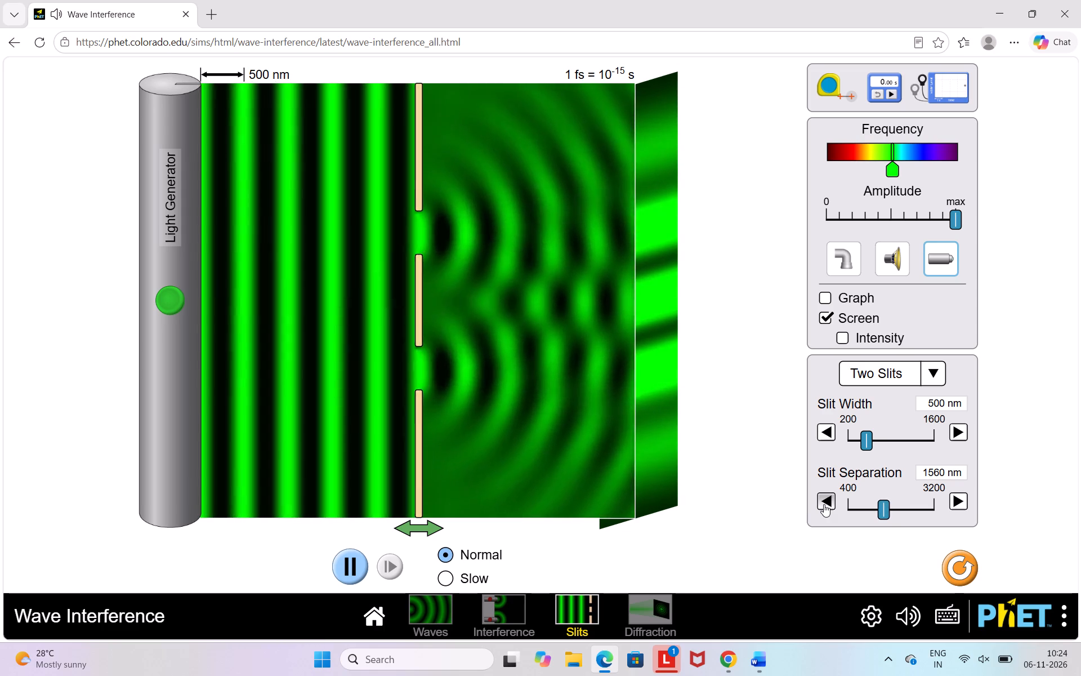
triple_click(824, 504)
click(824, 504)
click(824, 504)
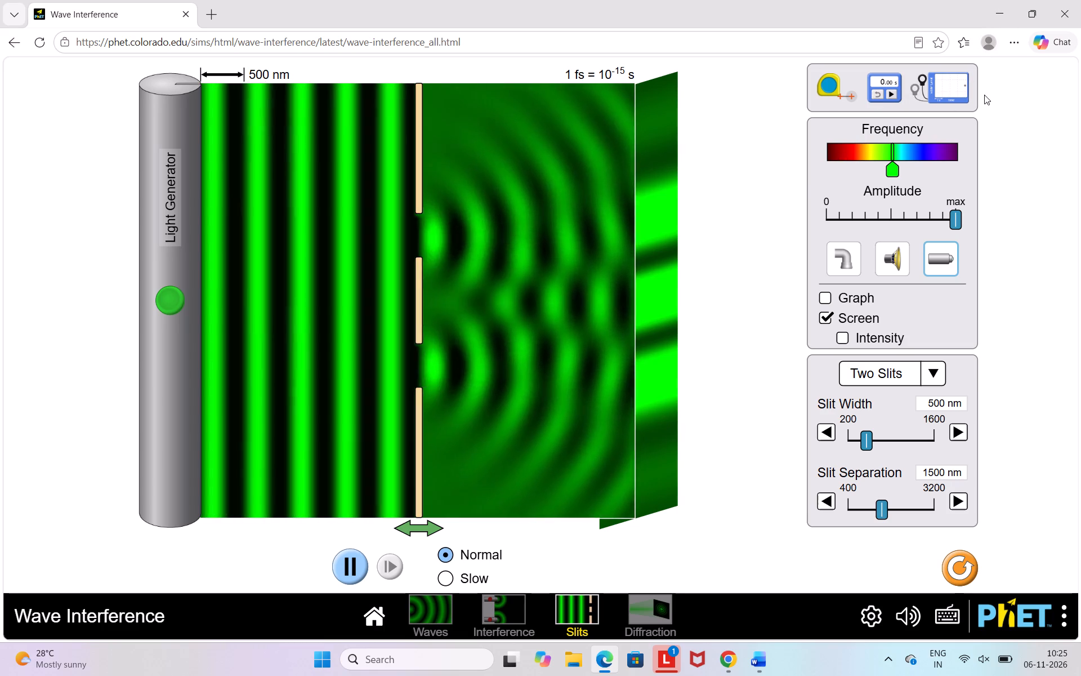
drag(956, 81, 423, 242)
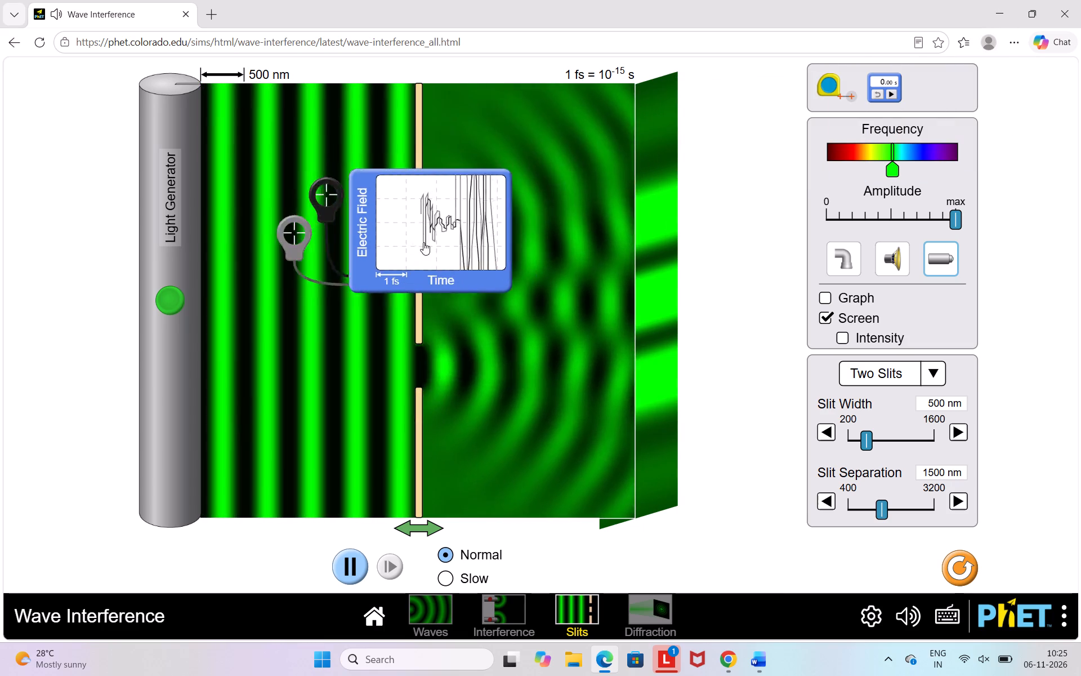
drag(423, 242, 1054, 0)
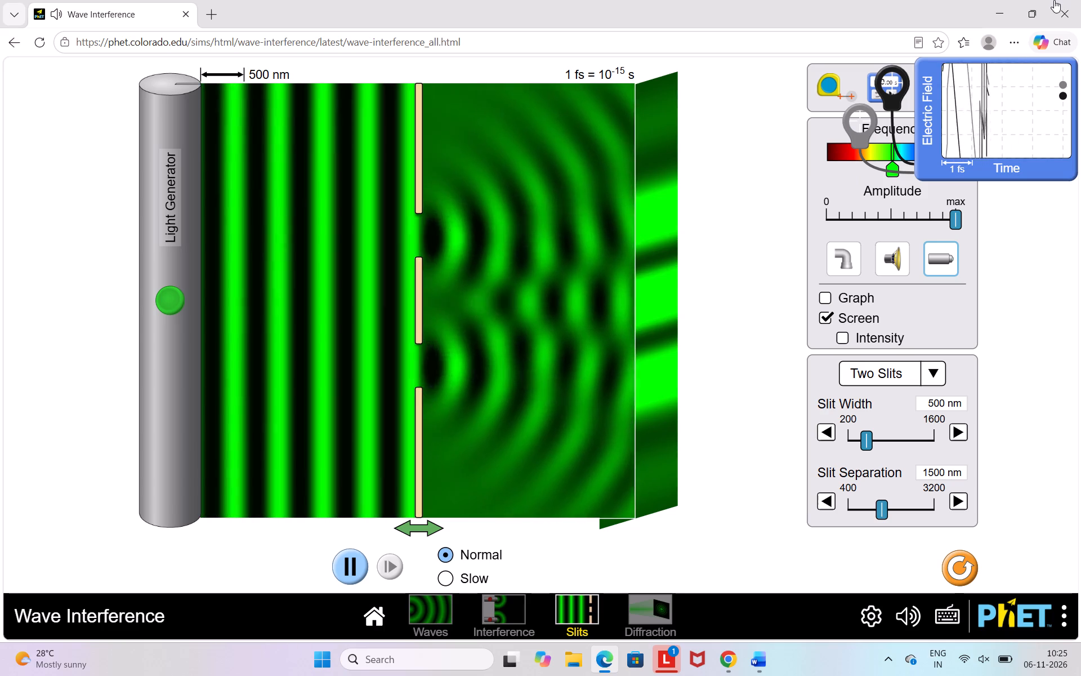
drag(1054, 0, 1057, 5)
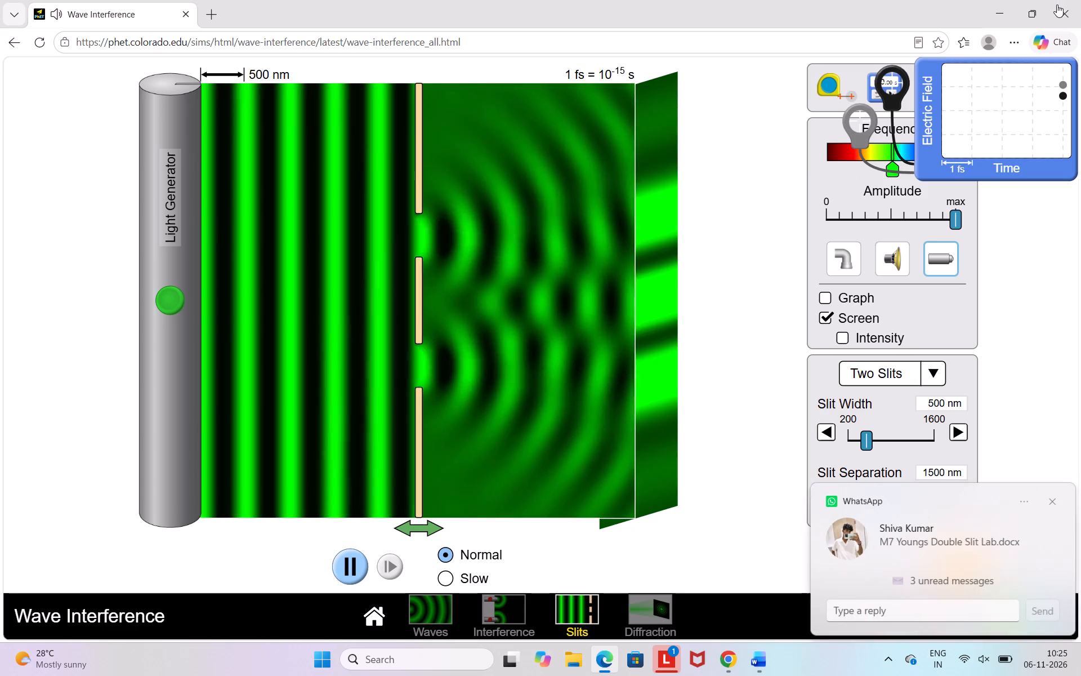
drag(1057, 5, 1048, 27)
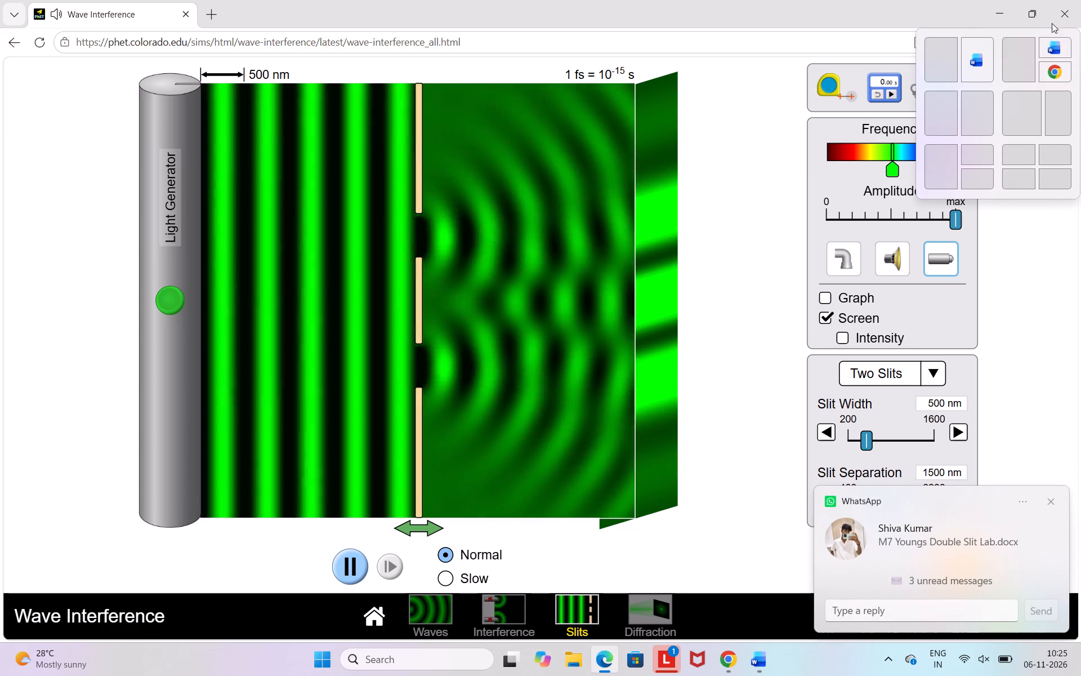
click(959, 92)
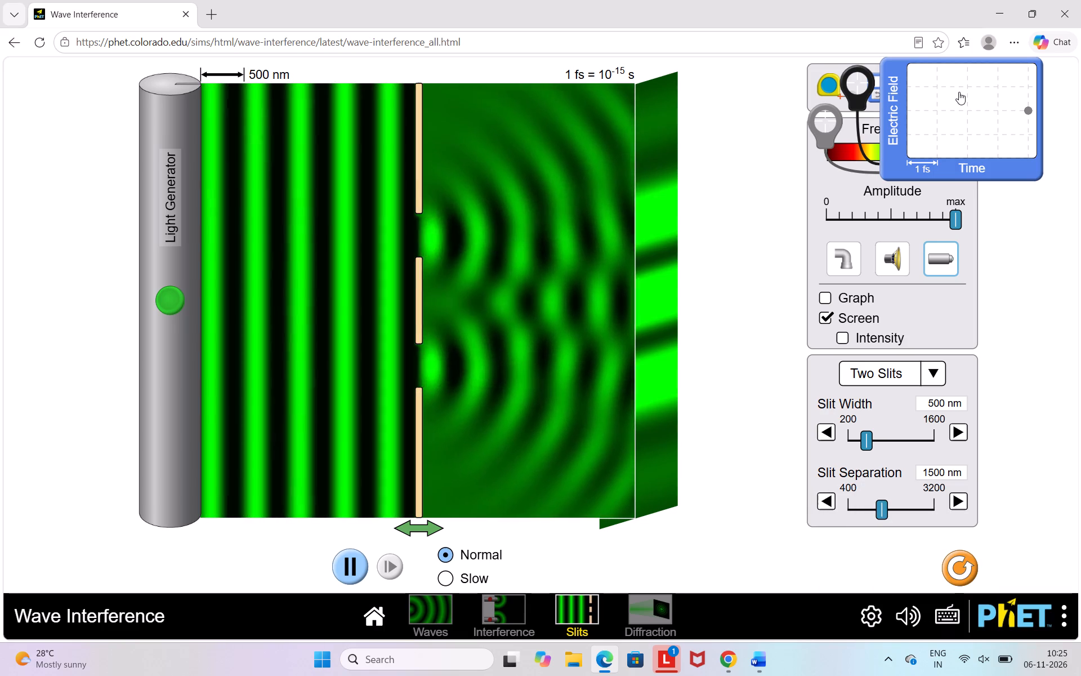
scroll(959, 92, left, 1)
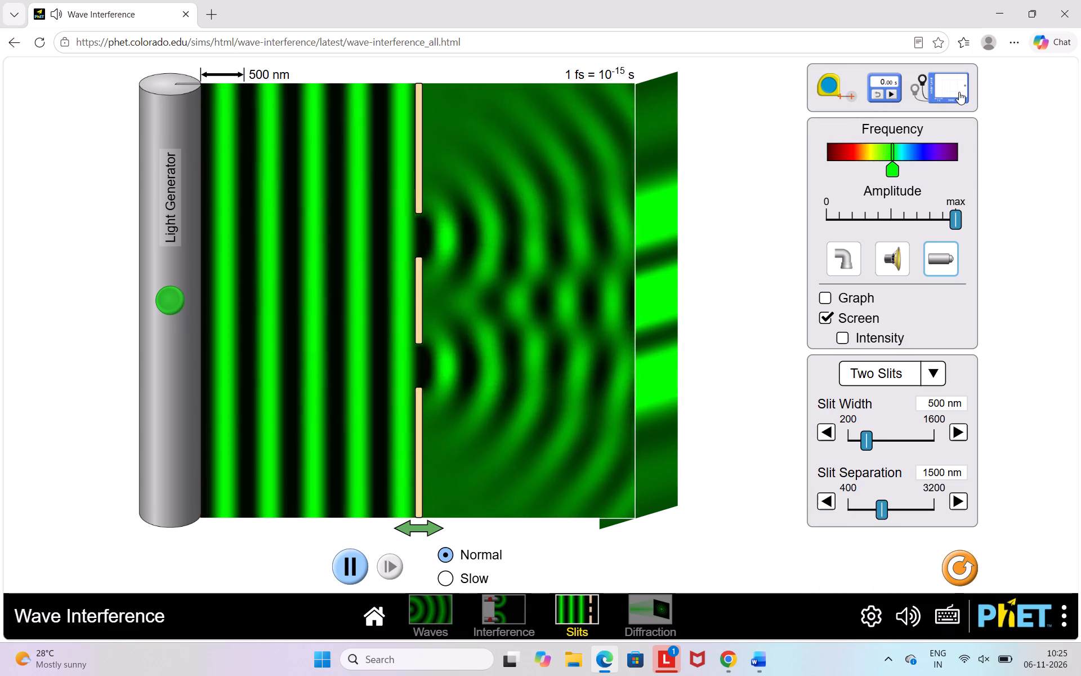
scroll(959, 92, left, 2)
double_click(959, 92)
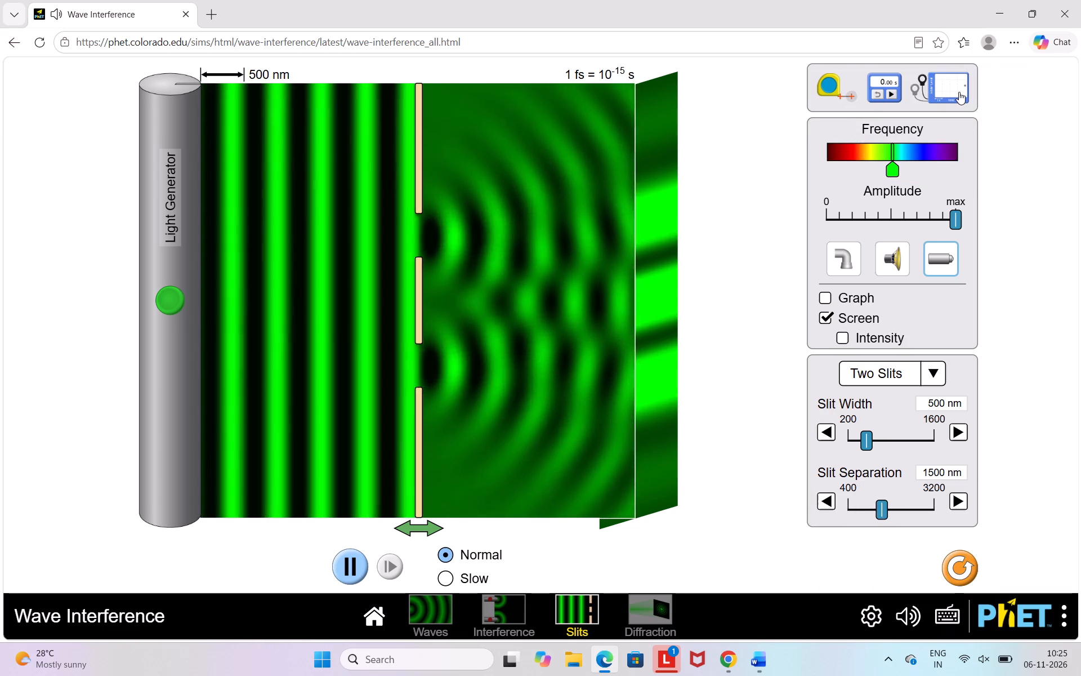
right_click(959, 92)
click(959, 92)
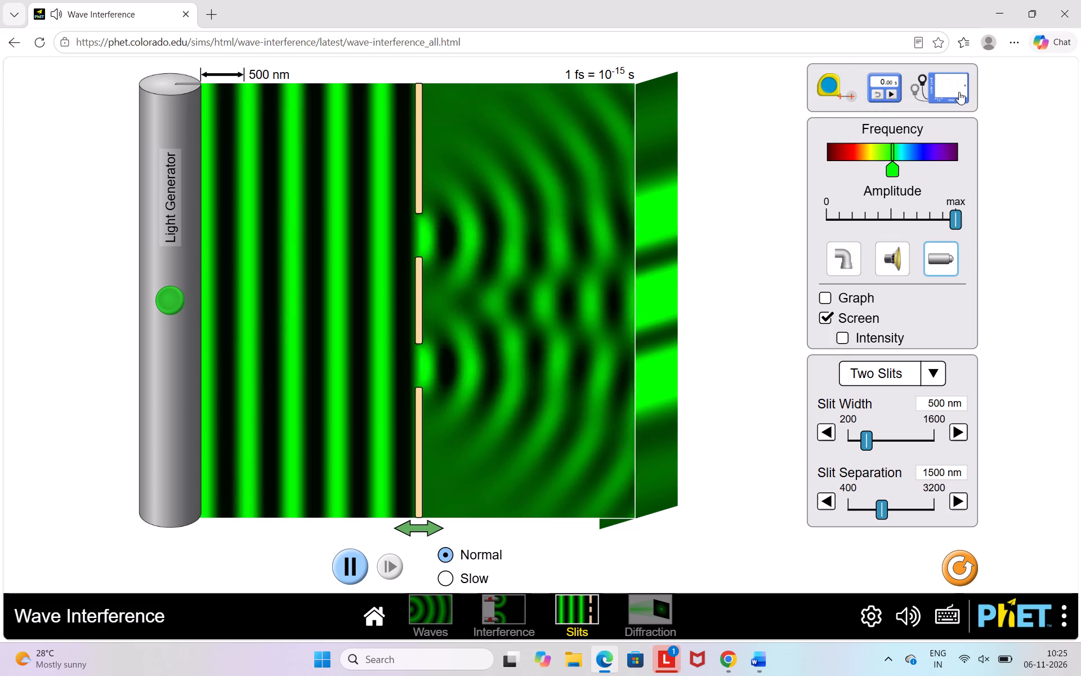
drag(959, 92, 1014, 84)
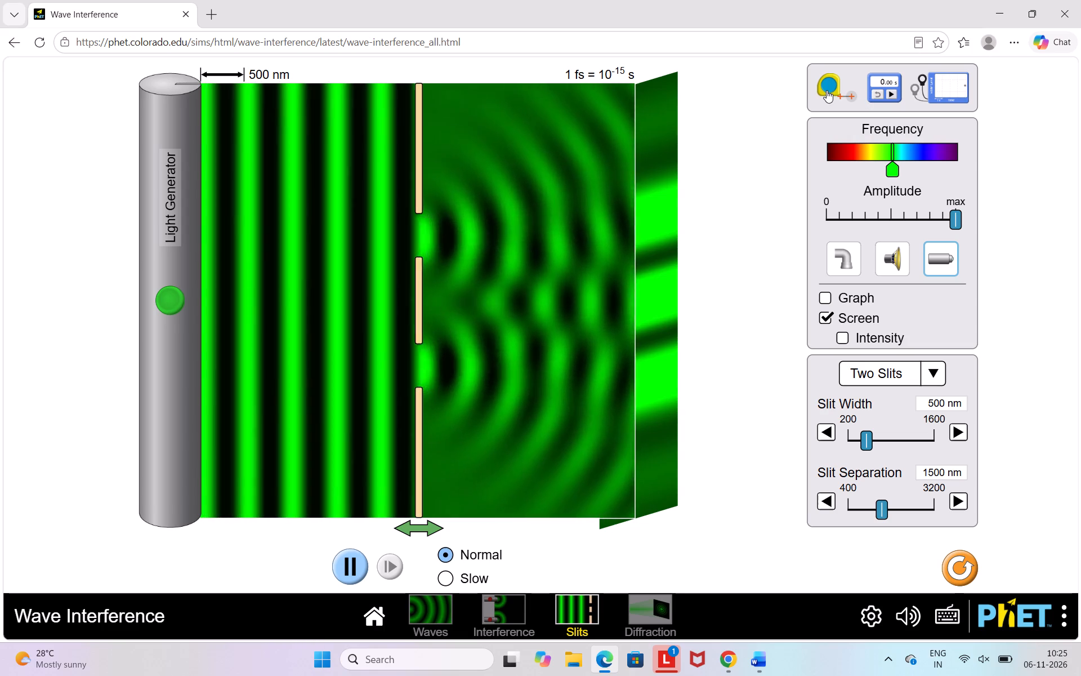
Place the measuring tape at the barrier's midpoint between the slits and measure the distance to the screen.
click(827, 89)
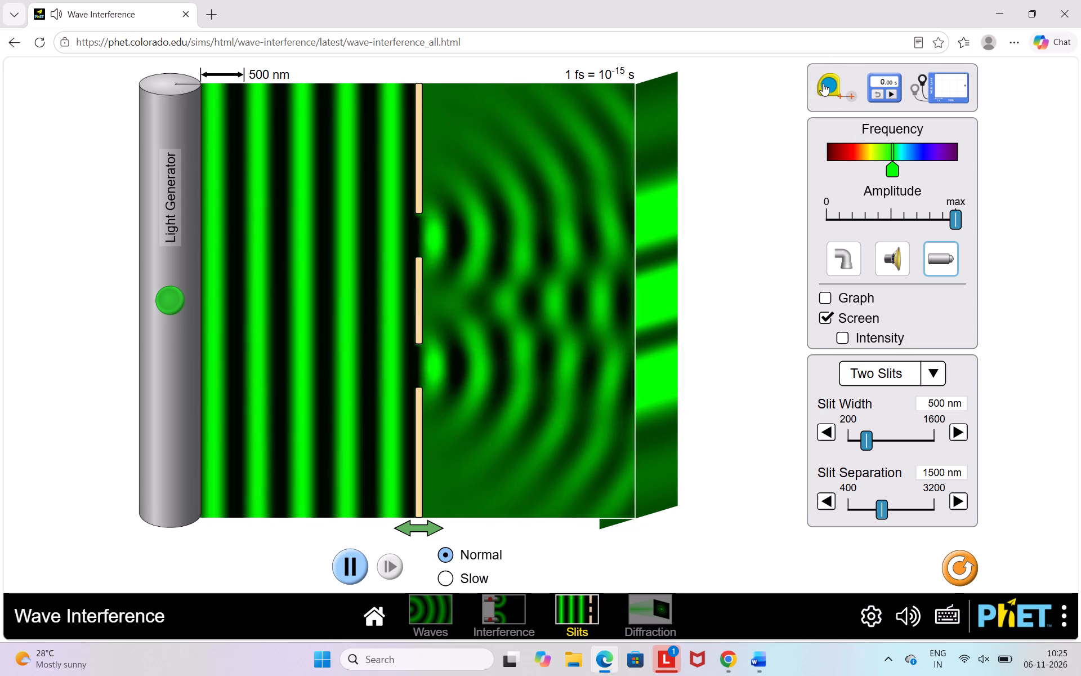
drag(828, 89, 758, 115)
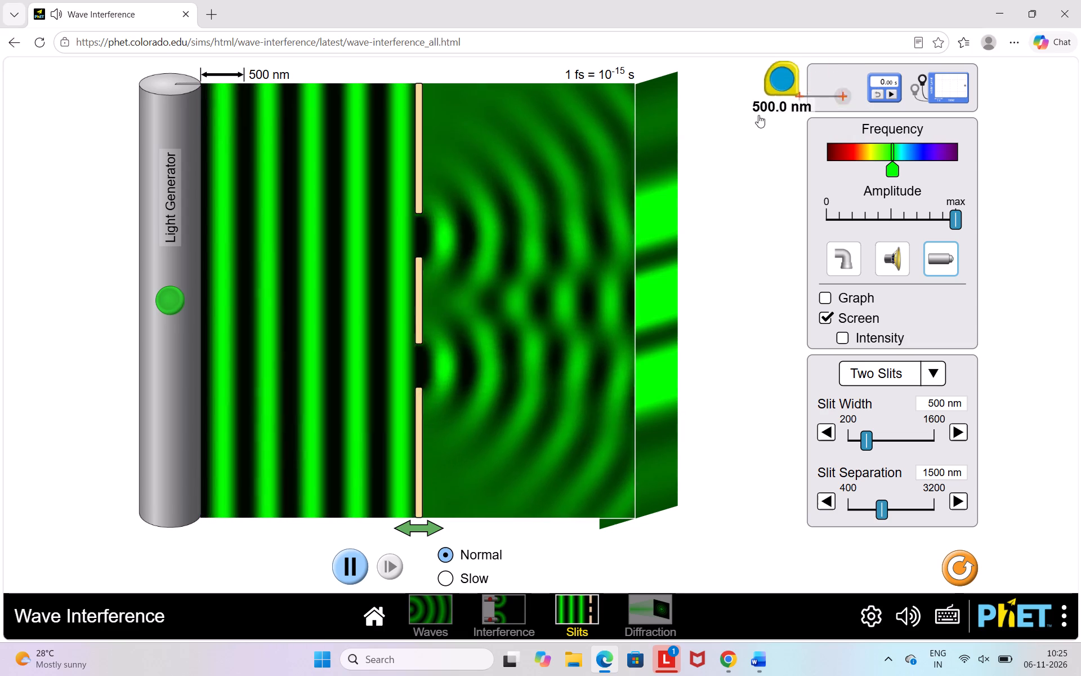
drag(758, 115, 414, 304)
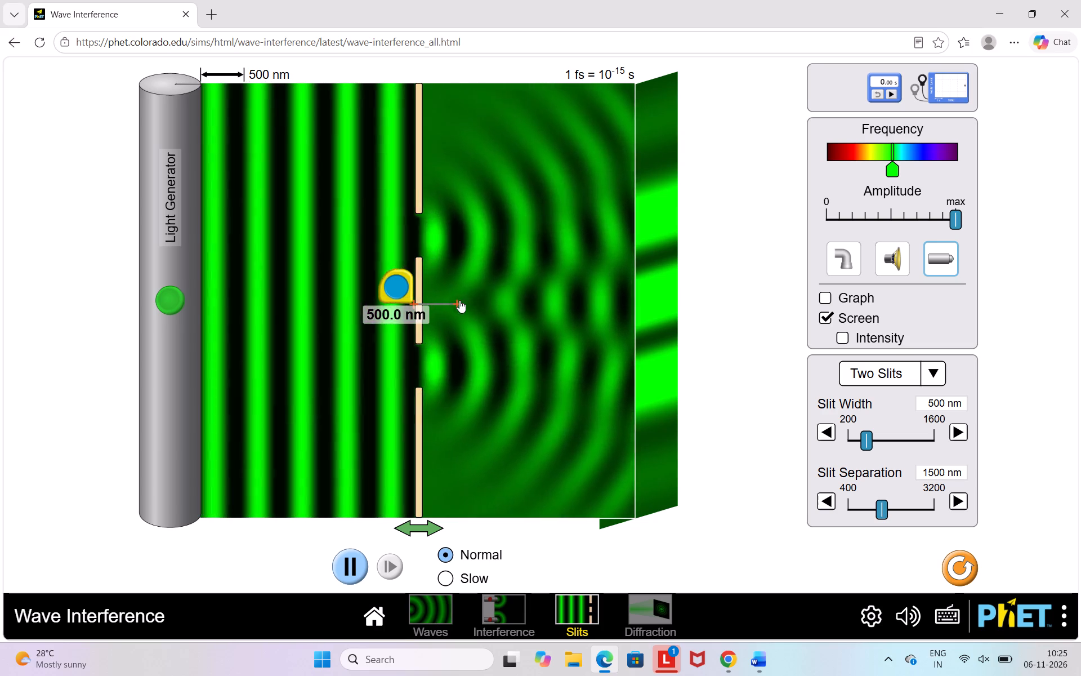
drag(458, 305, 647, 293)
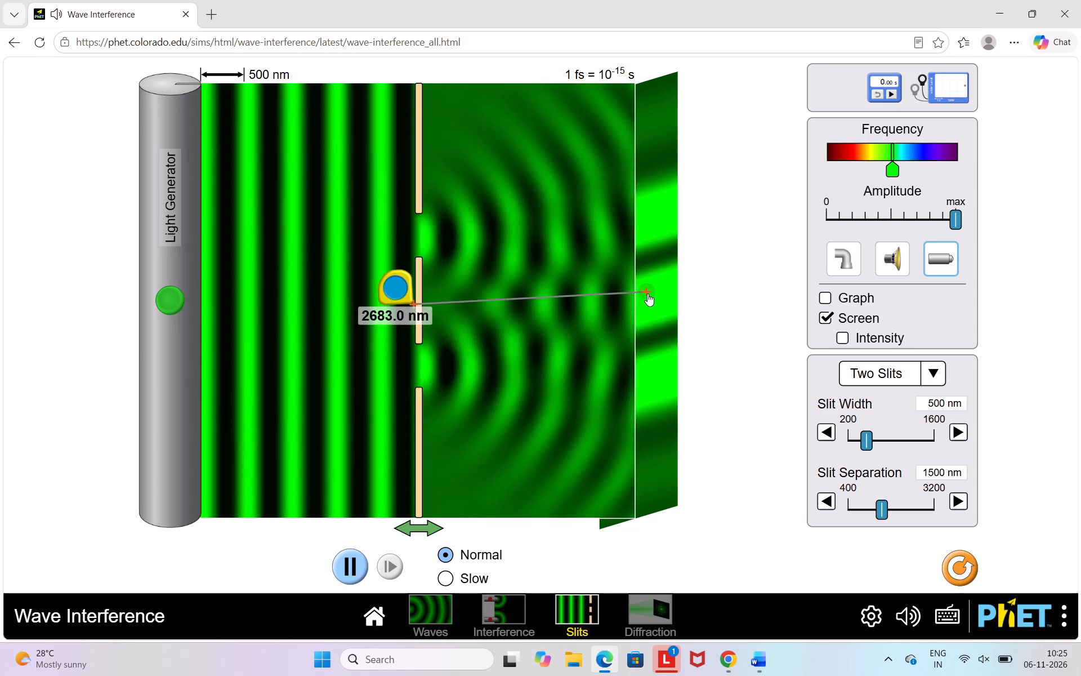
click(647, 293)
drag(648, 294, 635, 305)
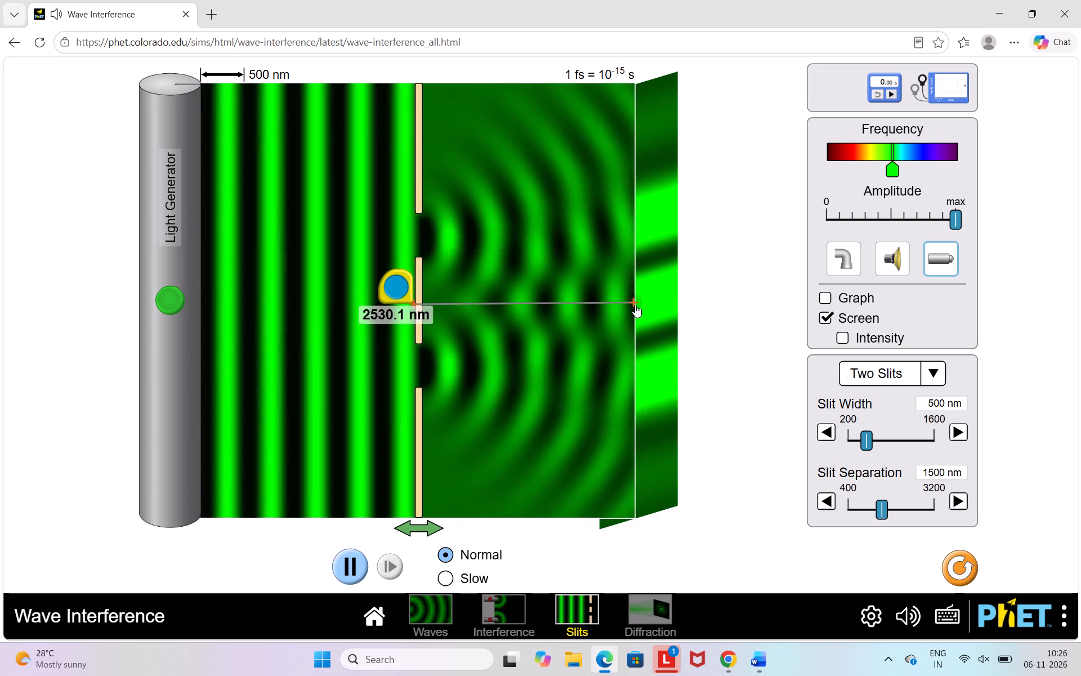
drag(635, 305, 635, 303)
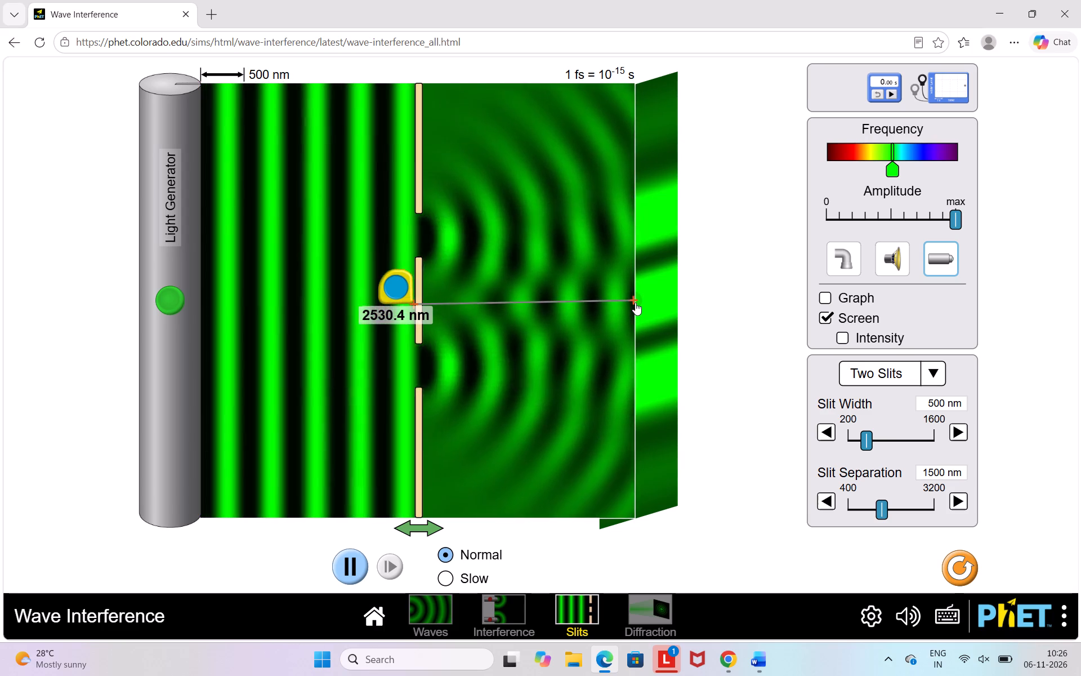
click(554, 300)
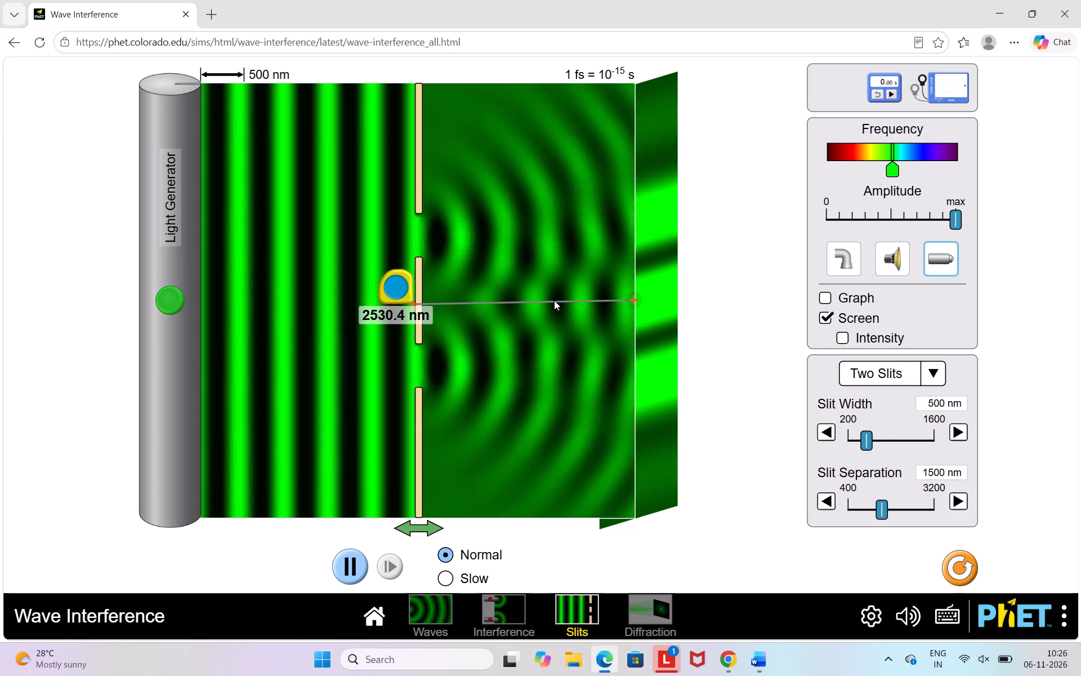
Measure from the barrier's midpoint up to its upper end with the measuring tape.
drag(632, 299, 450, 305)
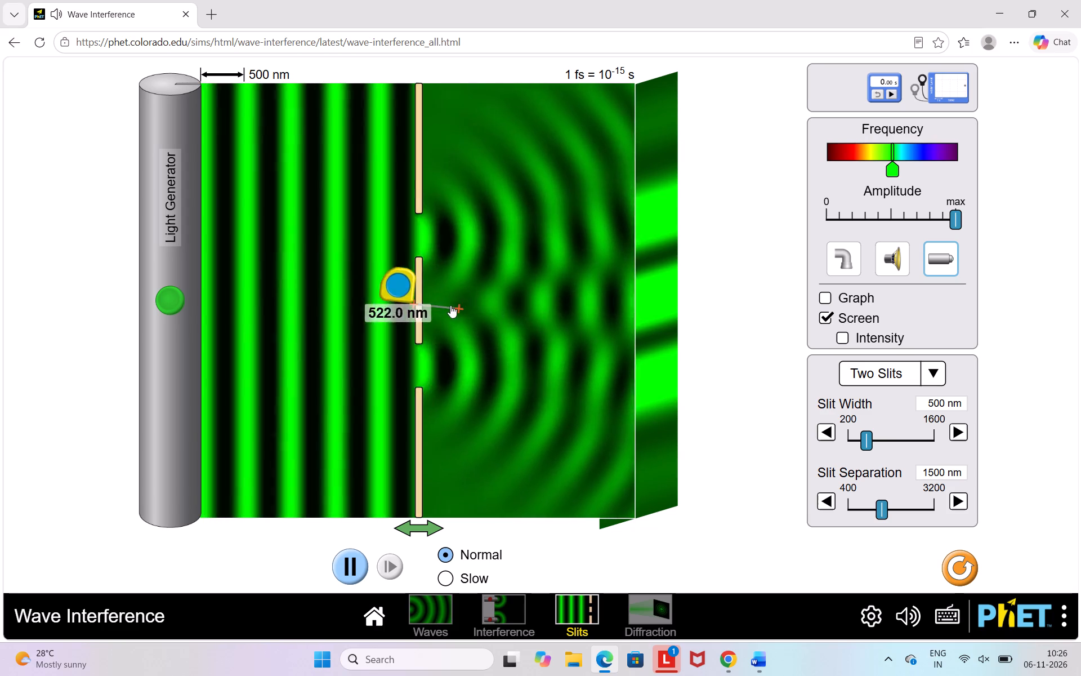
drag(450, 305, 411, 86)
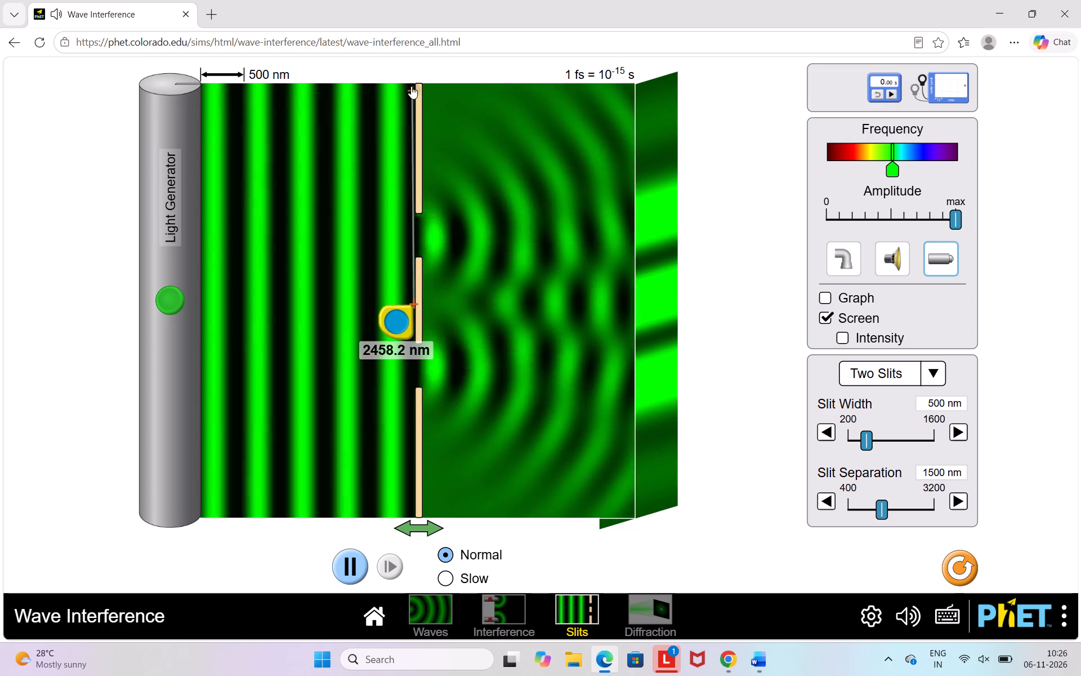
drag(411, 86, 412, 87)
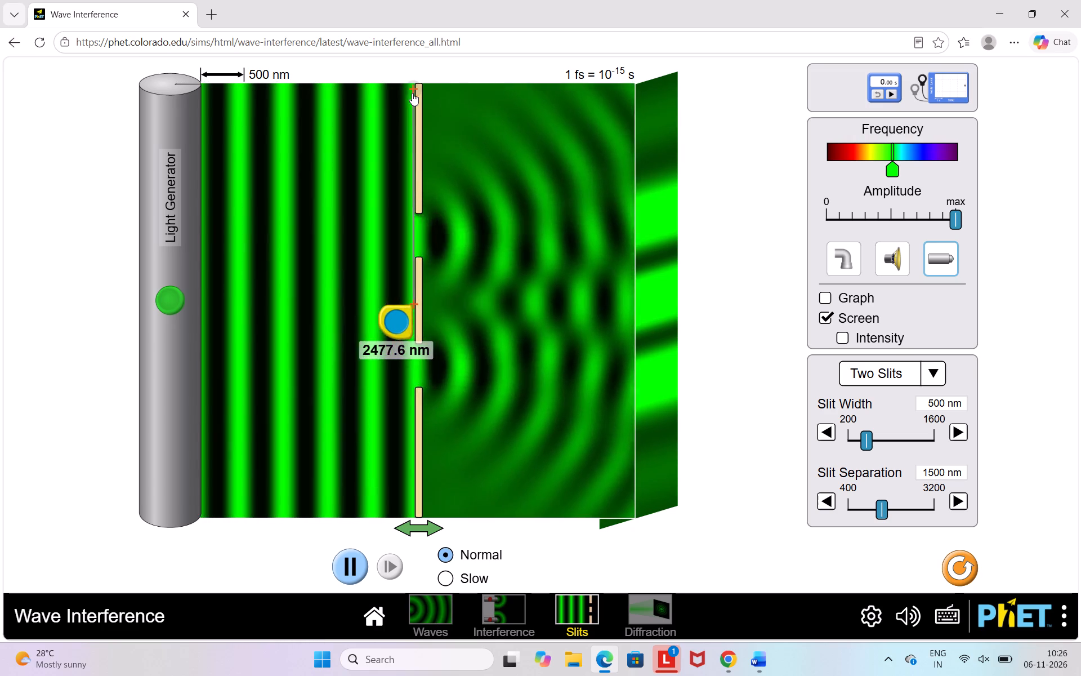
click(414, 88)
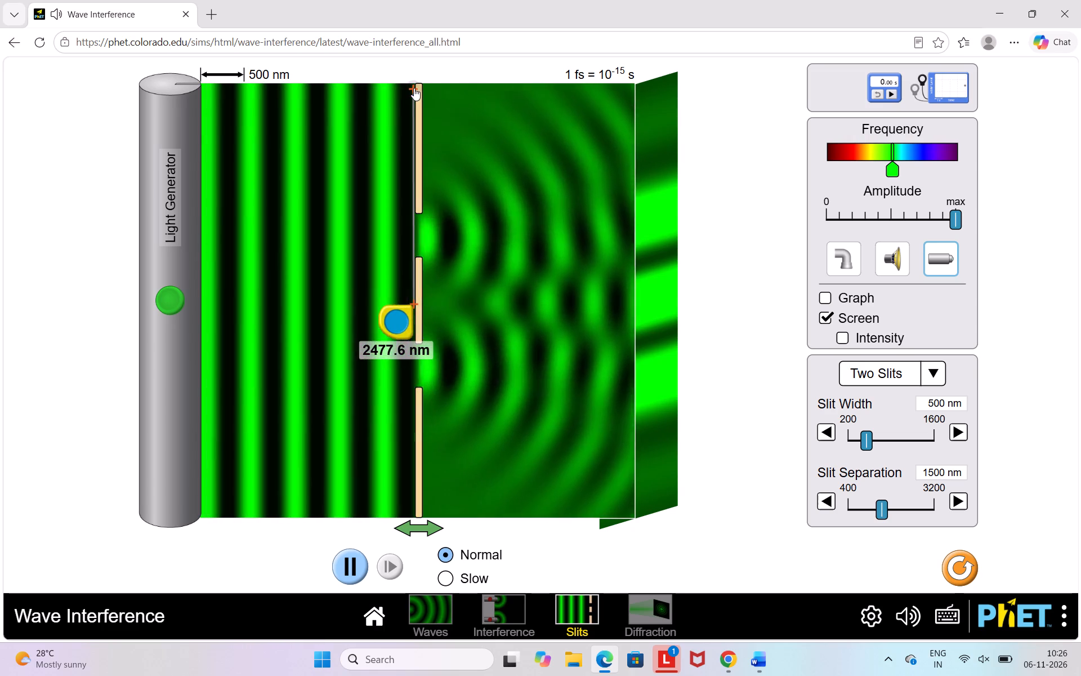
drag(416, 88, 416, 90)
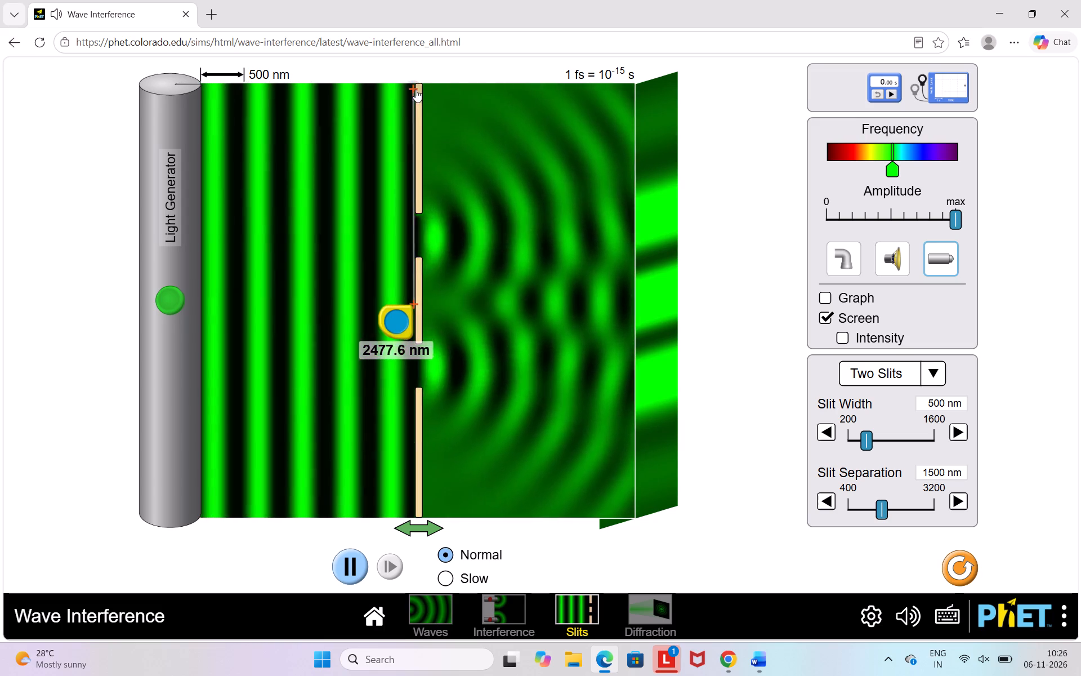
Extend the measuring tape from the barrier's midpoint back to the central bright fringe on the screen.
drag(416, 90, 569, 275)
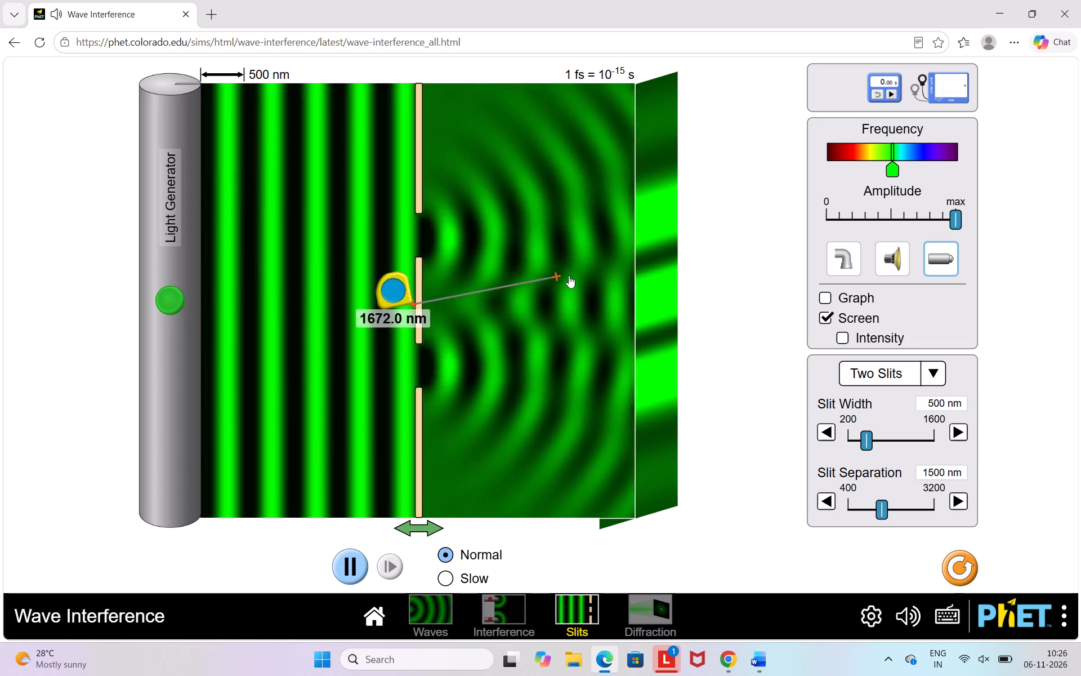
drag(569, 275, 644, 299)
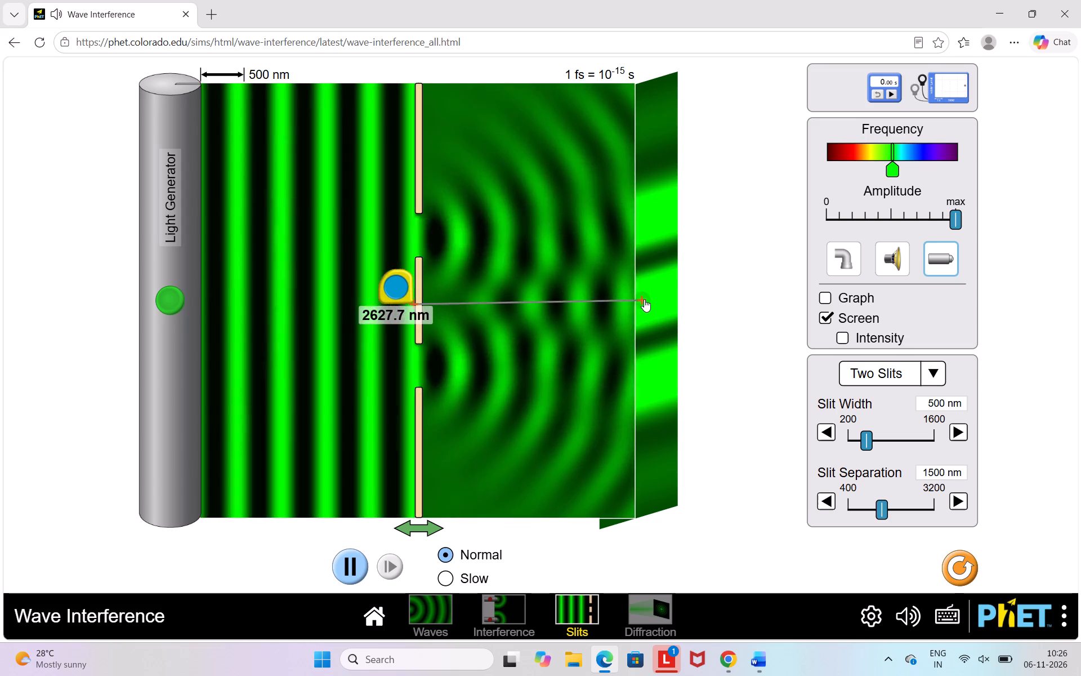
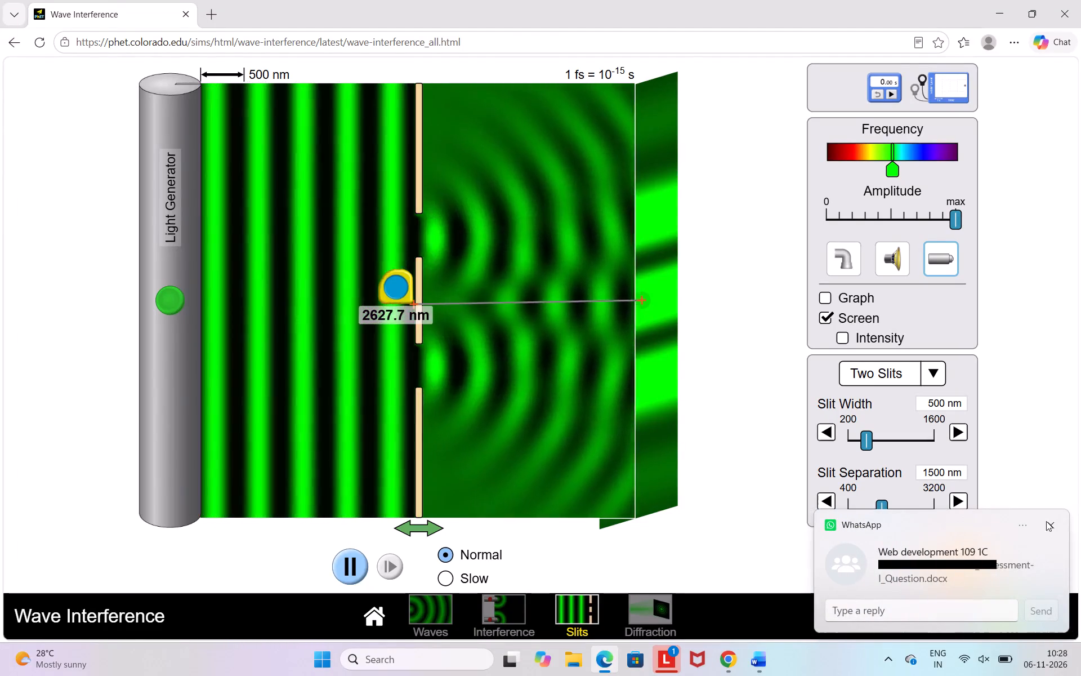
Dismiss the WhatsApp notification covering the slit separation control.
click(1051, 525)
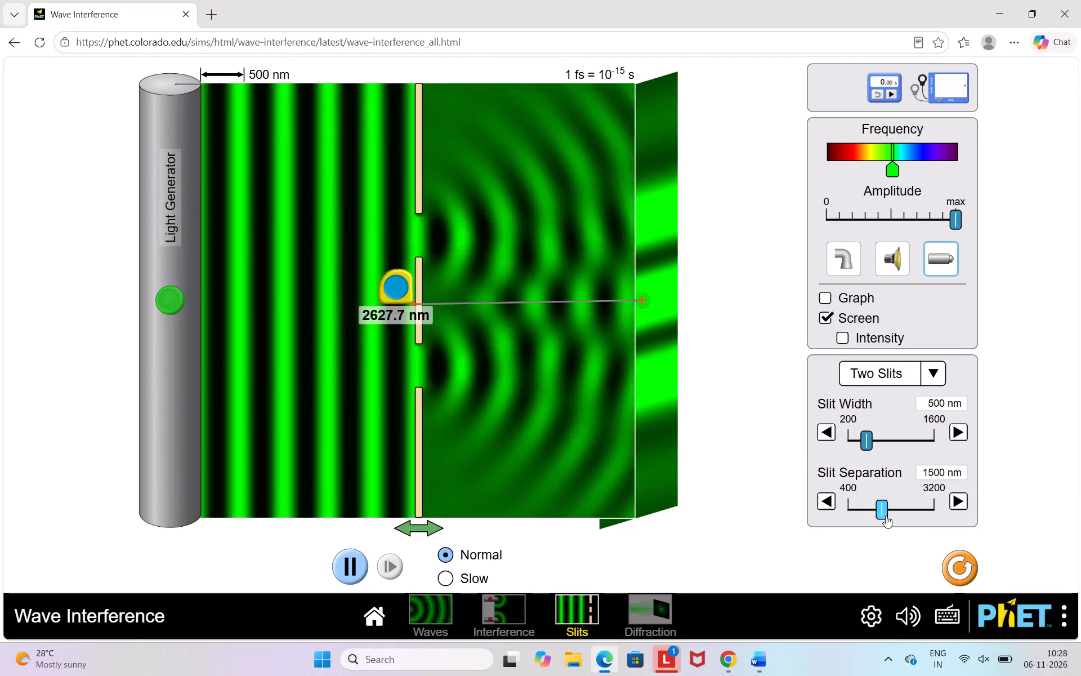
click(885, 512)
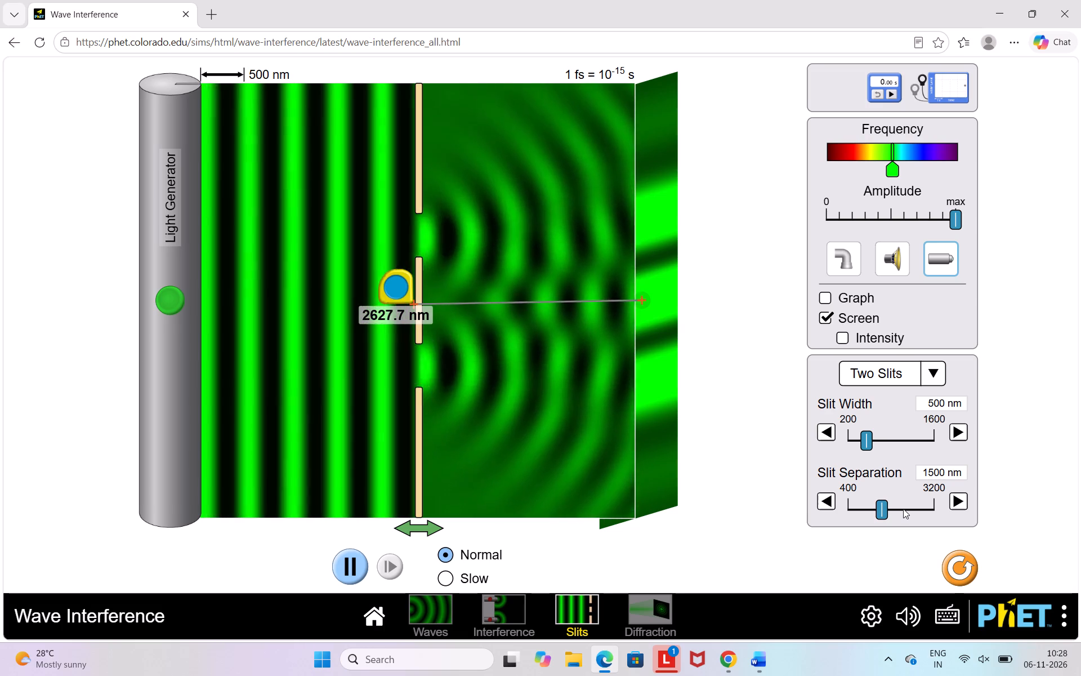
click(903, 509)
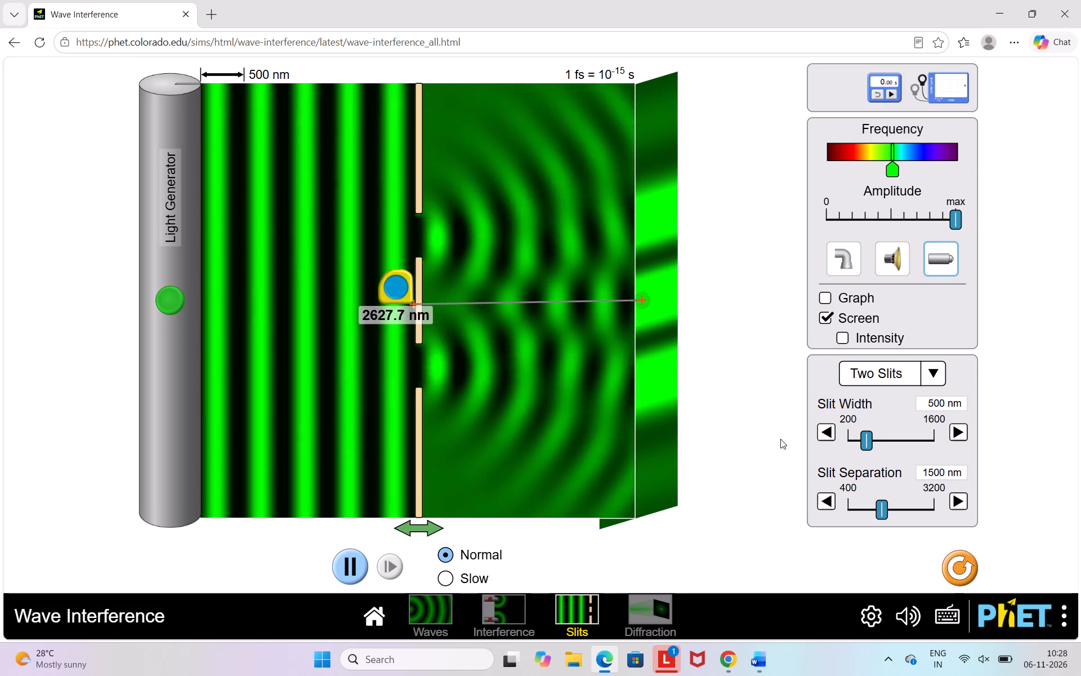
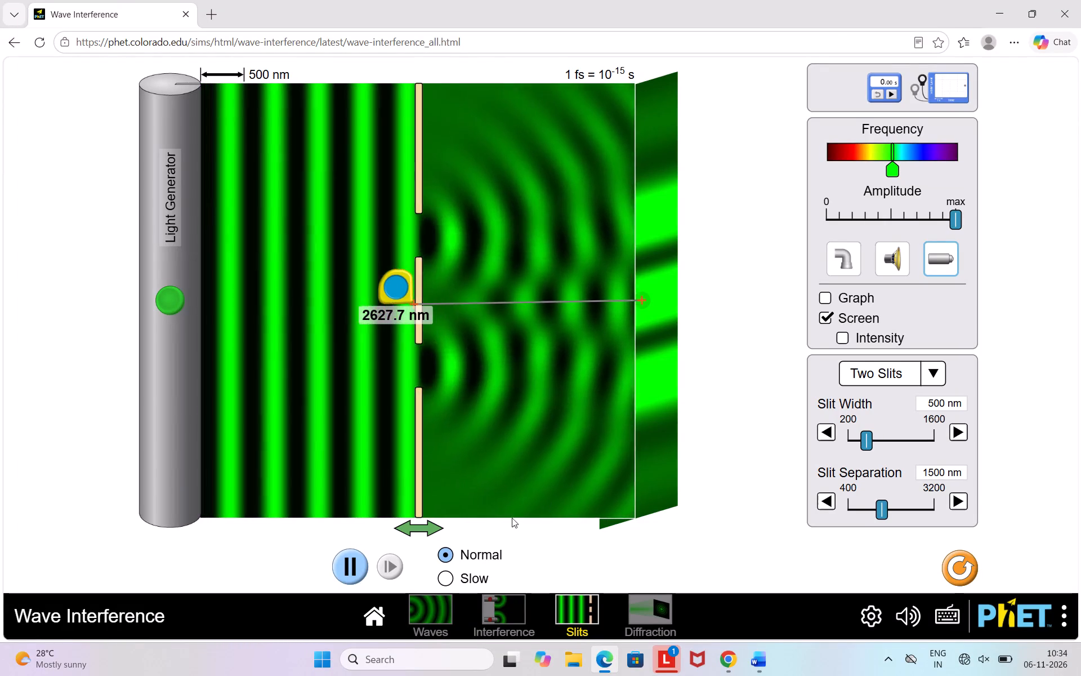
Switch to the Young's double slit lab document in Word and review its procedure, observation table, formula and result sections.
click(764, 662)
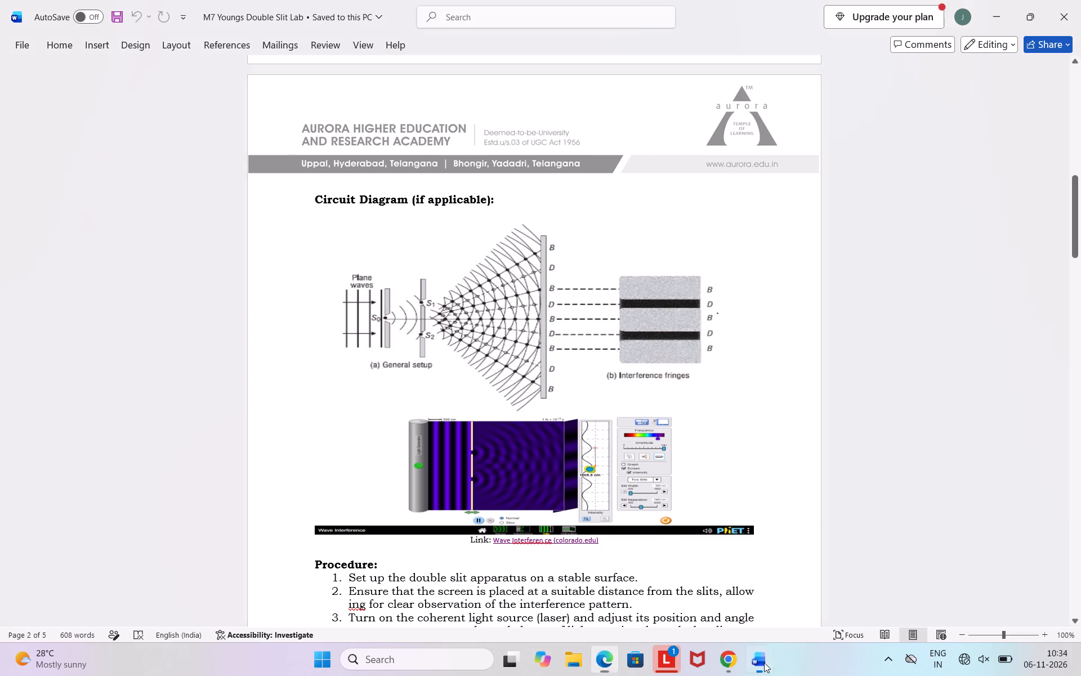
scroll(520, 393, down, 4)
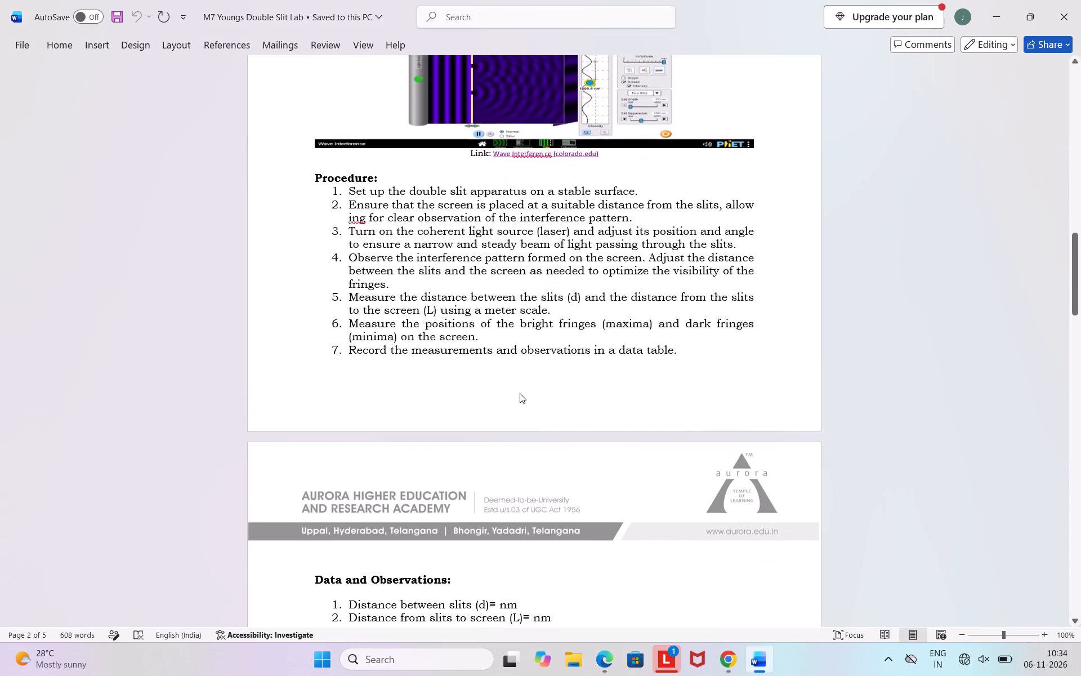
scroll(520, 393, down, 5)
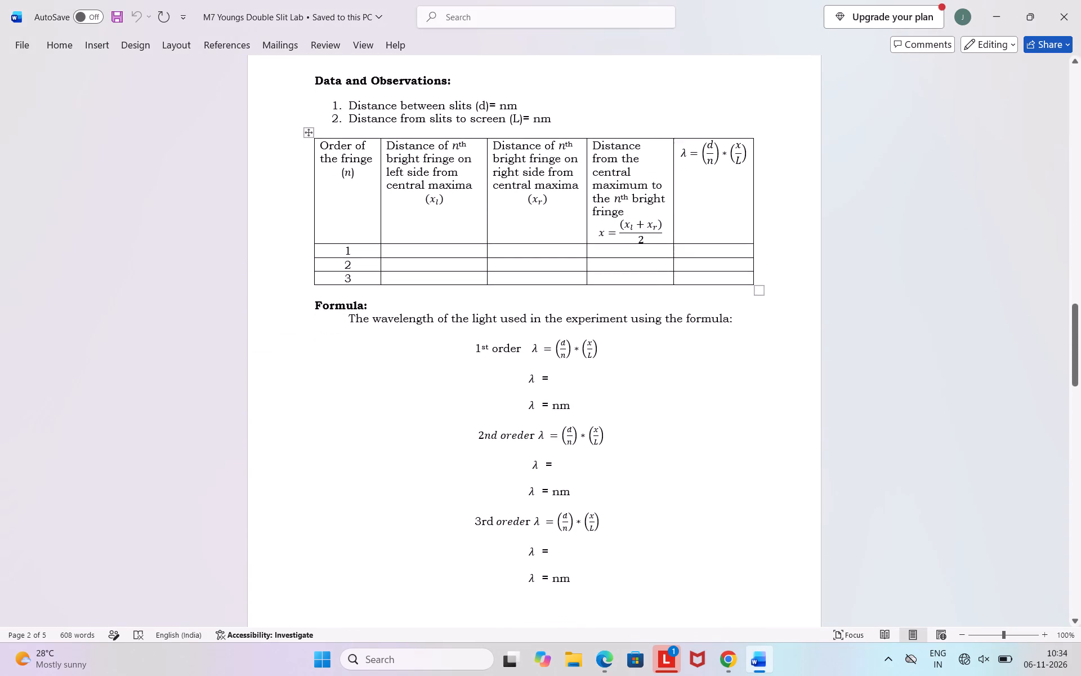
scroll(520, 393, down, 3)
scroll(520, 393, right, 2)
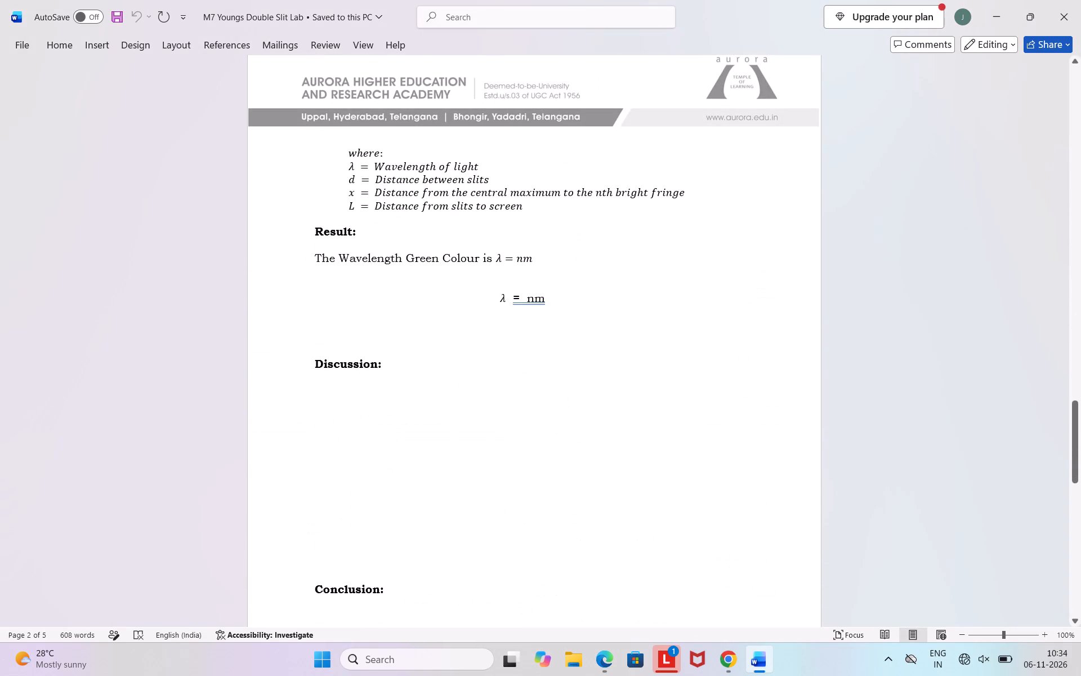
scroll(520, 393, right, 2)
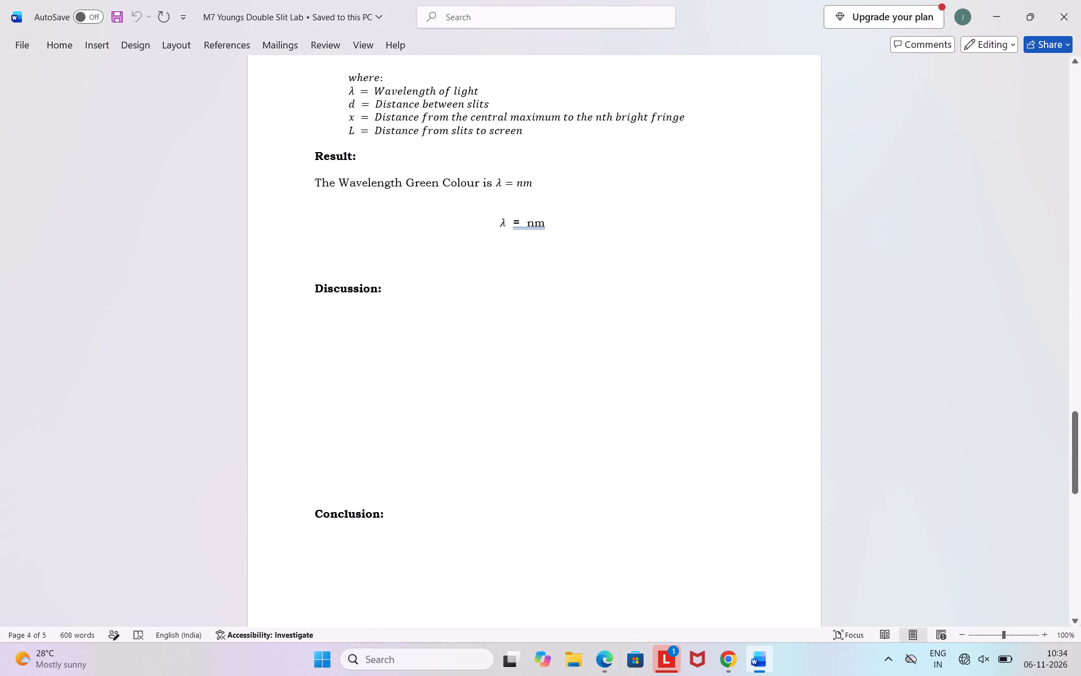
scroll(520, 393, right, 2)
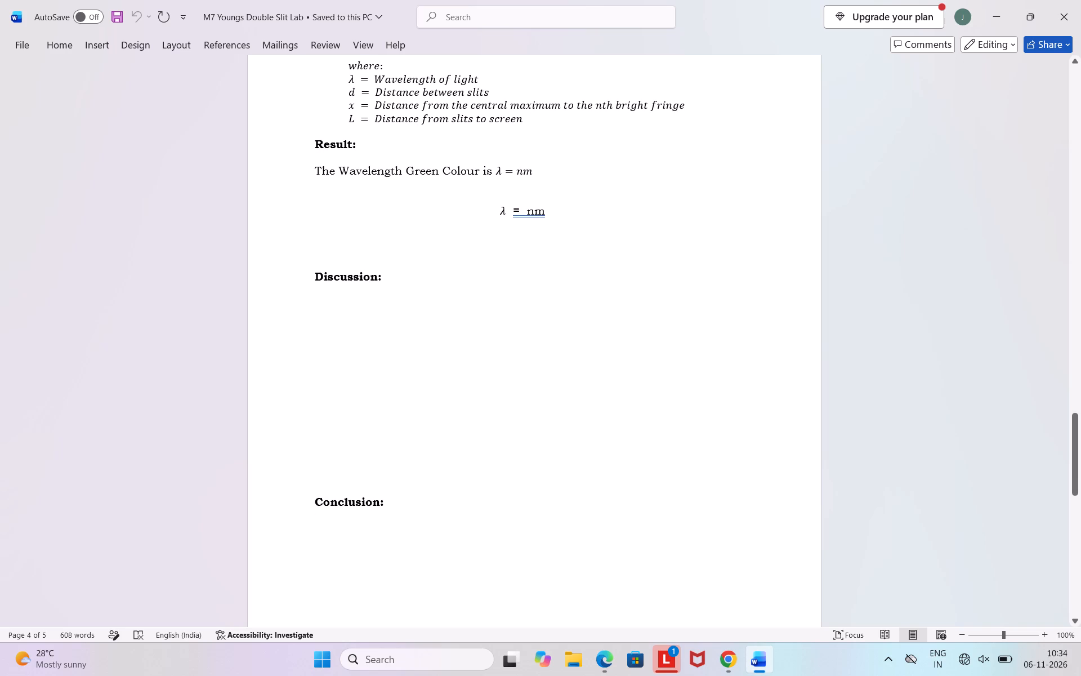
scroll(520, 393, right, 1)
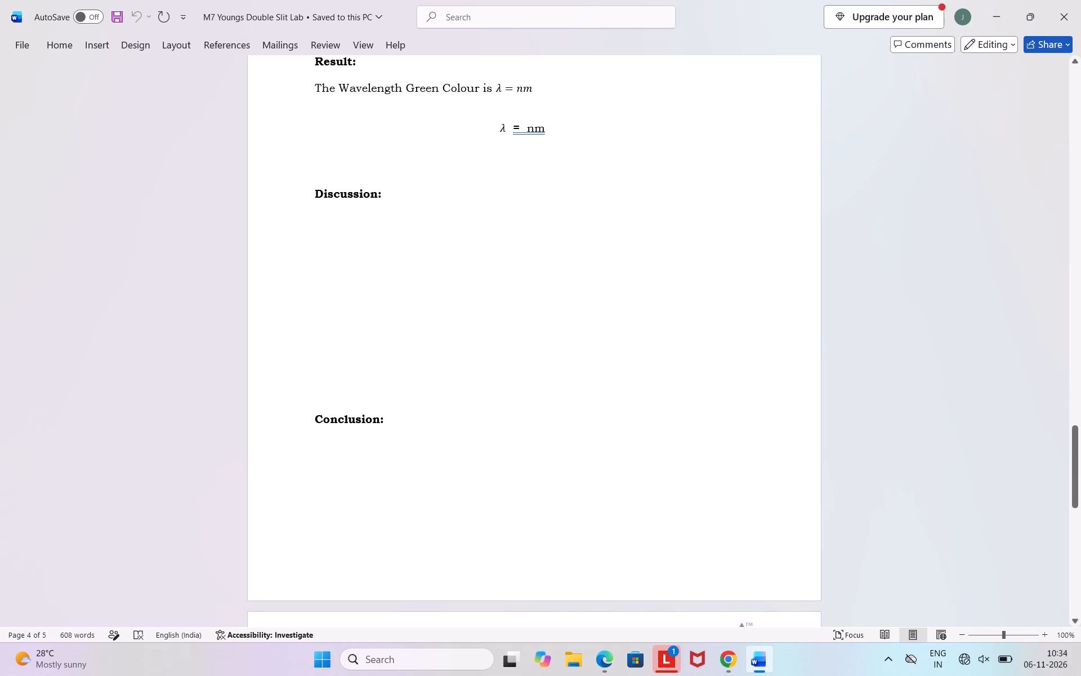
scroll(520, 393, right, 2)
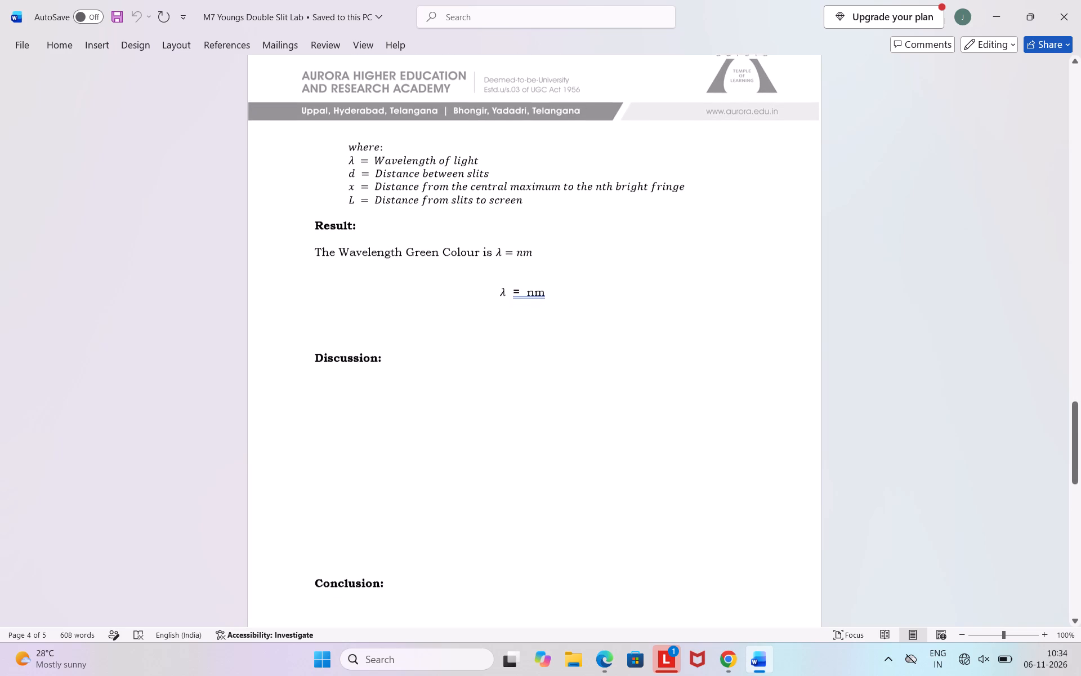
scroll(520, 393, right, 1)
Enter 875.9 as the left-side distance of the first-order bright fringe in the Data and Observations table.
scroll(520, 393, up, 1)
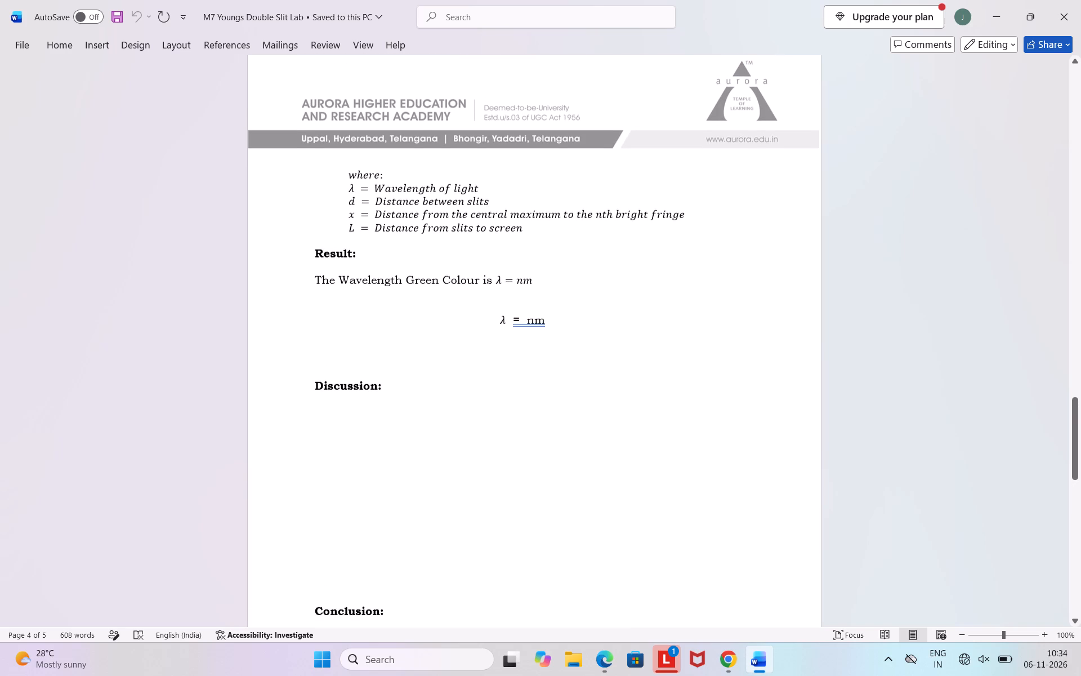
scroll(520, 393, up, 5)
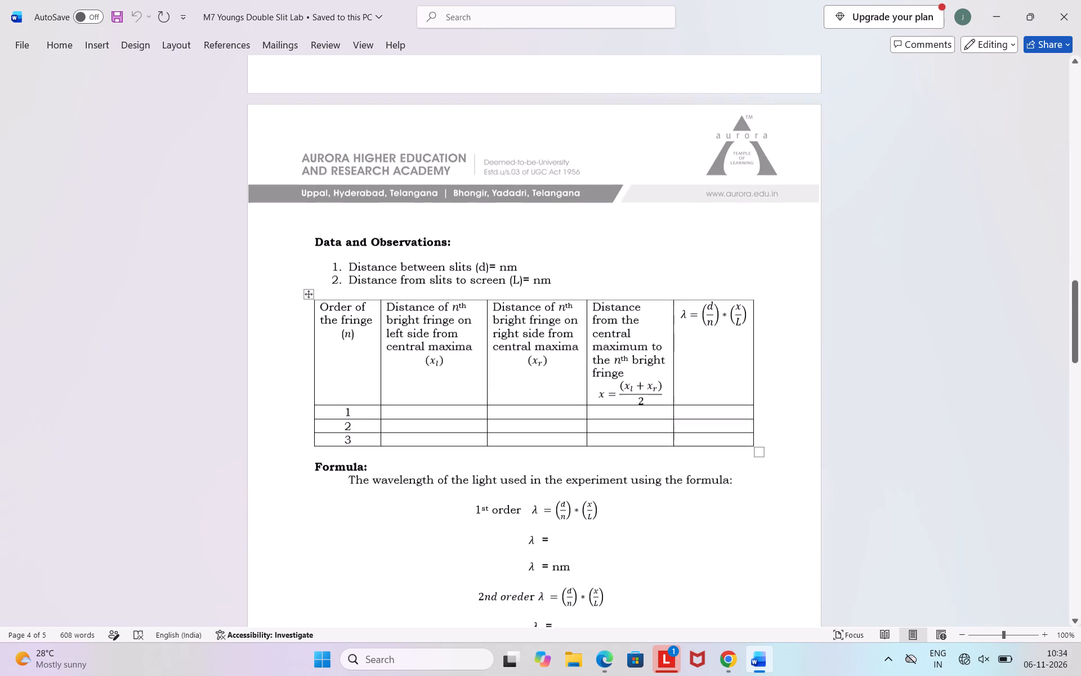
scroll(520, 393, up, 1)
click(392, 393)
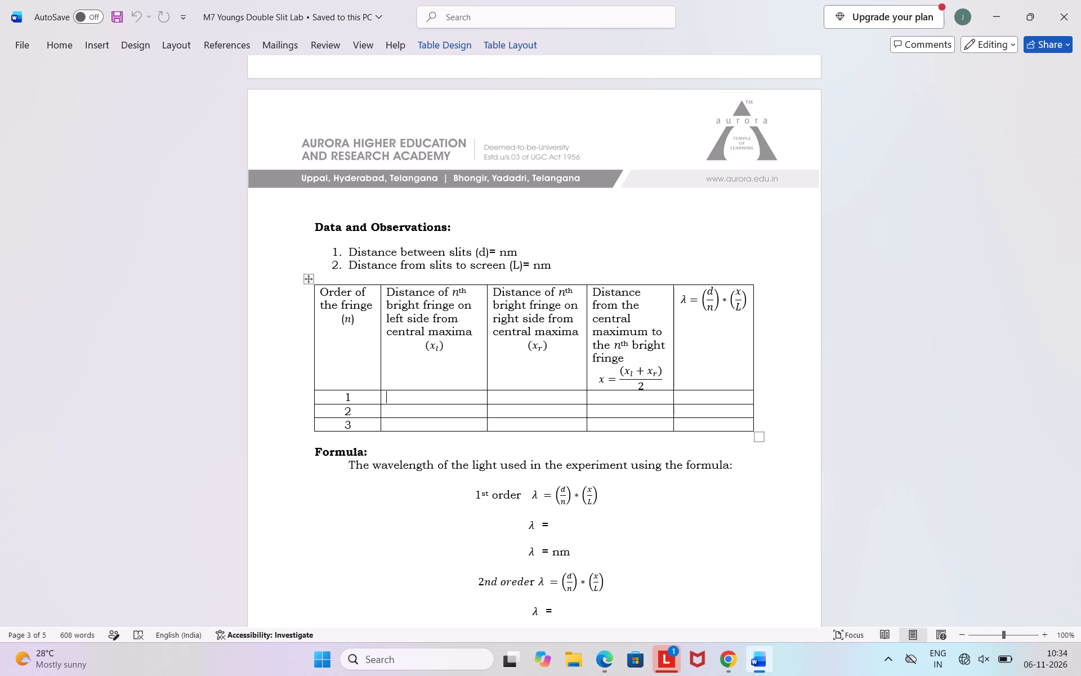
key(8)
key(7)
text(5.)
key(9)
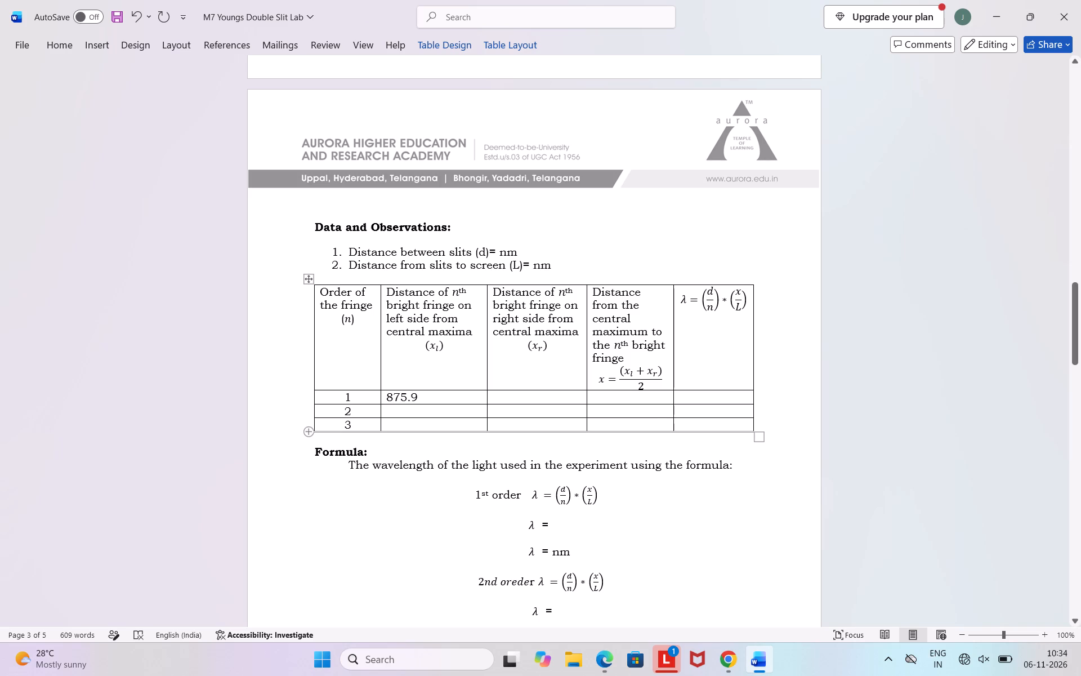
Enter 1751.8 as the left-side distance of the second-order bright fringe in the observation table.
click(386, 410)
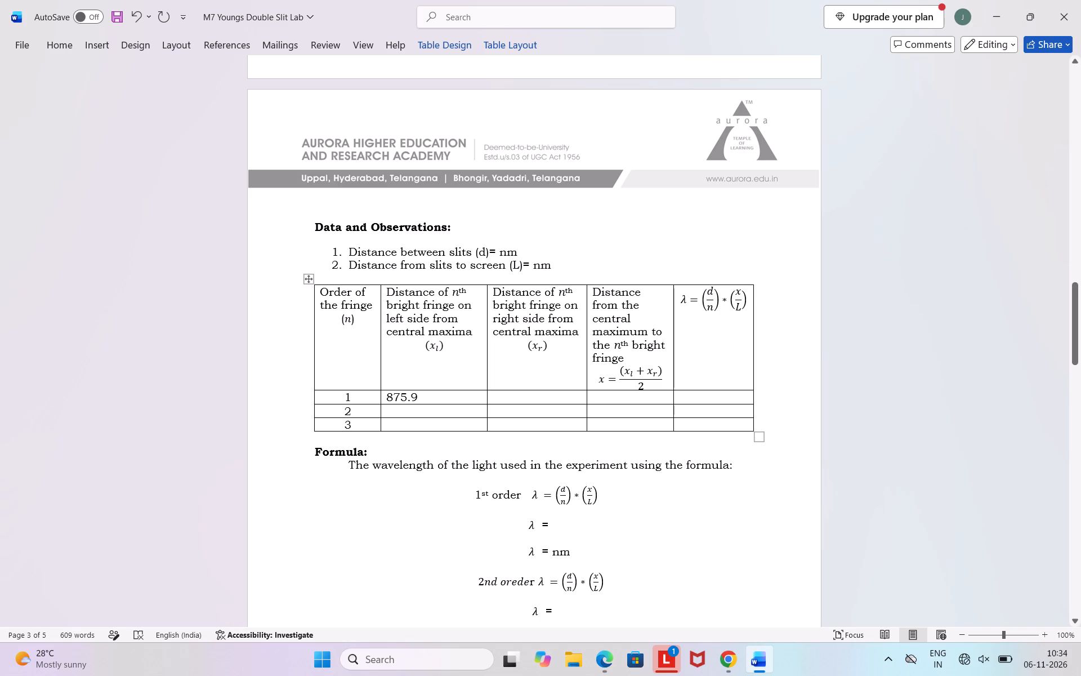
text(17)
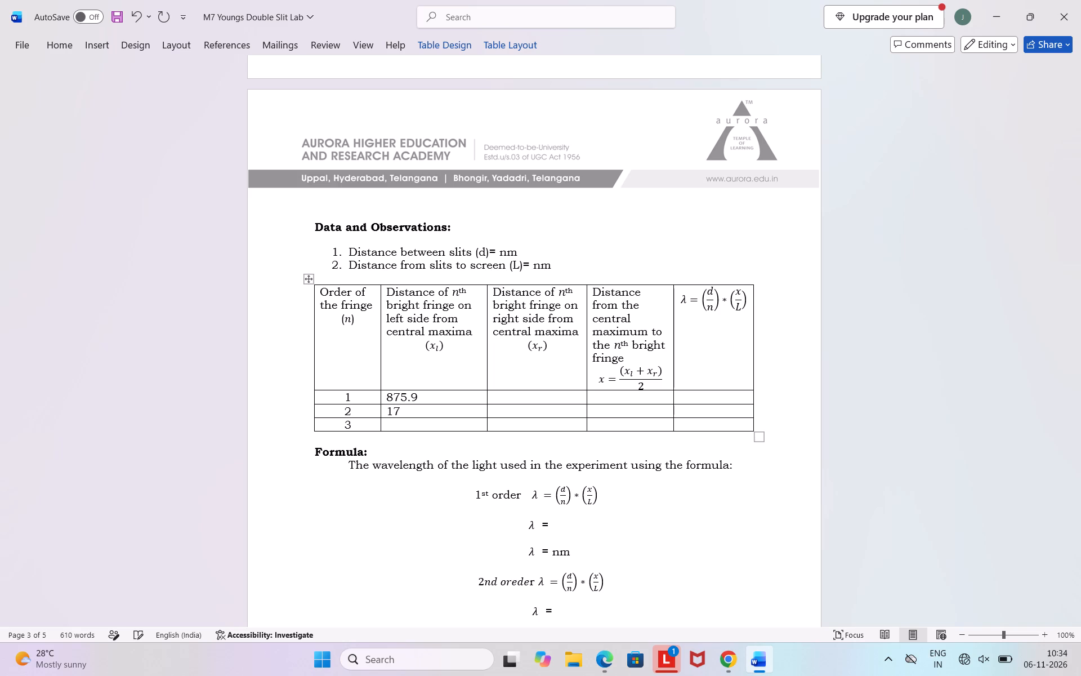
text(51)
key(period)
key(8)
key(Return)
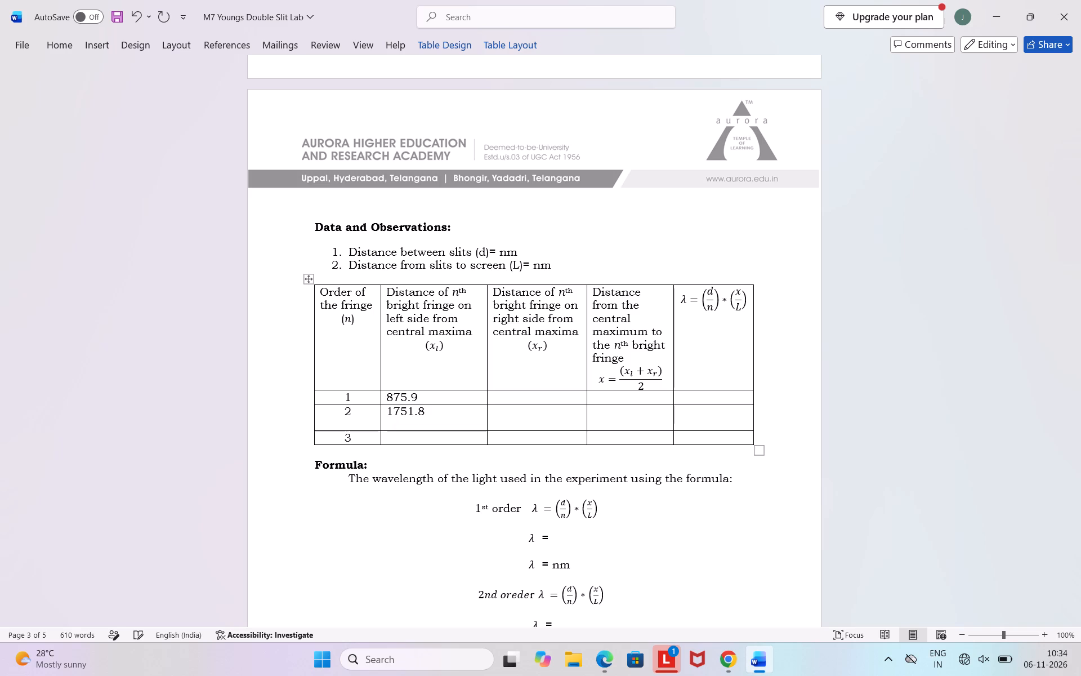
key(BackSpace)
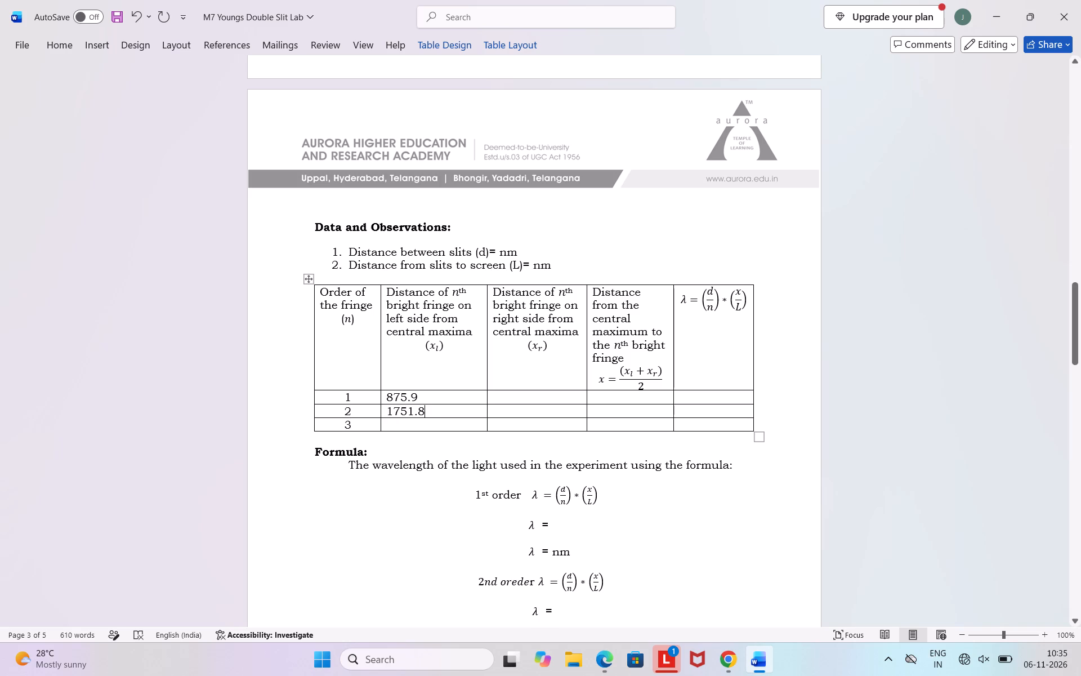
Enter 2627.7 as the left-side distance of the third-order bright fringe in the observation table.
click(388, 425)
click(388, 425)
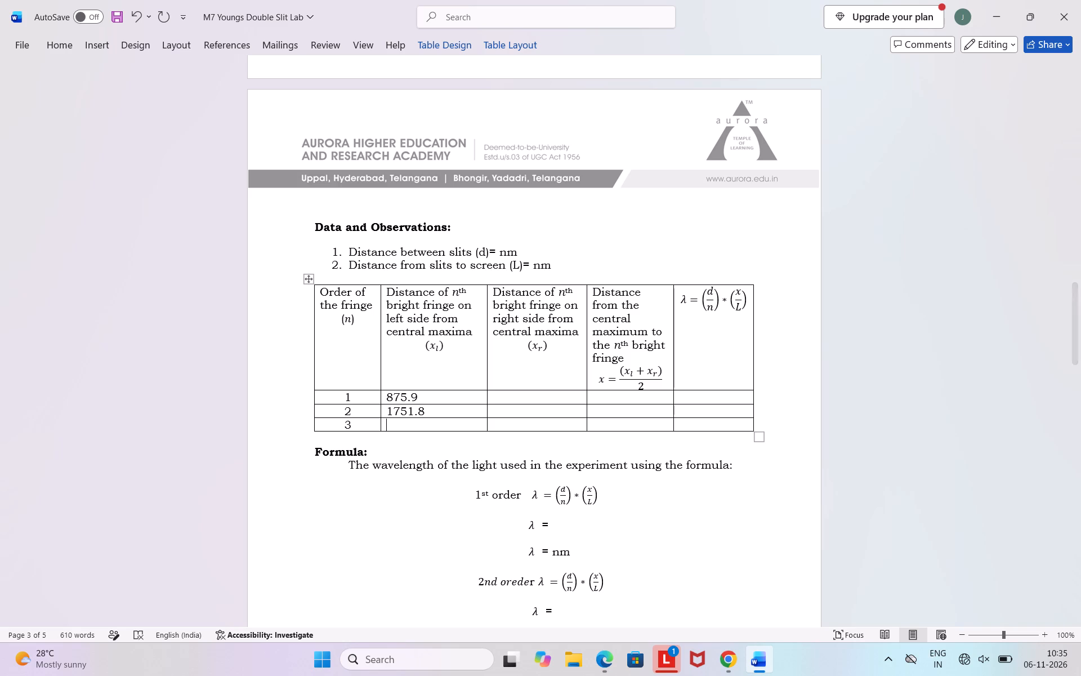
text(2627)
key(period)
key(7)
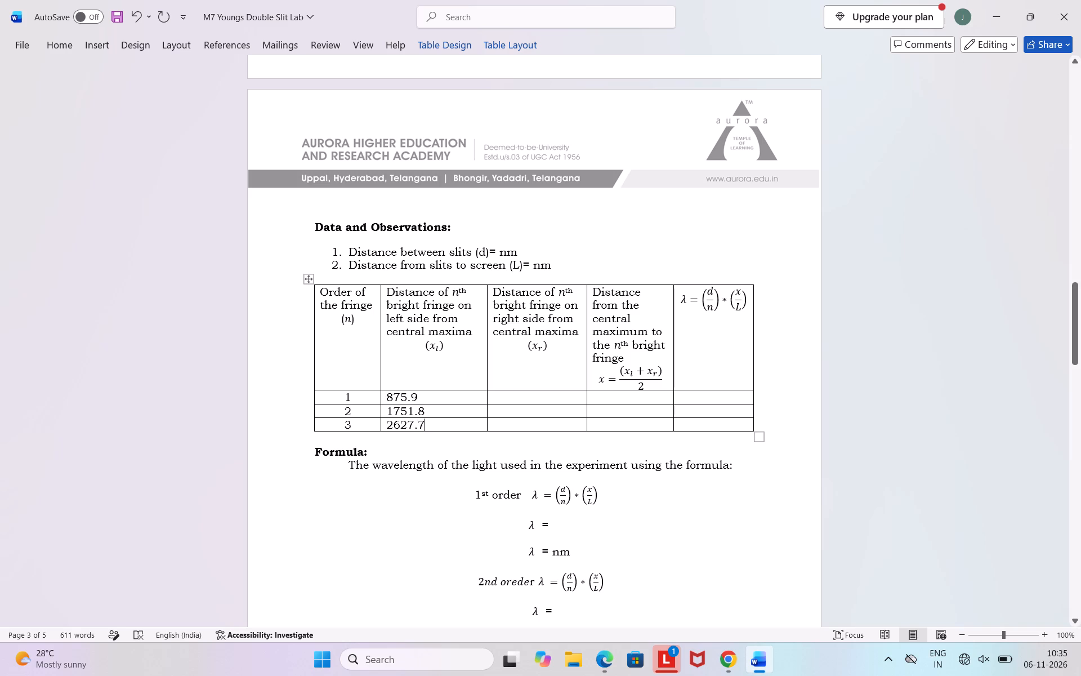
Fill in the right-side distance of the first-order bright fringe in the observation table.
click(494, 394)
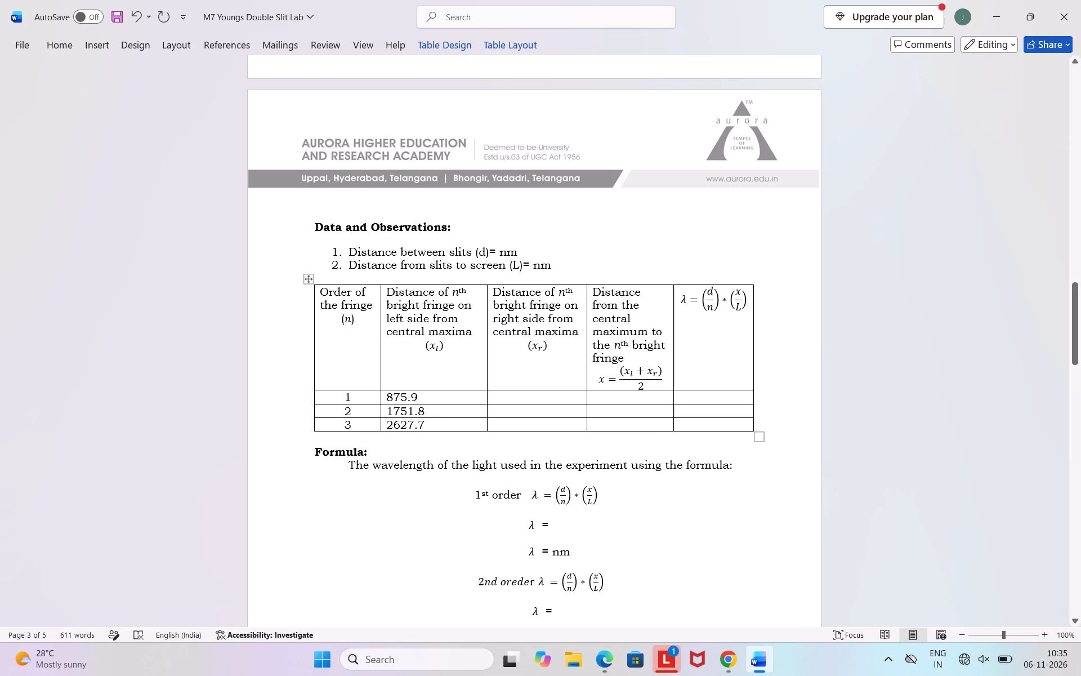
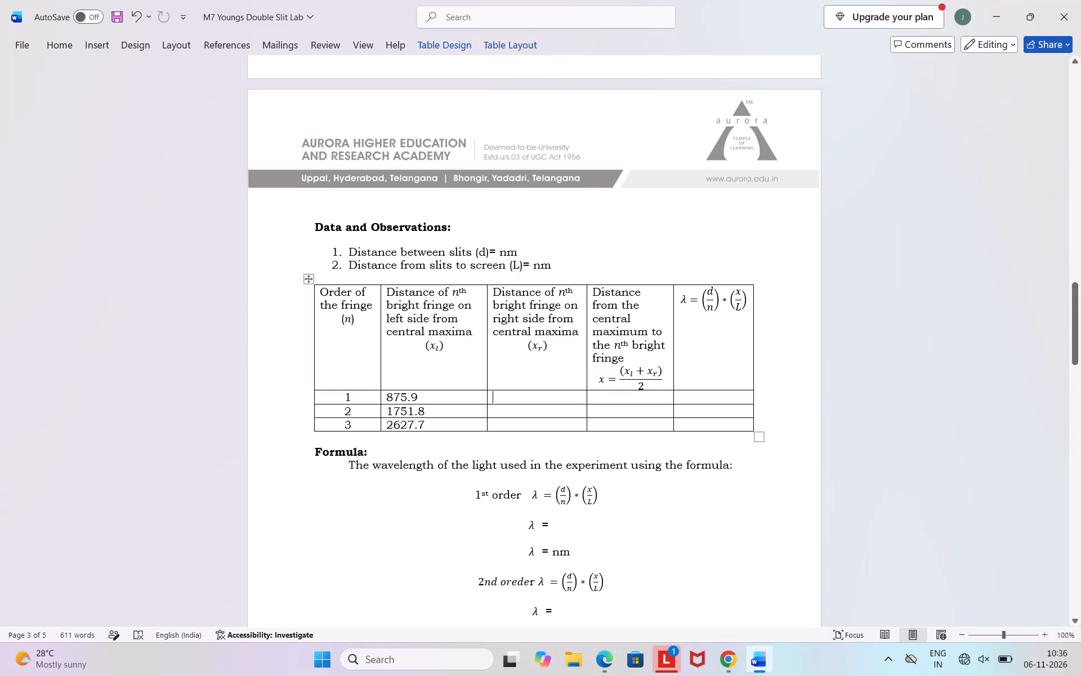
Change the left-side distance of the first-order bright fringe in the observation table to 869.5.
click(406, 399)
key(BackSpace)
key(BackSpace)
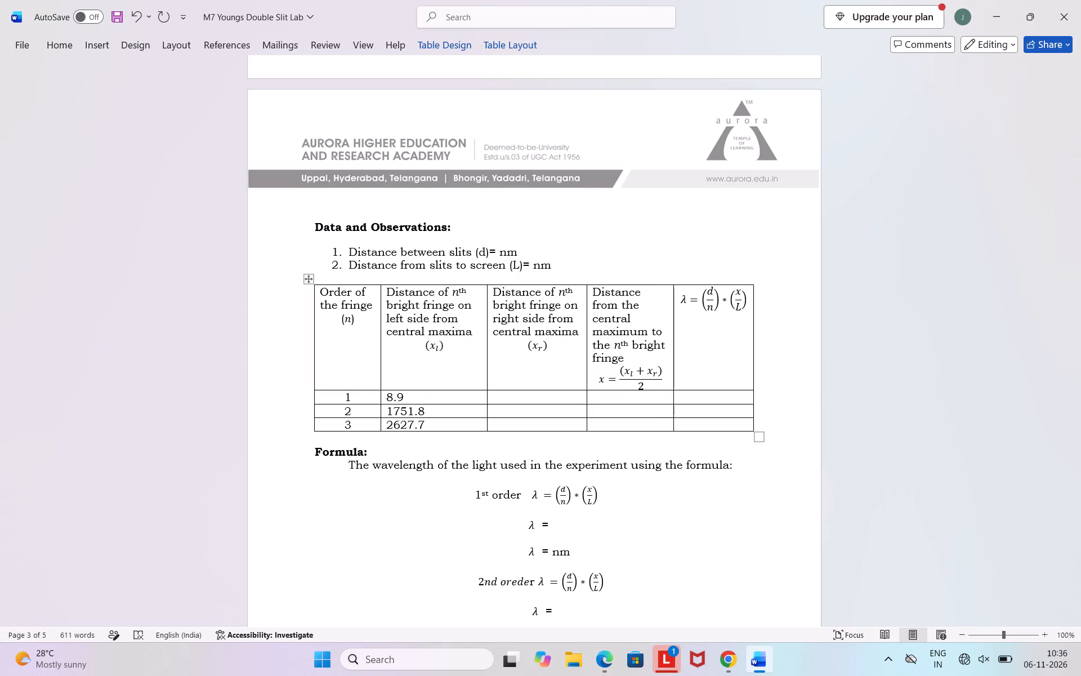
text(69)
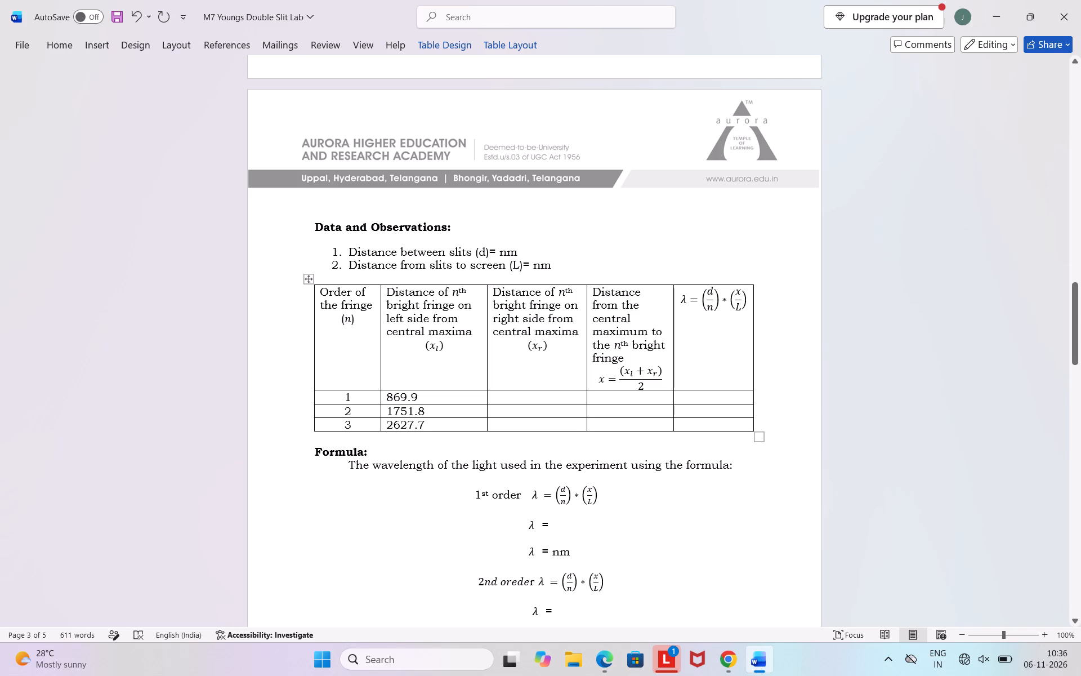
click(418, 402)
key(BackSpace)
key(5)
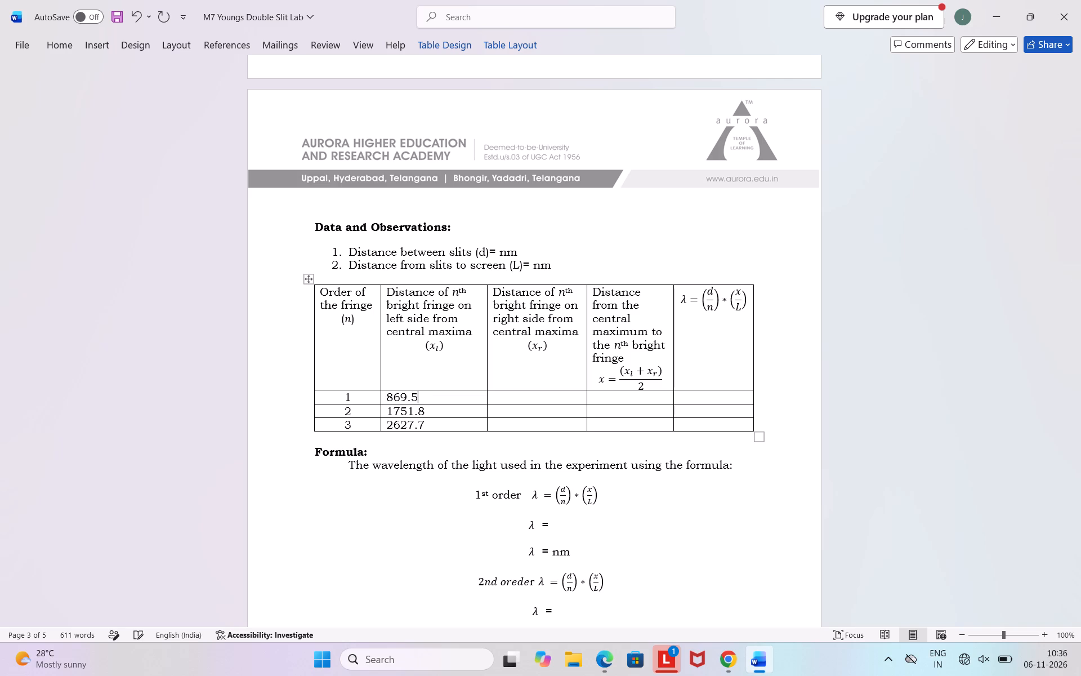
Change the left-side distance of the second-order bright fringe in the observation table to 1745.5.
click(424, 412)
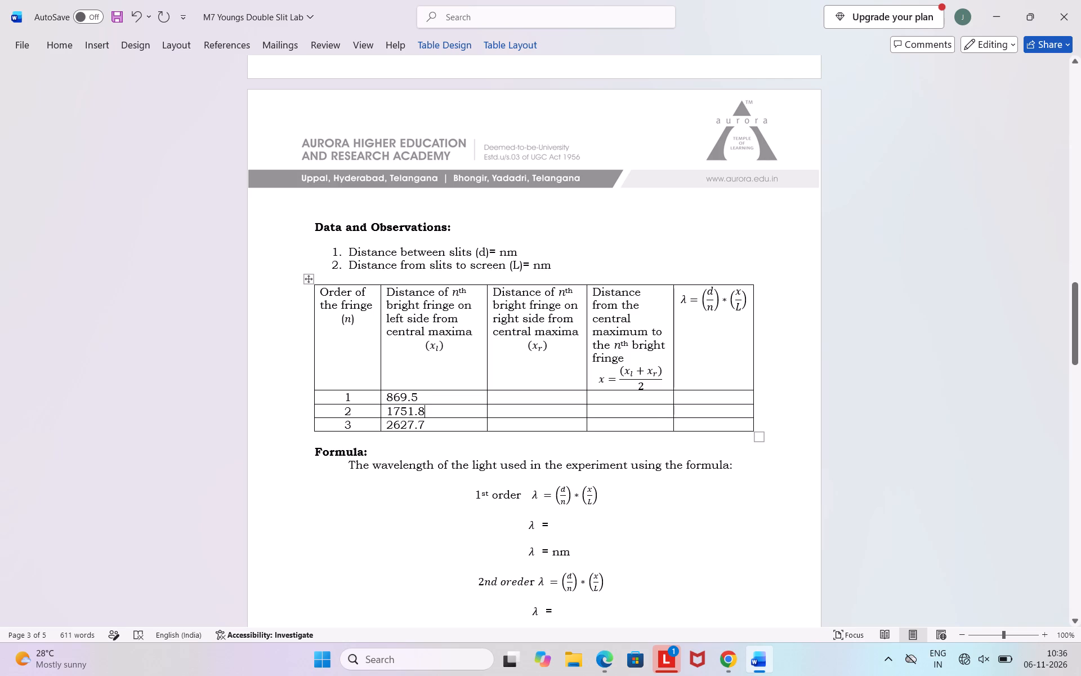
key(BackSpace)
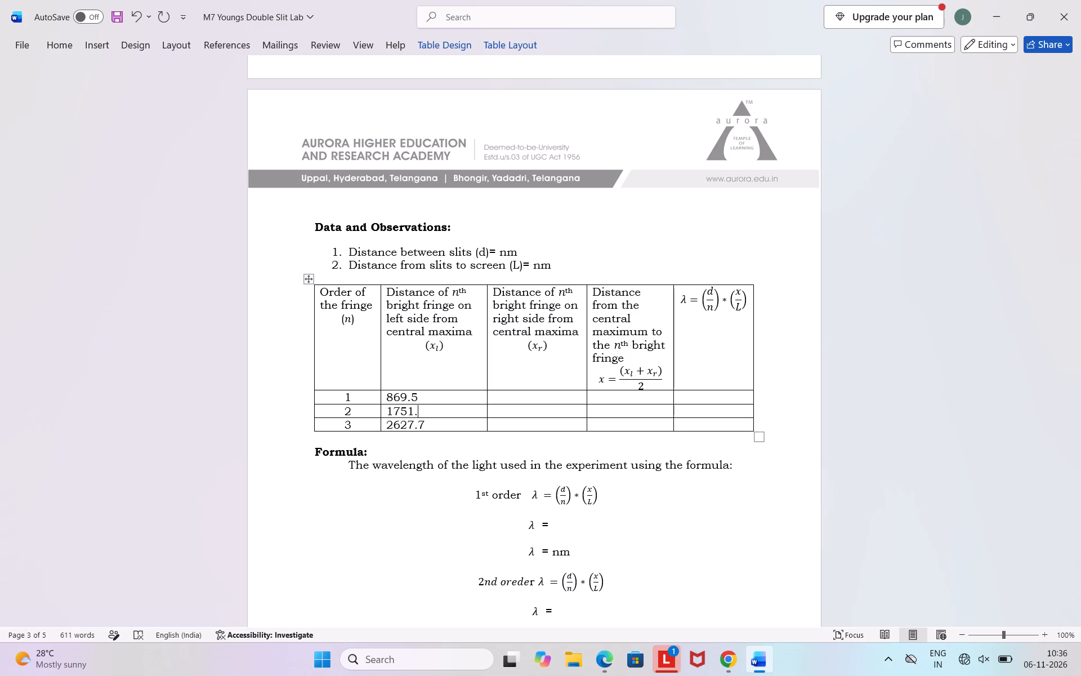
key(BackSpace)
key(BackSpace)
key(BackSpace)
text(45)
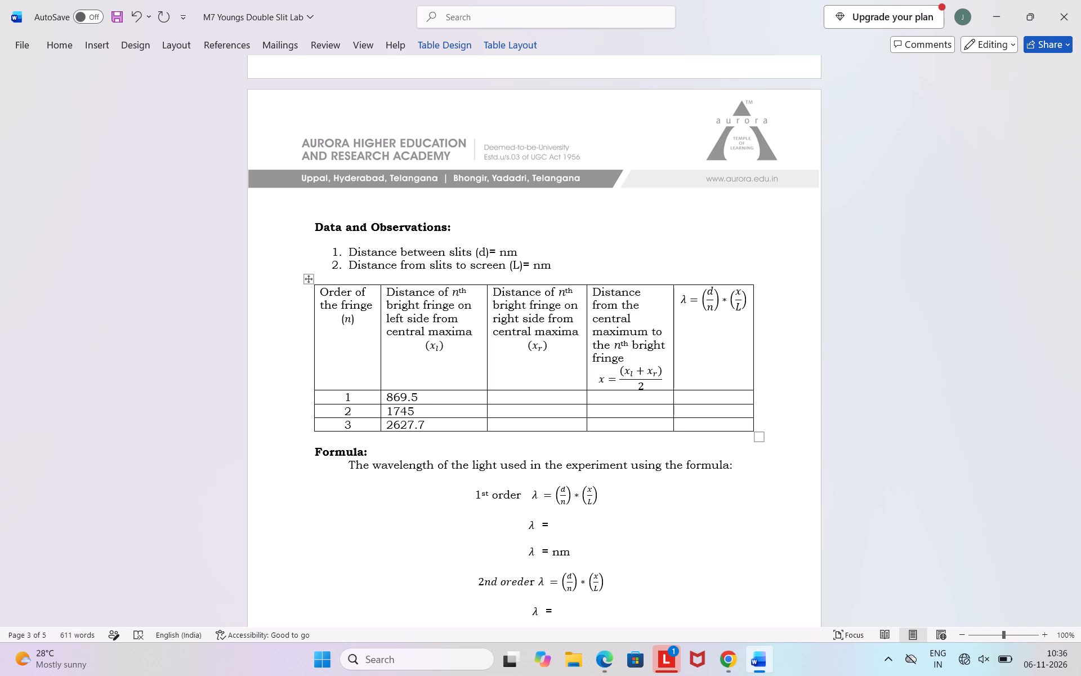
text(.5)
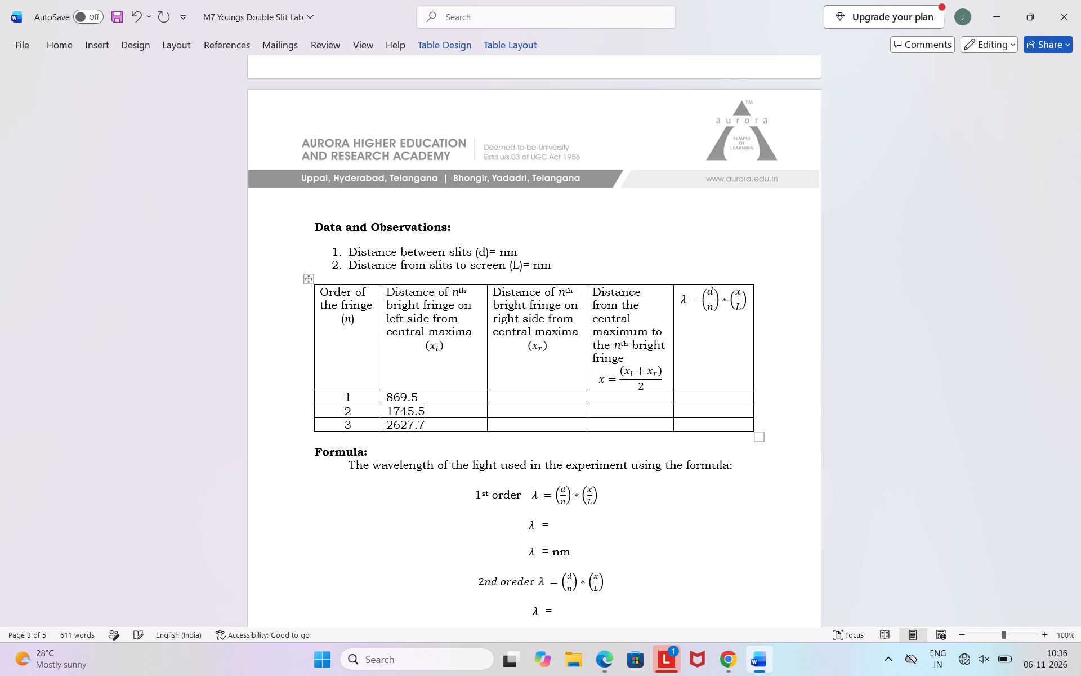
Change the left-side distance of the third-order bright fringe in the observation table to 2617.5.
click(423, 424)
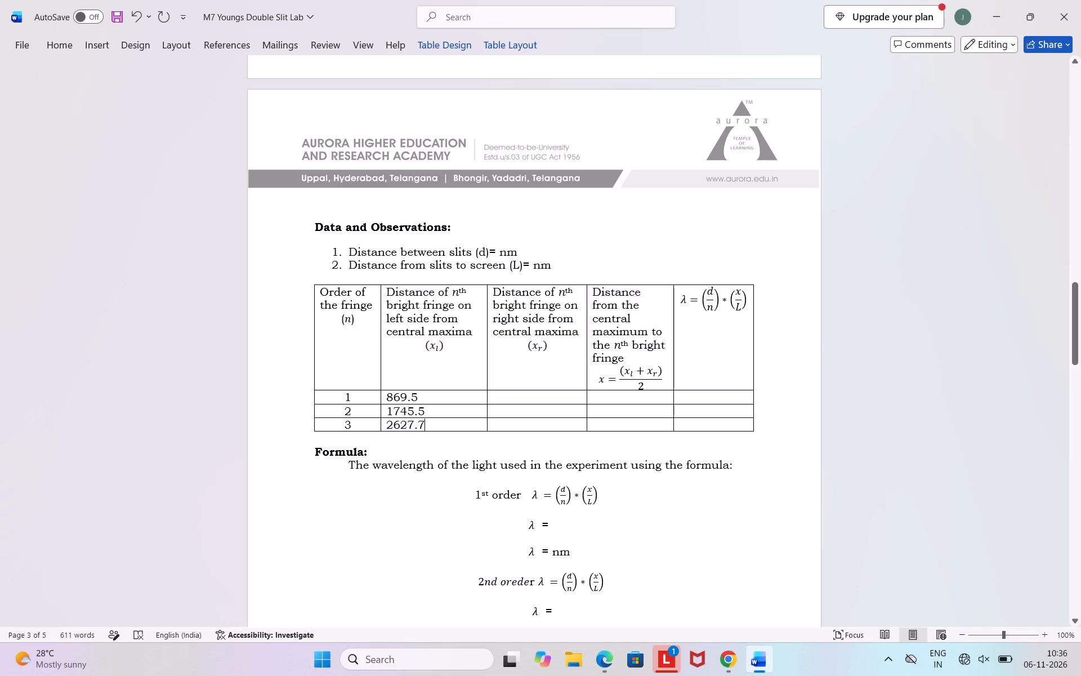
key(BackSpace)
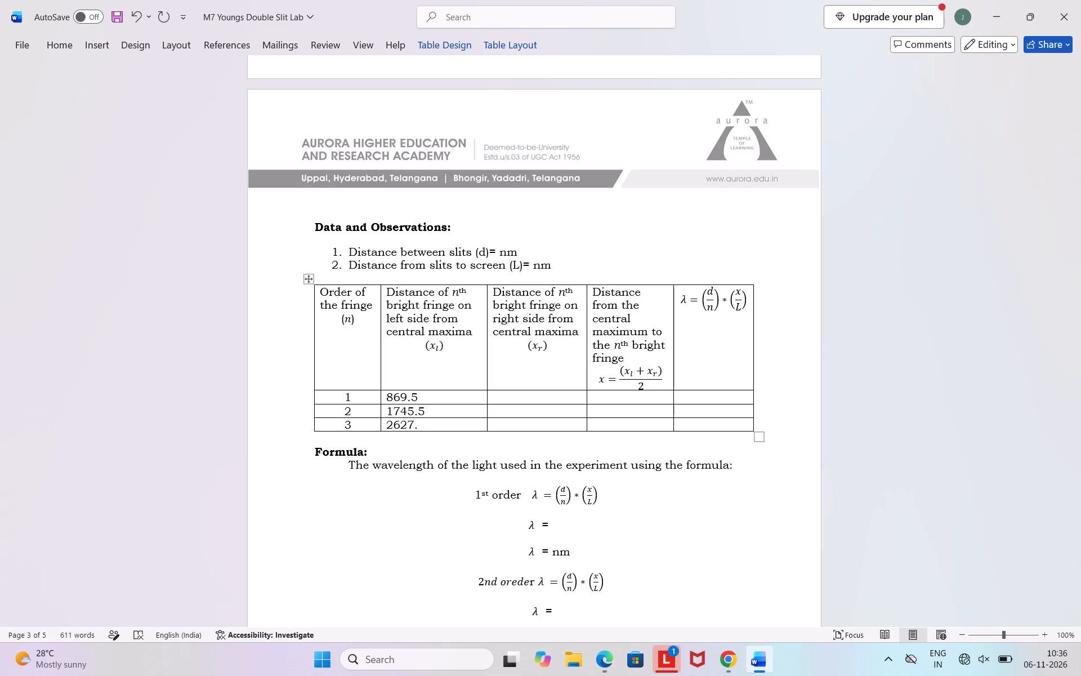
key(BackSpace)
key(BackSpace)
key(BackSpace)
text(17)
text(.5)
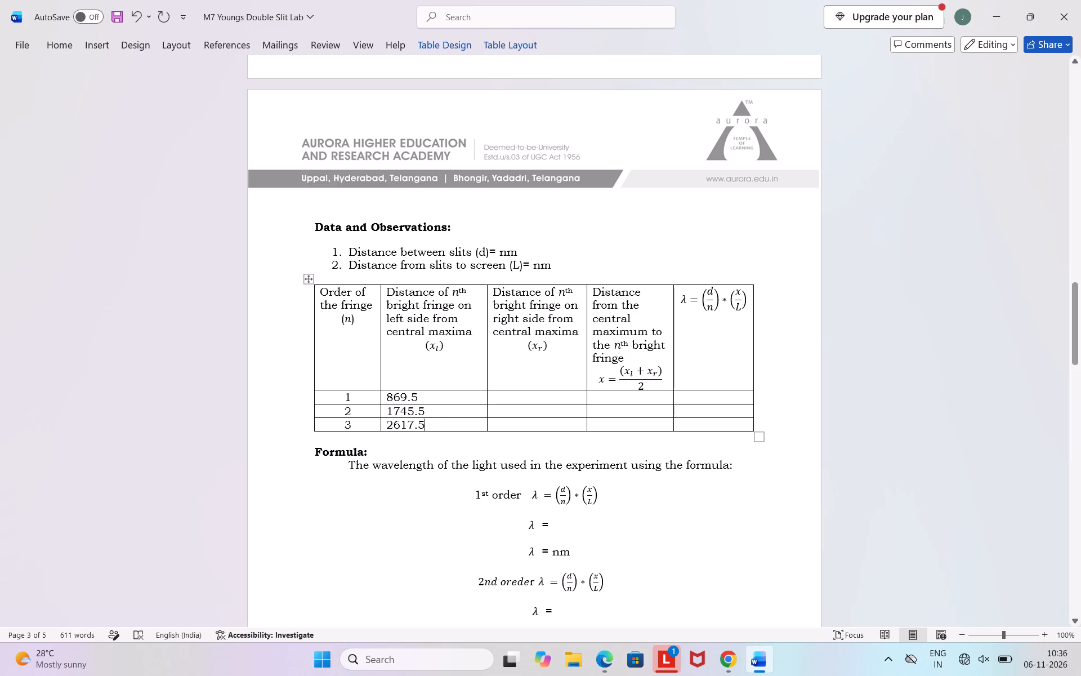
Enter 882.5 as the right-side distance of the first-order bright fringe in the observation table.
click(508, 394)
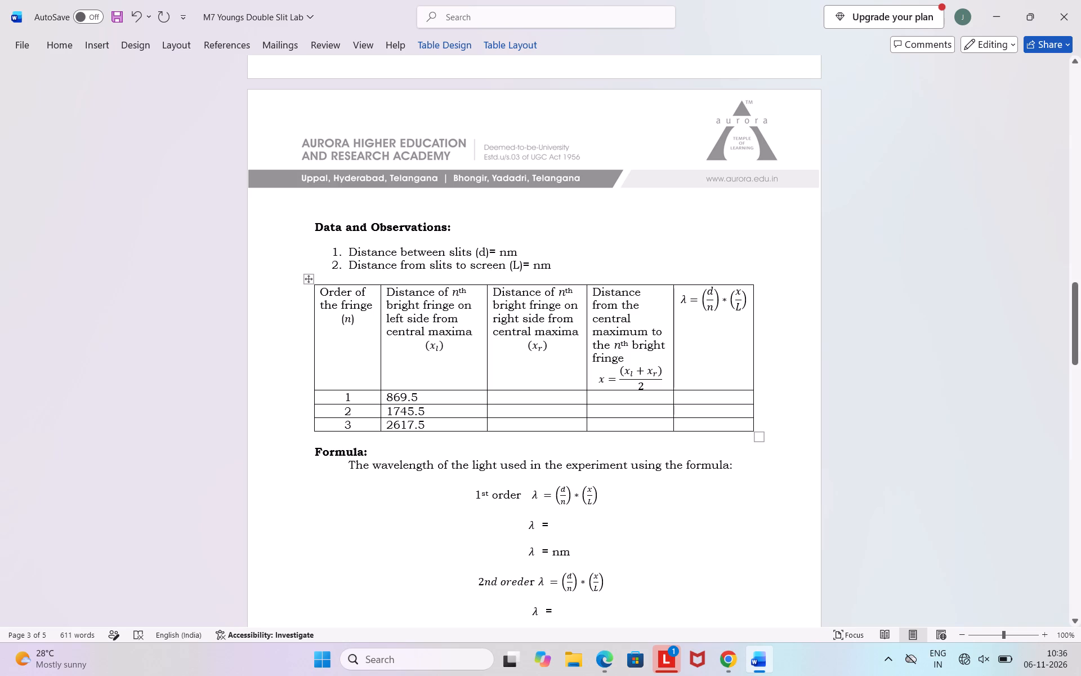
text(88)
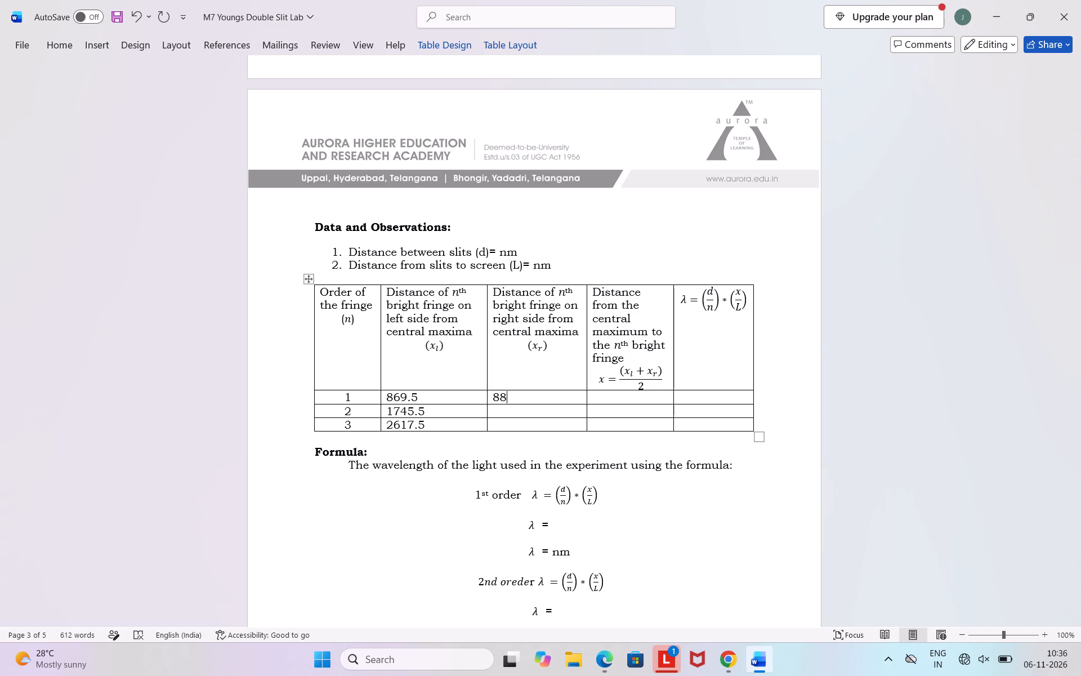
text(2.5)
key(shift+Return)
key(BackSpace)
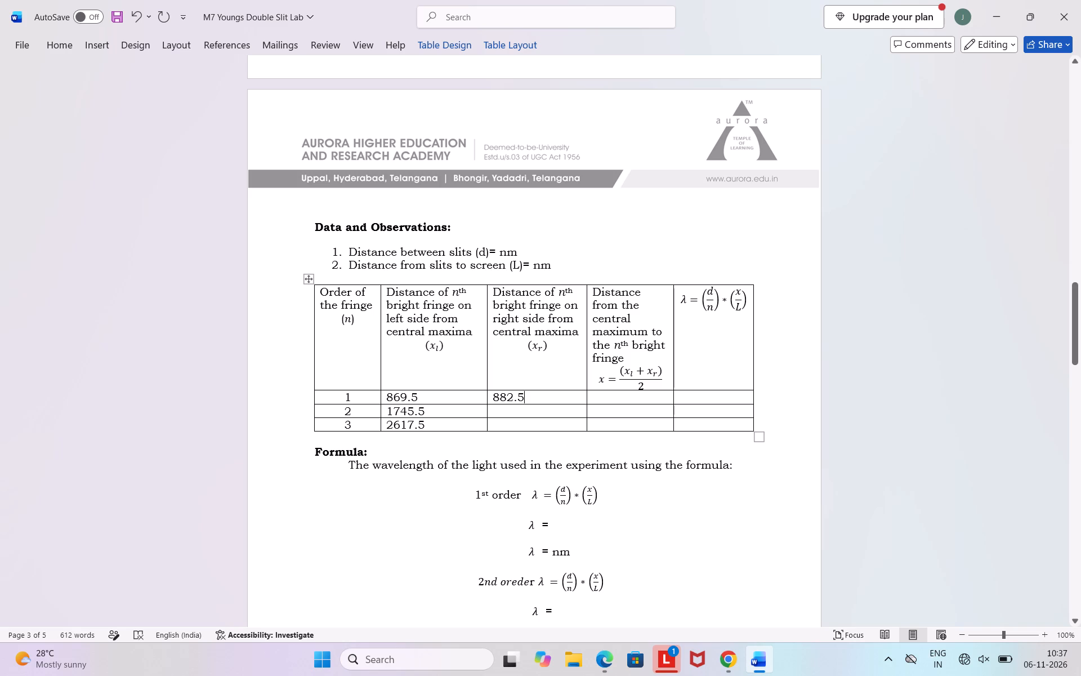
Enter 1758.5 as the right-side distance of the second-order bright fringe in the observation table.
click(503, 411)
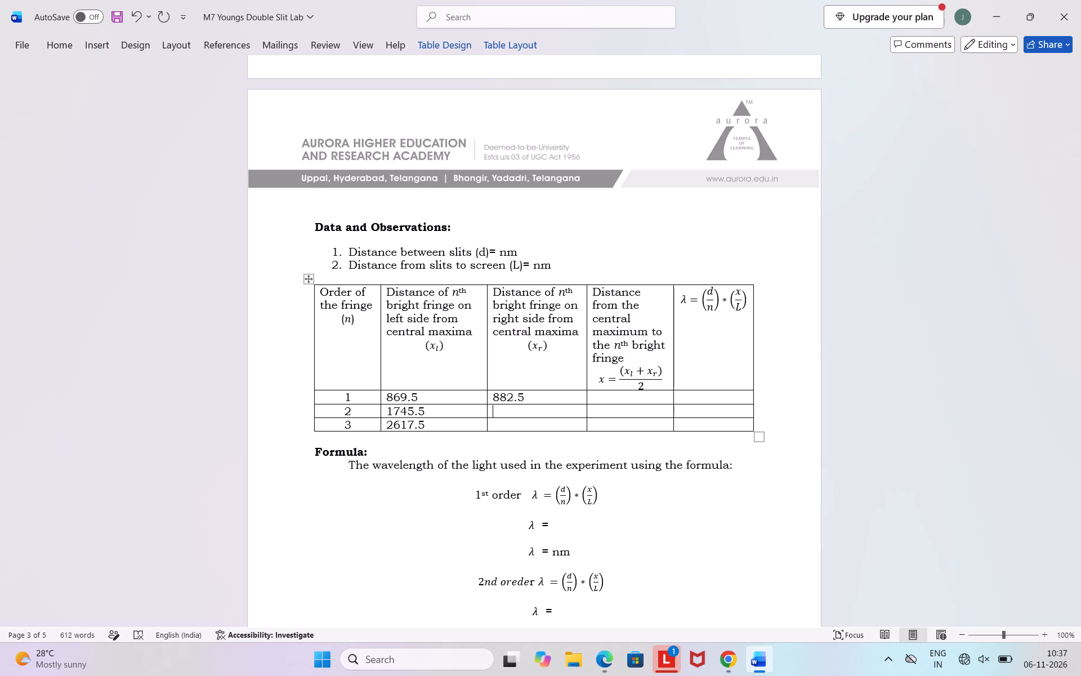
text(1758)
key(period)
key(5)
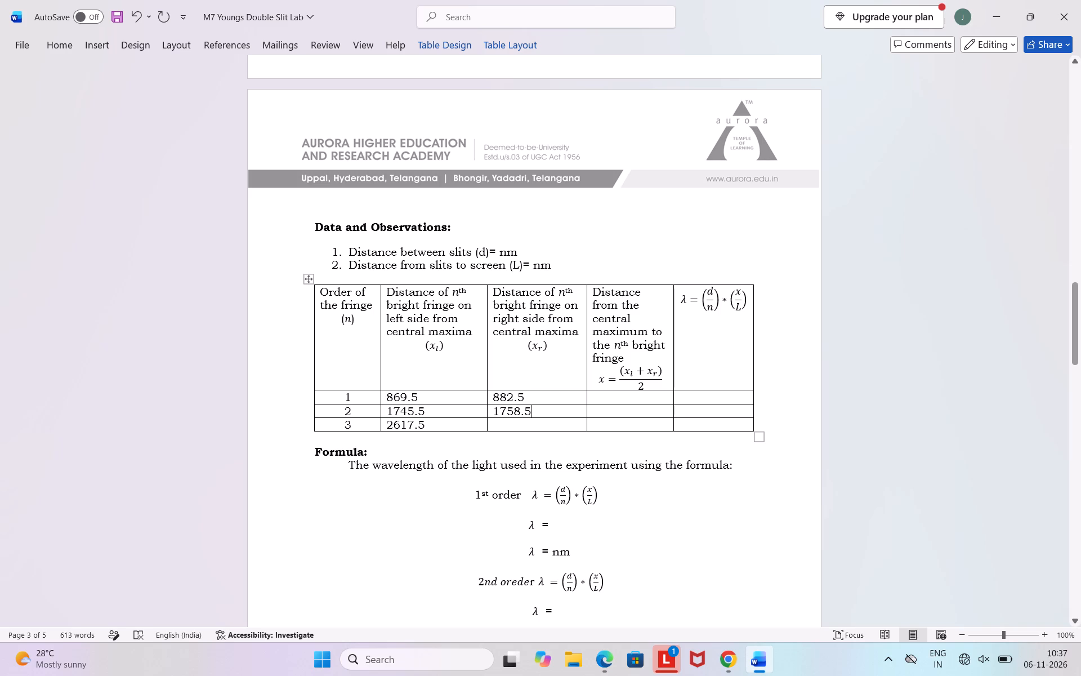
Enter 2617.5 as the right-side distance of the third-order bright fringe in the observation table.
click(499, 429)
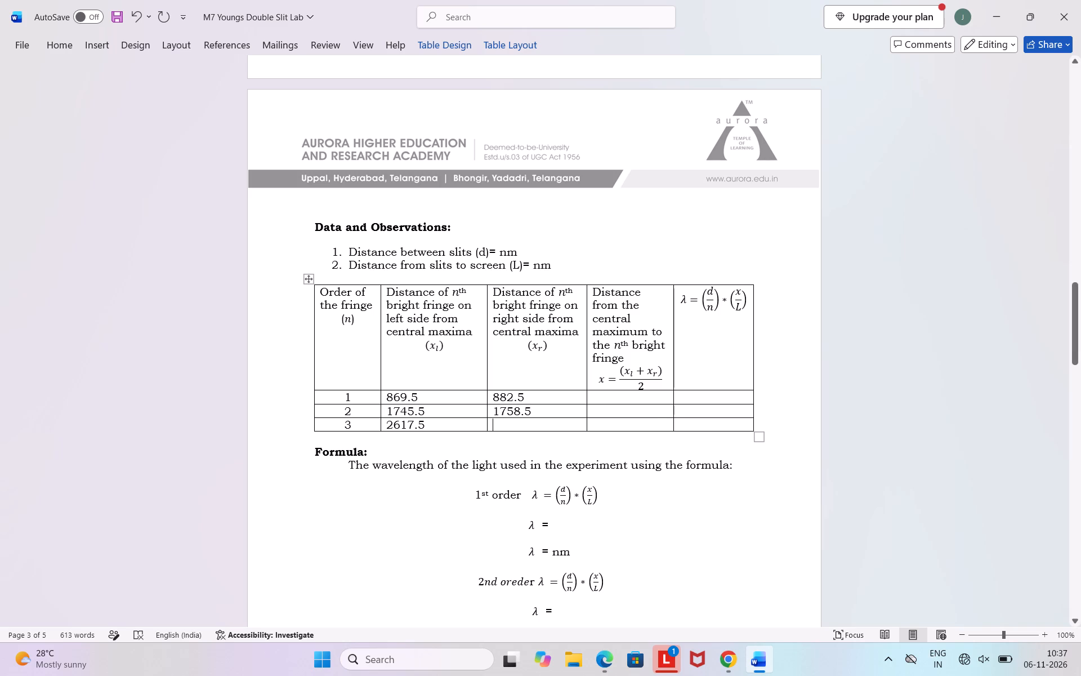
text(2617)
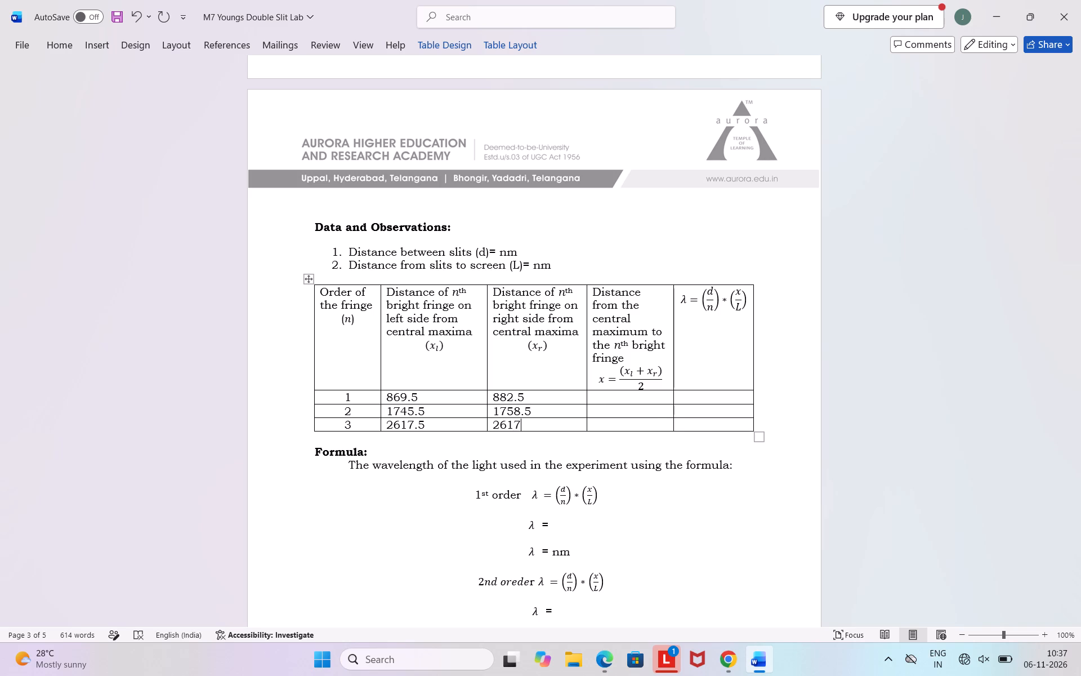
text(.5)
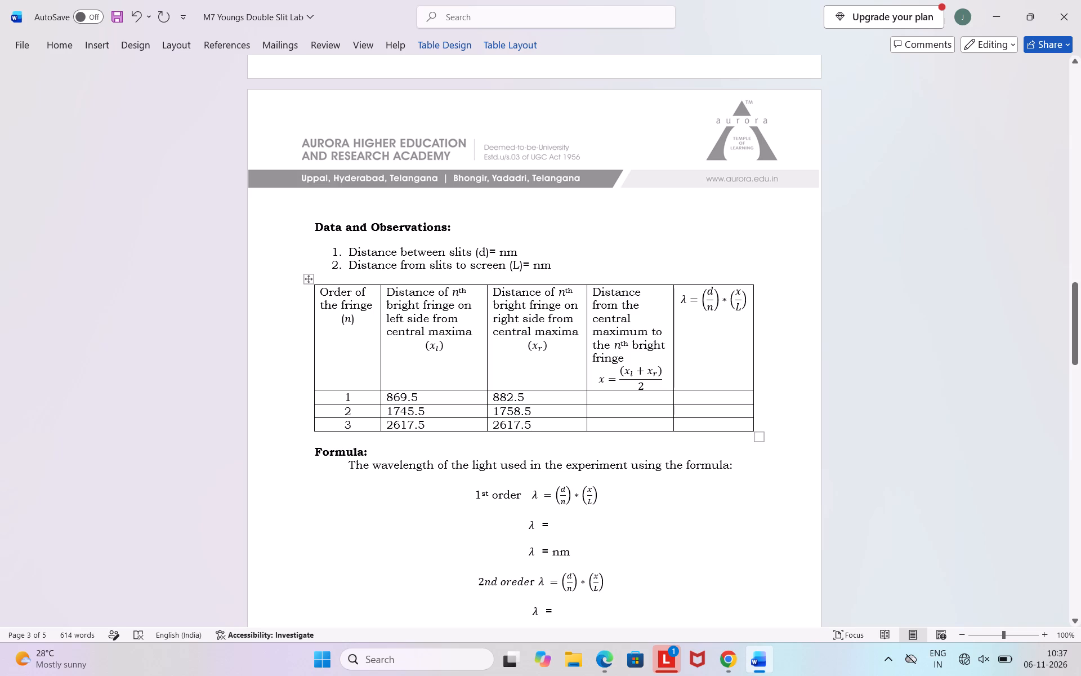
Enter 876.0 as the averaged distance x from the central maximum for the first-order fringe.
click(606, 393)
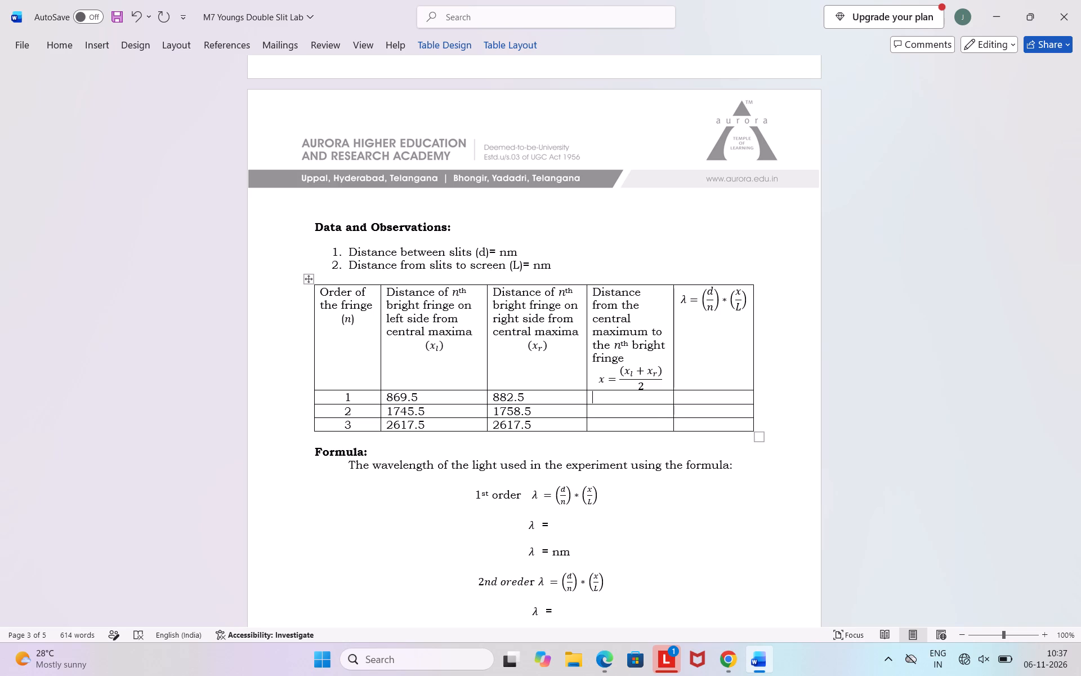
text(879)
key(BackSpace)
key(6)
key(period)
key(6)
key(BackSpace)
key(0)
Enter 1752.0 as the averaged distance x from the central maximum for the second-order fringe.
click(613, 413)
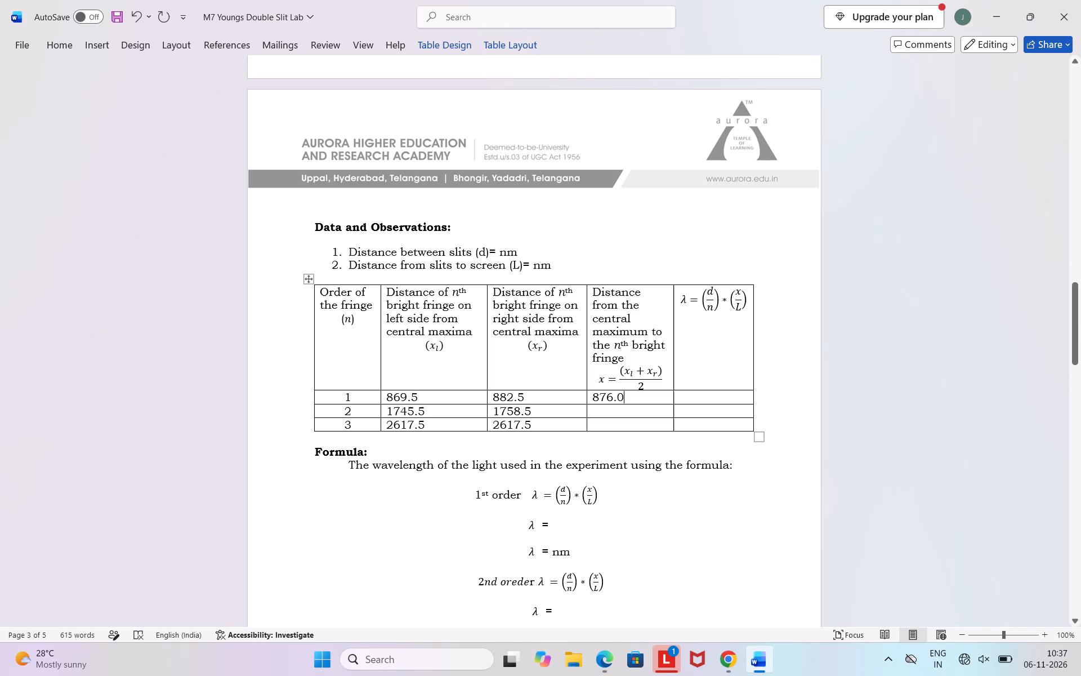
key(1)
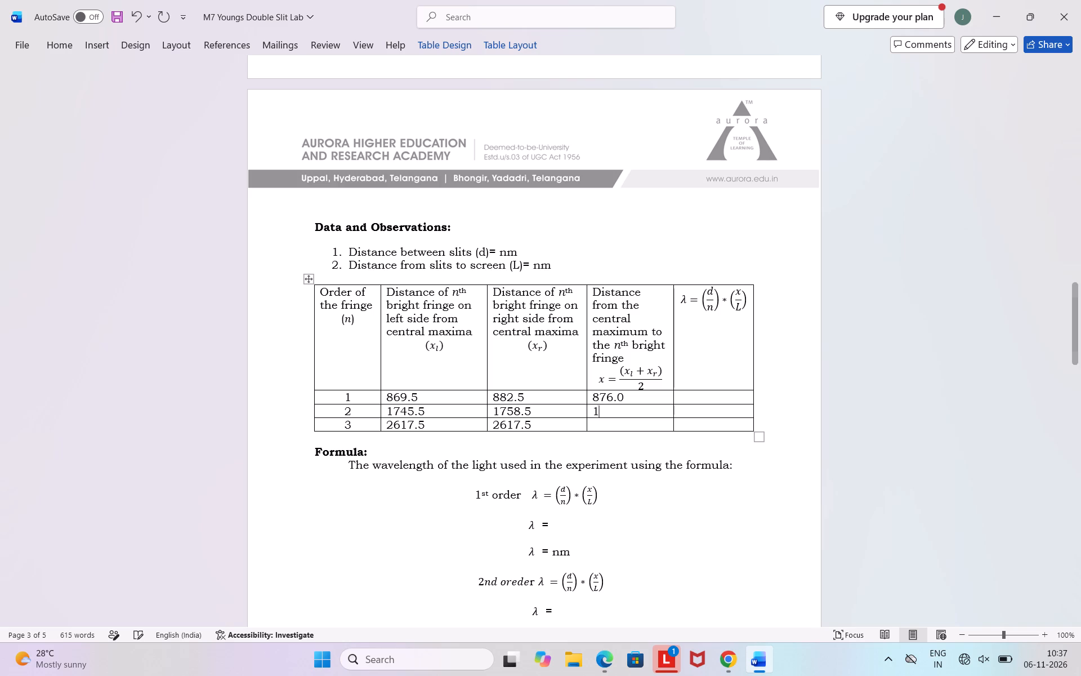
text(752.0)
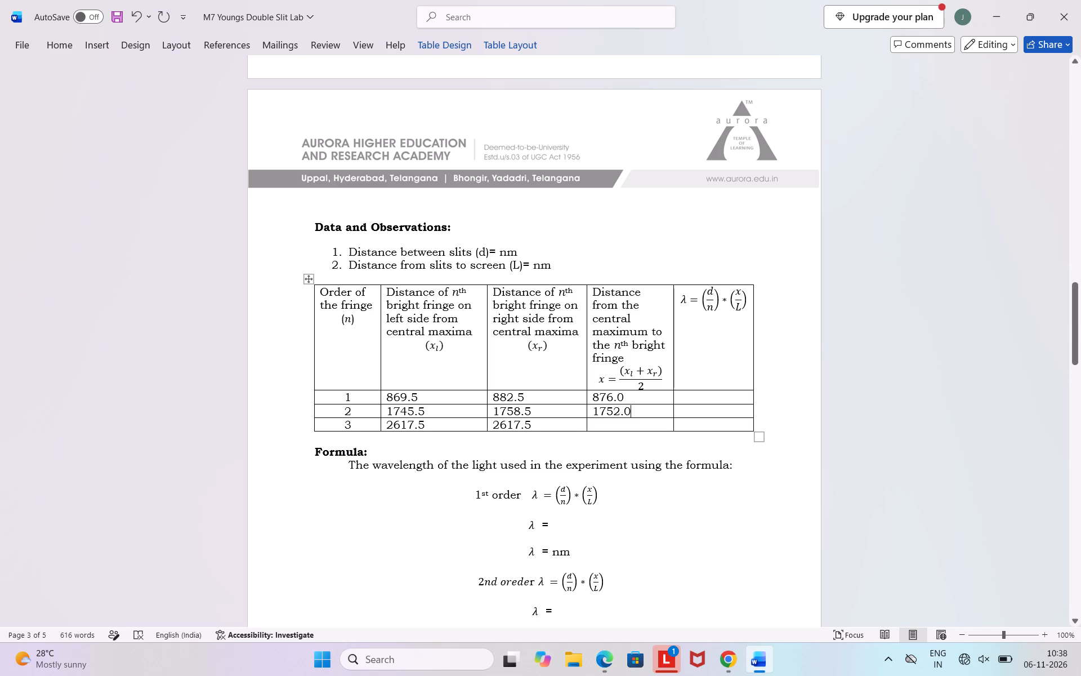
Enter 2628.0 as the averaged distance x from the central maximum for the third-order fringe.
click(611, 424)
key(2)
text(628)
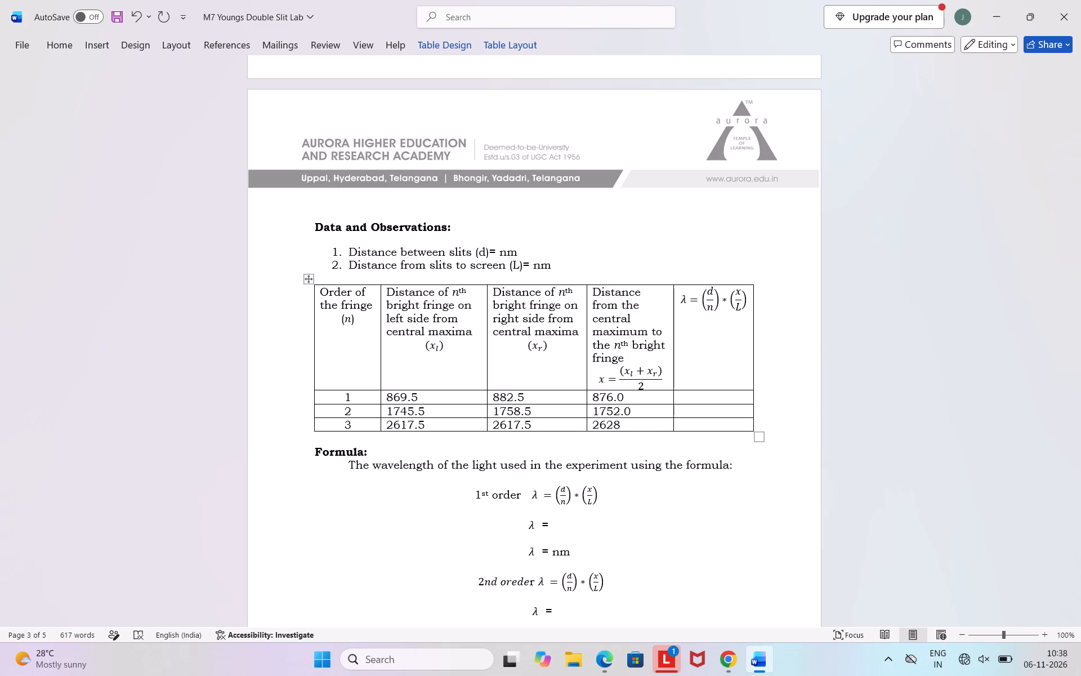
text(.0)
Enter 1500 nm as the distance between slits (d) under Data and Observations.
click(693, 399)
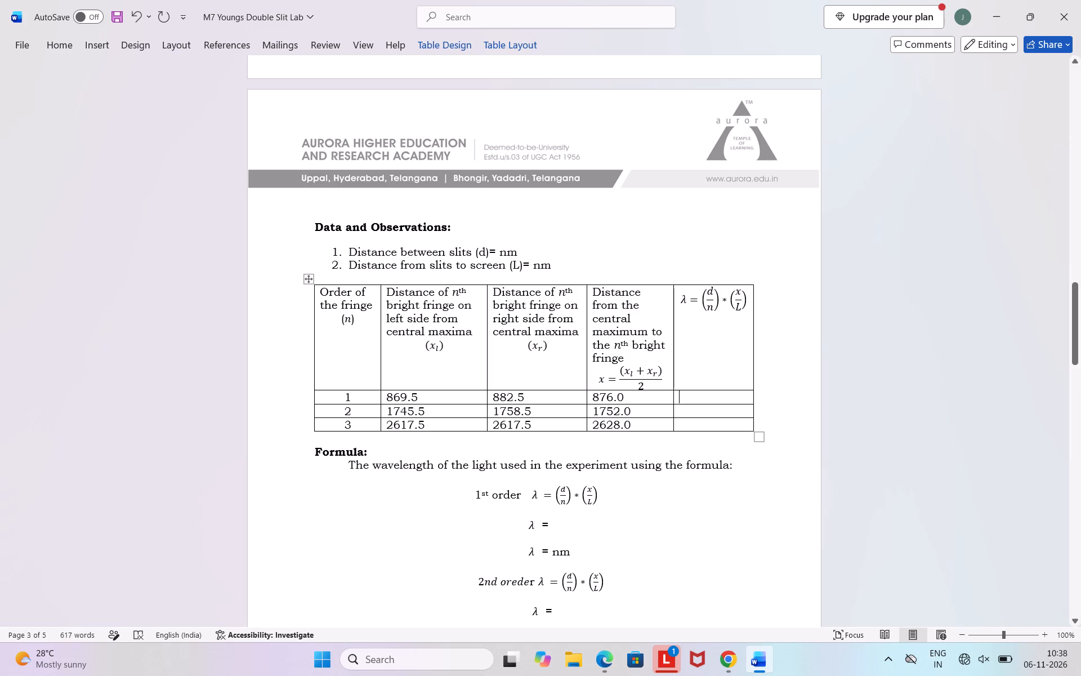
scroll(693, 399, down, 1)
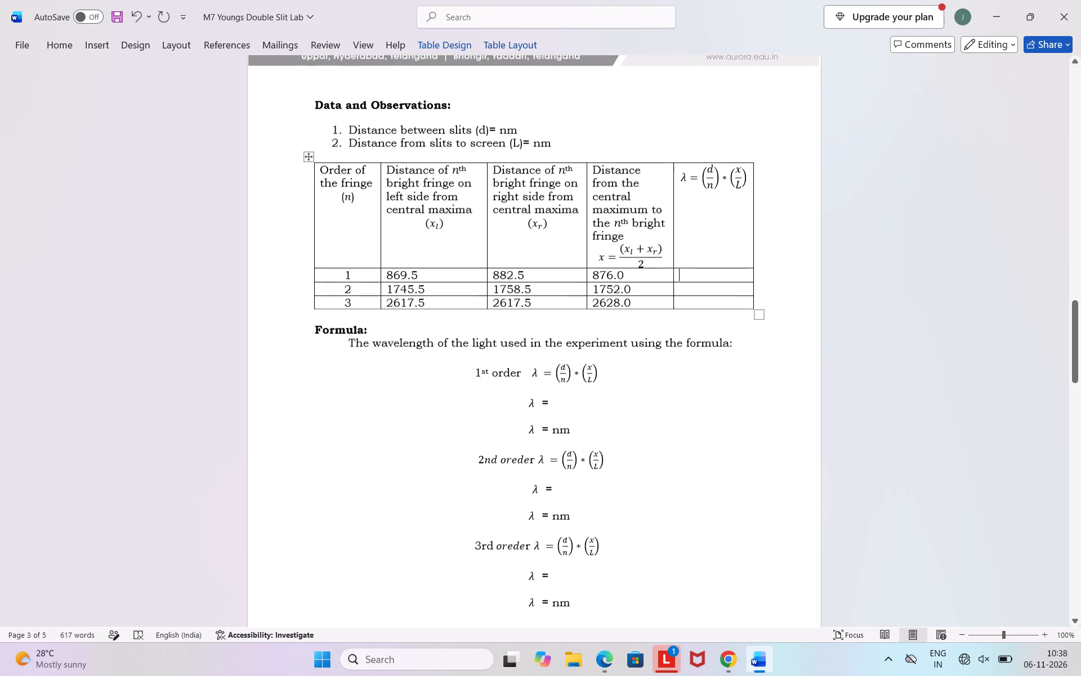
scroll(693, 399, down, 1)
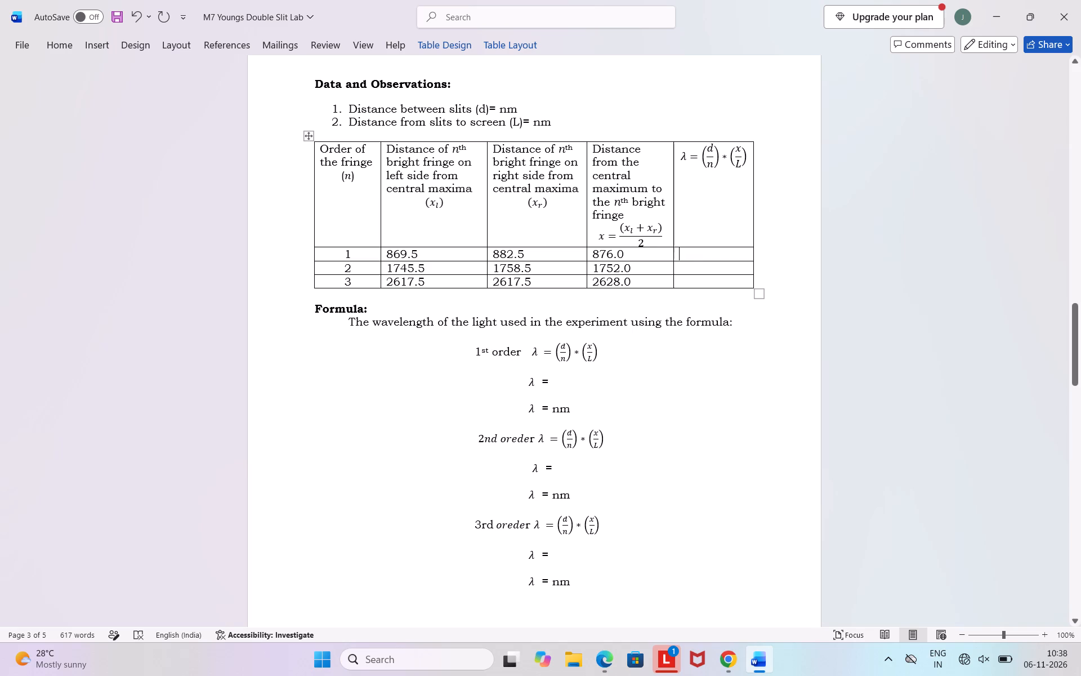
click(499, 108)
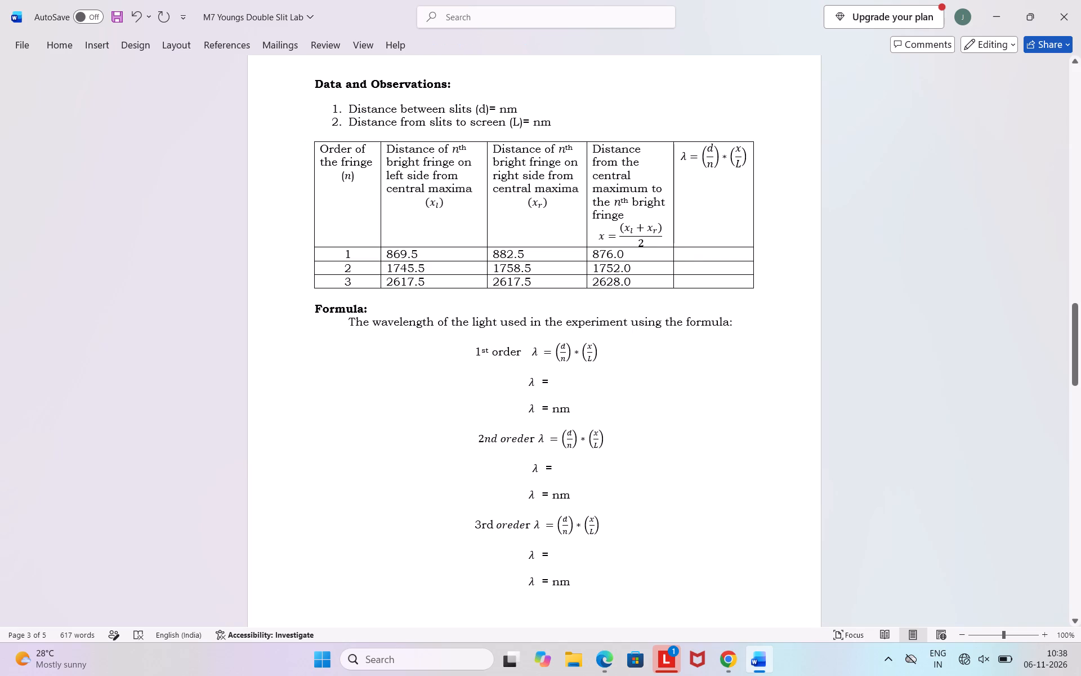
text(15)
text(00)
Enter 2627.7 nm as the distance from slits to screen (L) under Data and Observations.
click(532, 122)
key(2)
text(62)
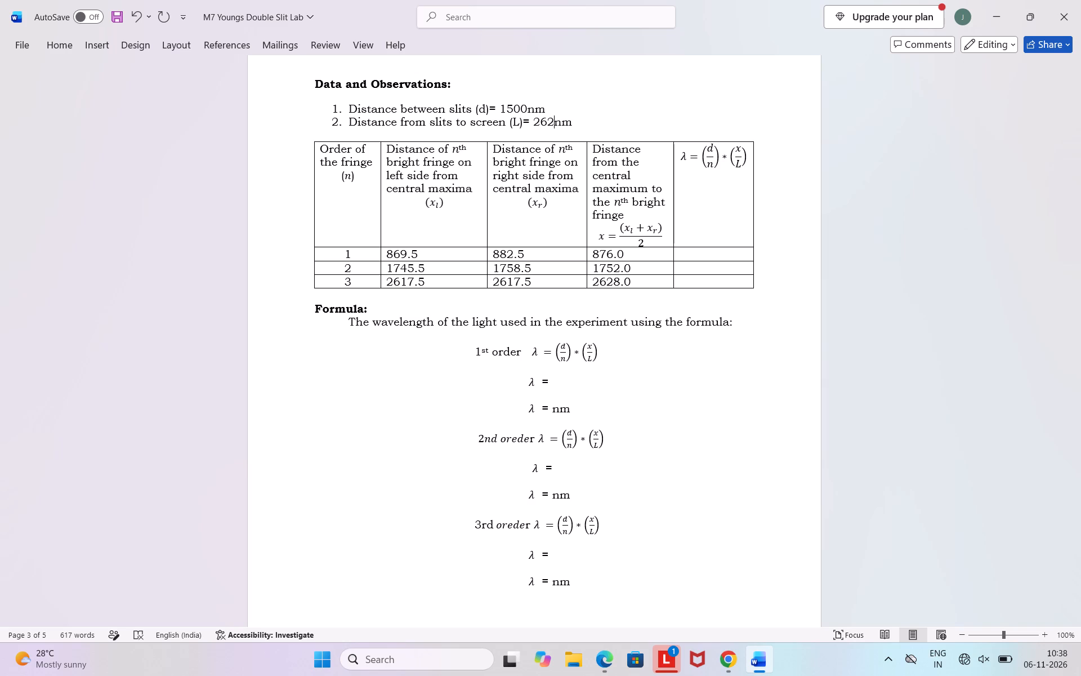
text(27)
key(BackSpace)
key(BackSpace)
key(7)
key(period)
key(7)
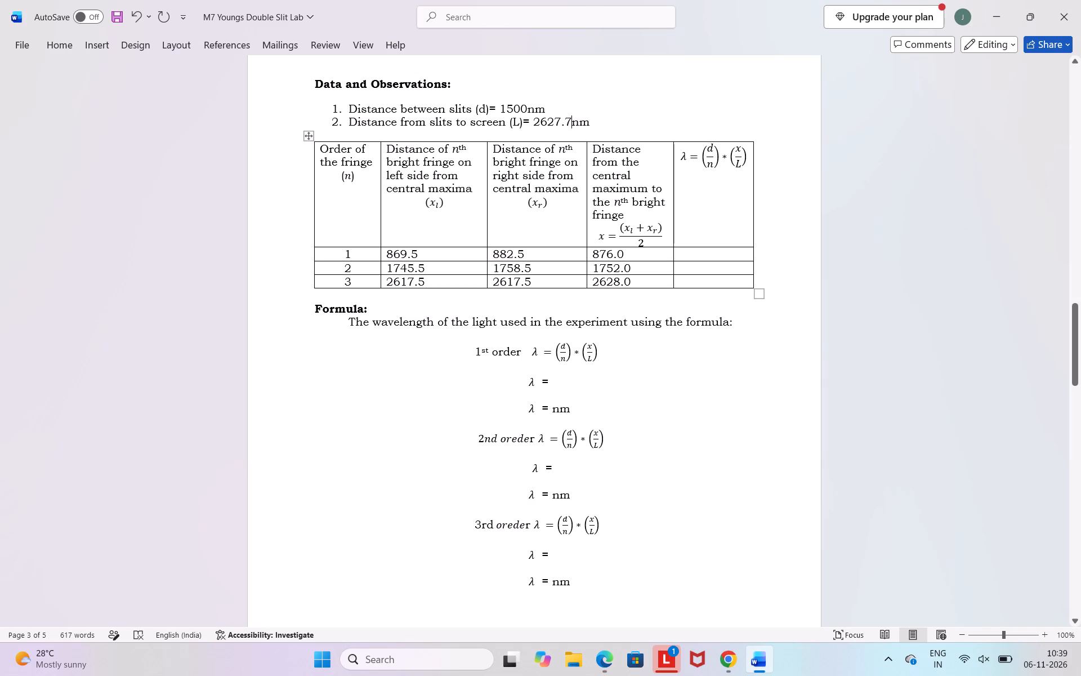
scroll(526, 231, down, 1)
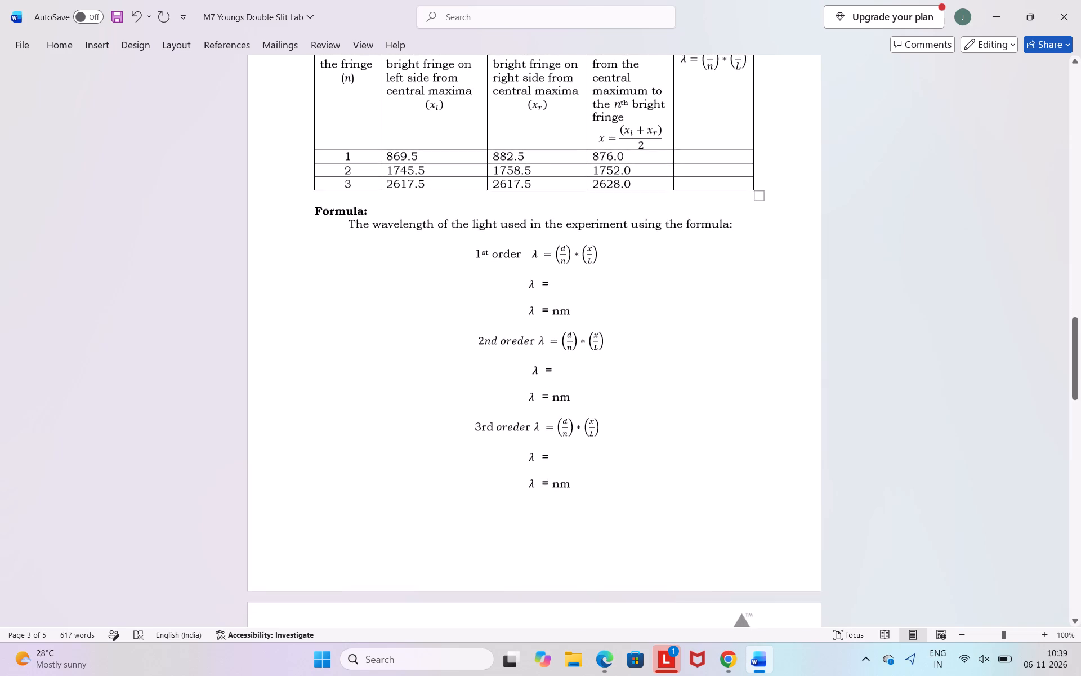
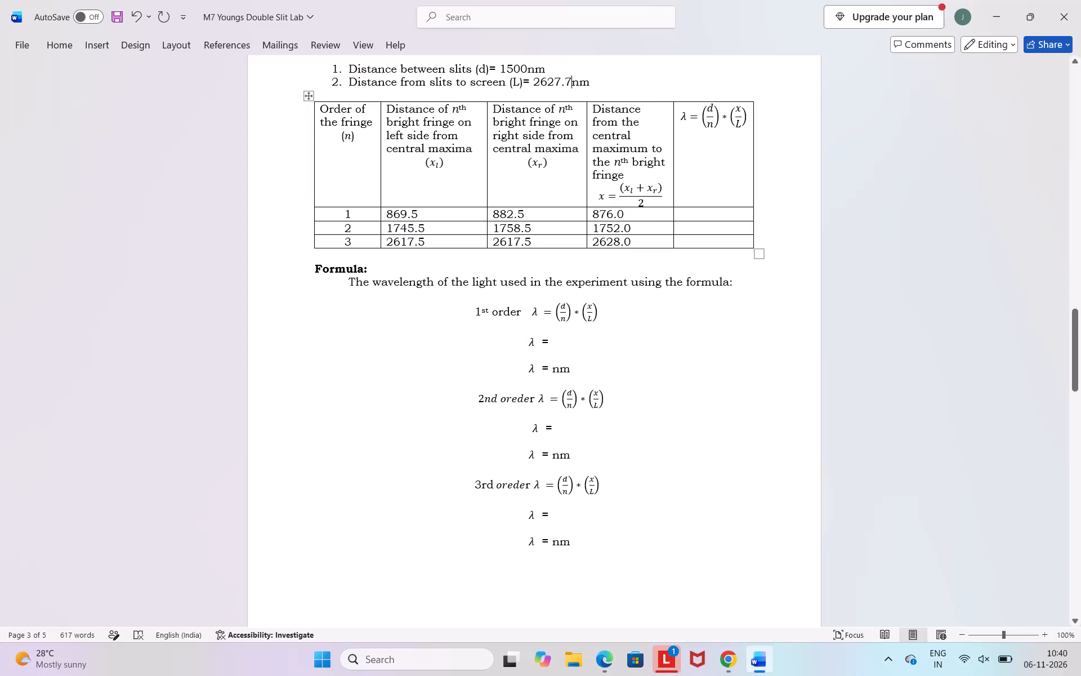
Enter the first-order wavelength substitution as (1500/1).(876/2627.7) under Formula.
click(555, 339)
text(1500)
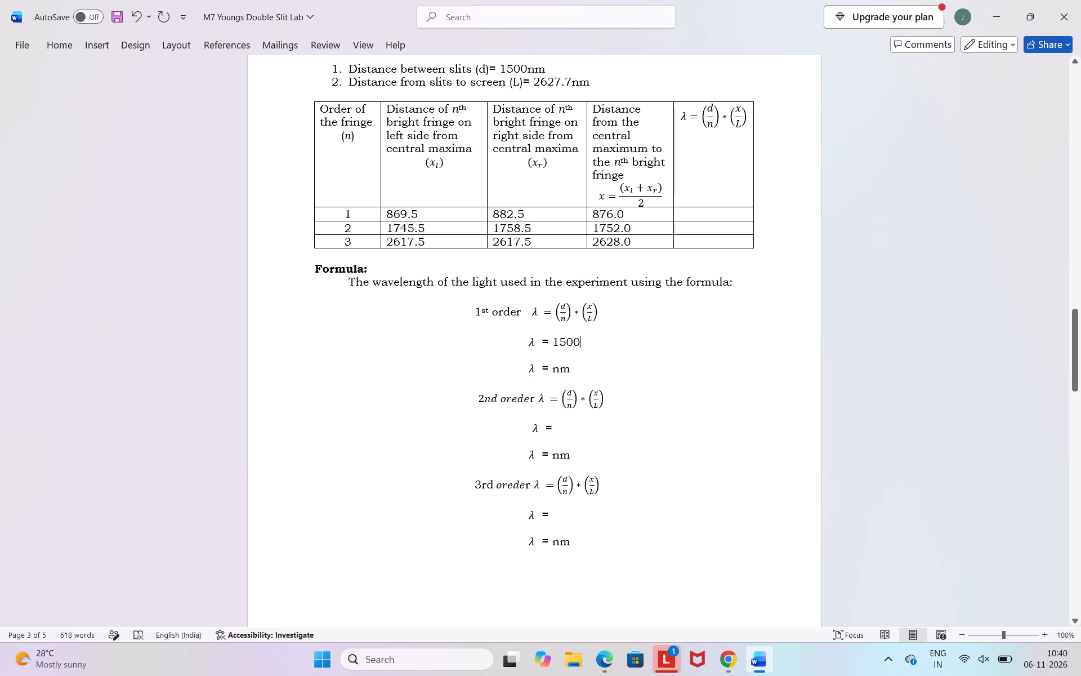
click(553, 343)
key(shift+parenleft)
click(586, 343)
key(slash)
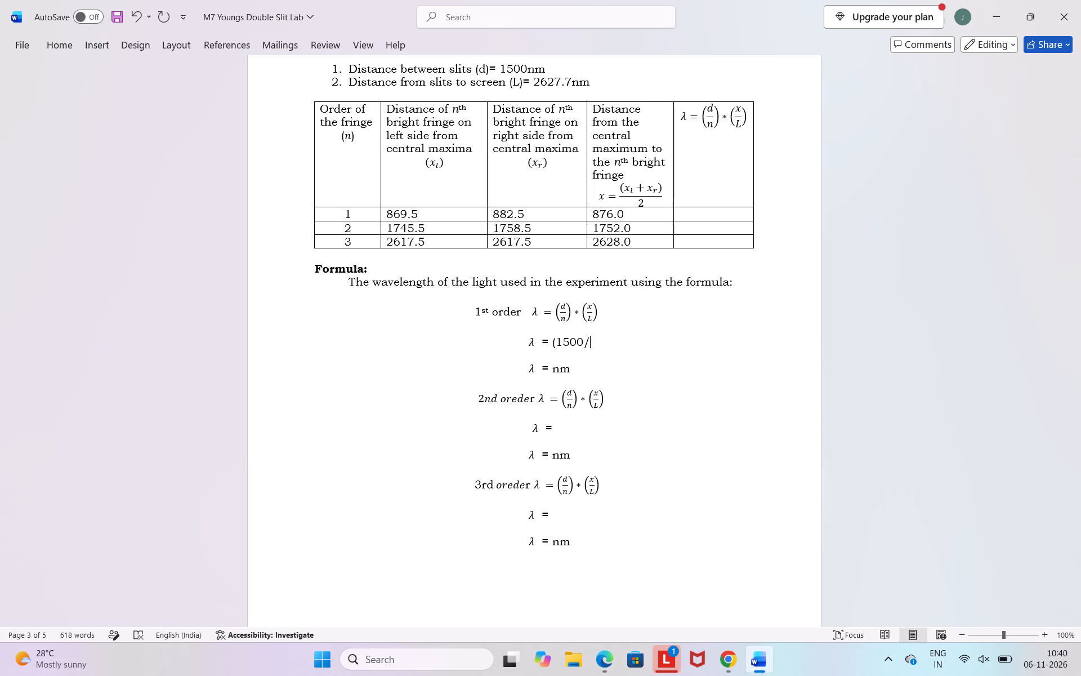
key(1)
key(shift+parenright)
key(period)
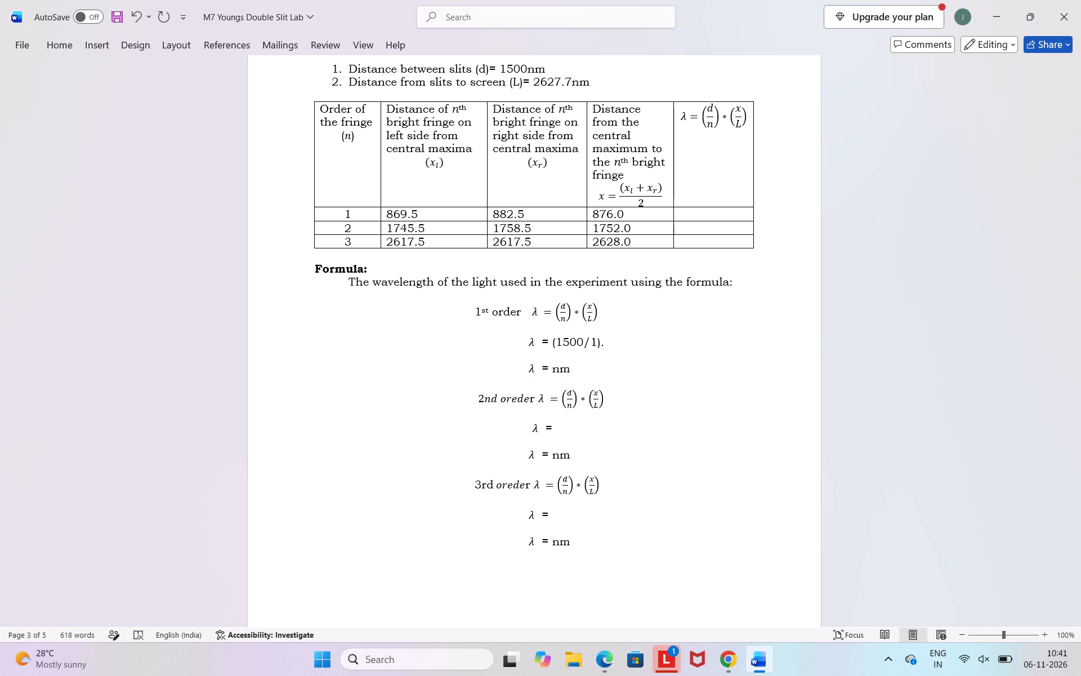
key(shift+parenleft)
text(876)
key(slash)
key(2)
text(627)
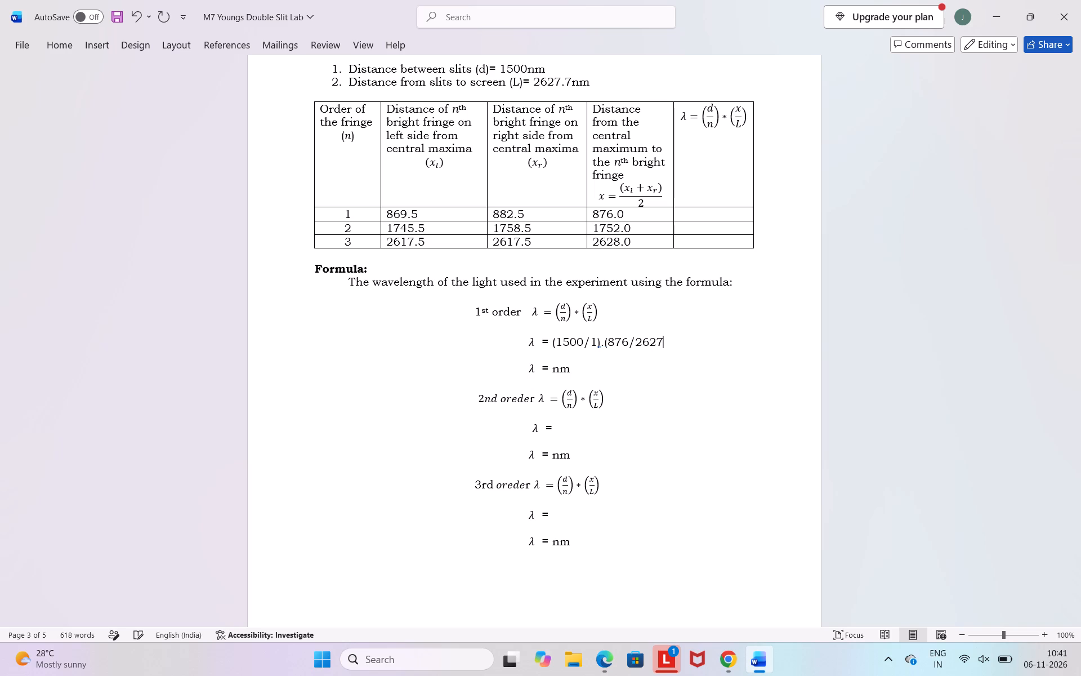
key(period)
key(7)
key(shift+parenright)
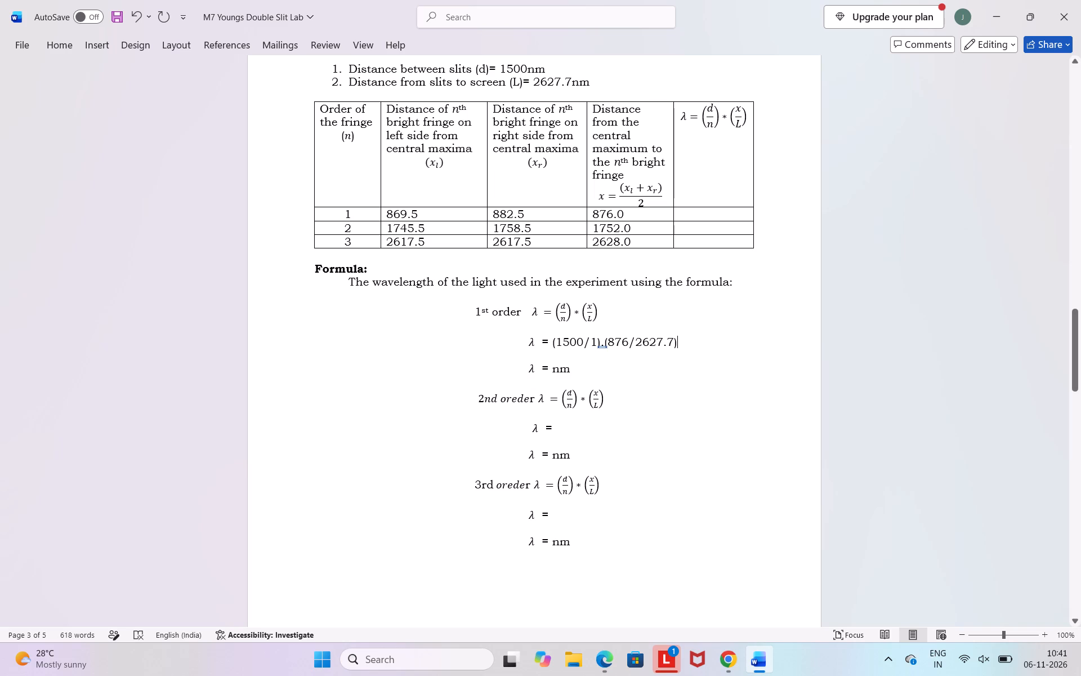
Enter 500.06 before nm as the calculated first-order wavelength.
click(551, 369)
text(500.06)
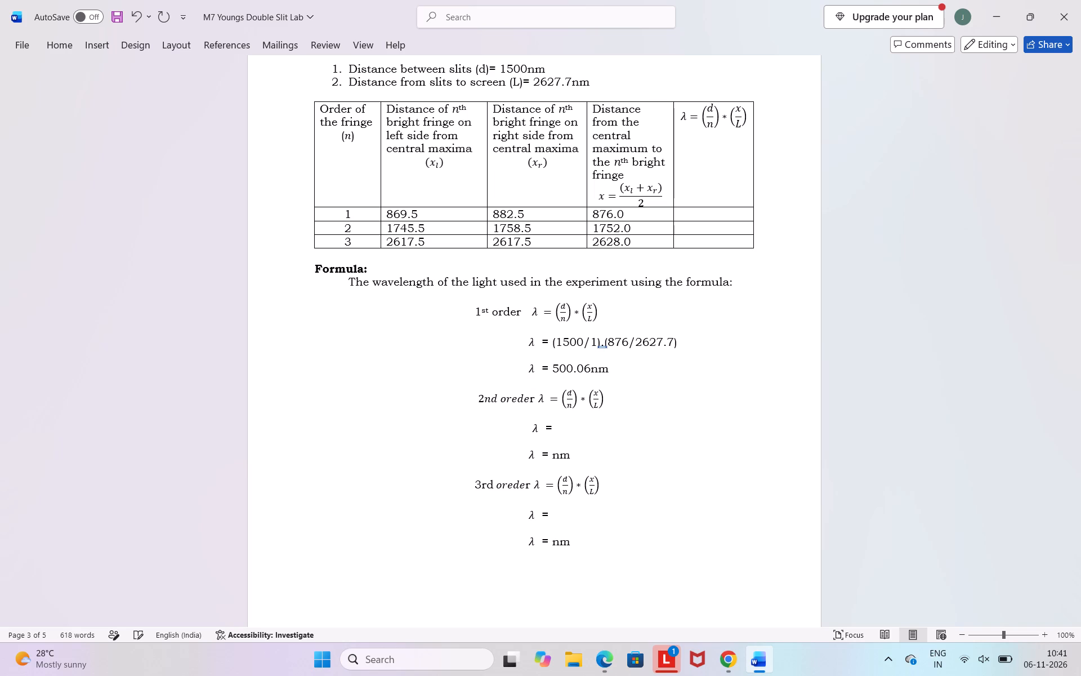
Enter the second-order wavelength substitution as (1500/2).(1752/2627.7) under Formula.
click(552, 431)
text(1500)
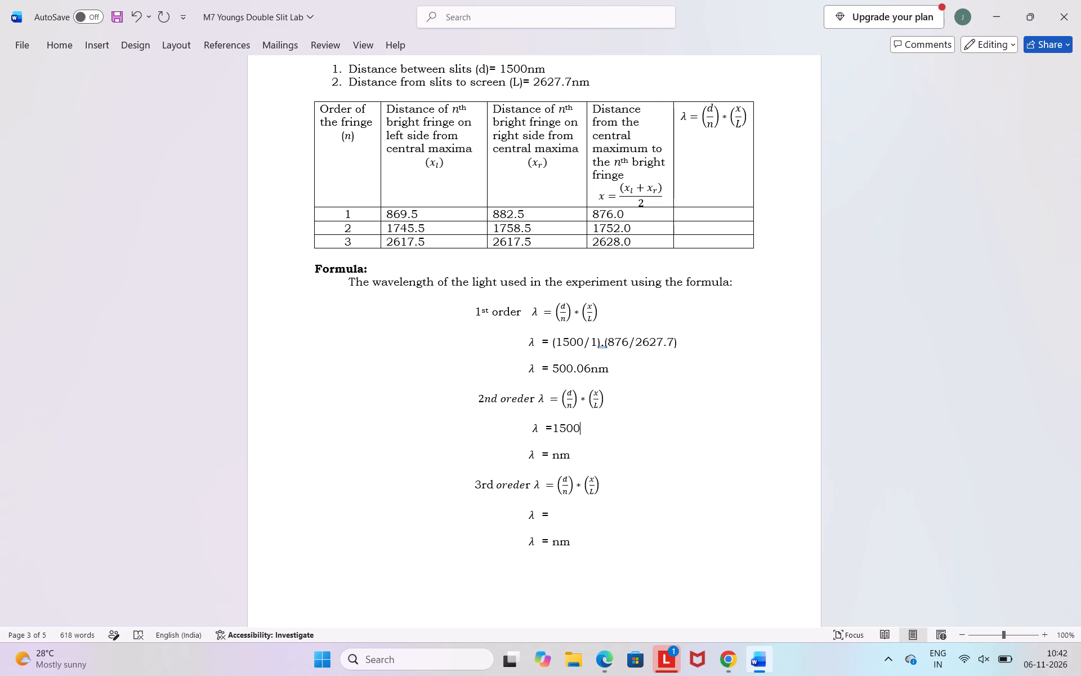
click(552, 427)
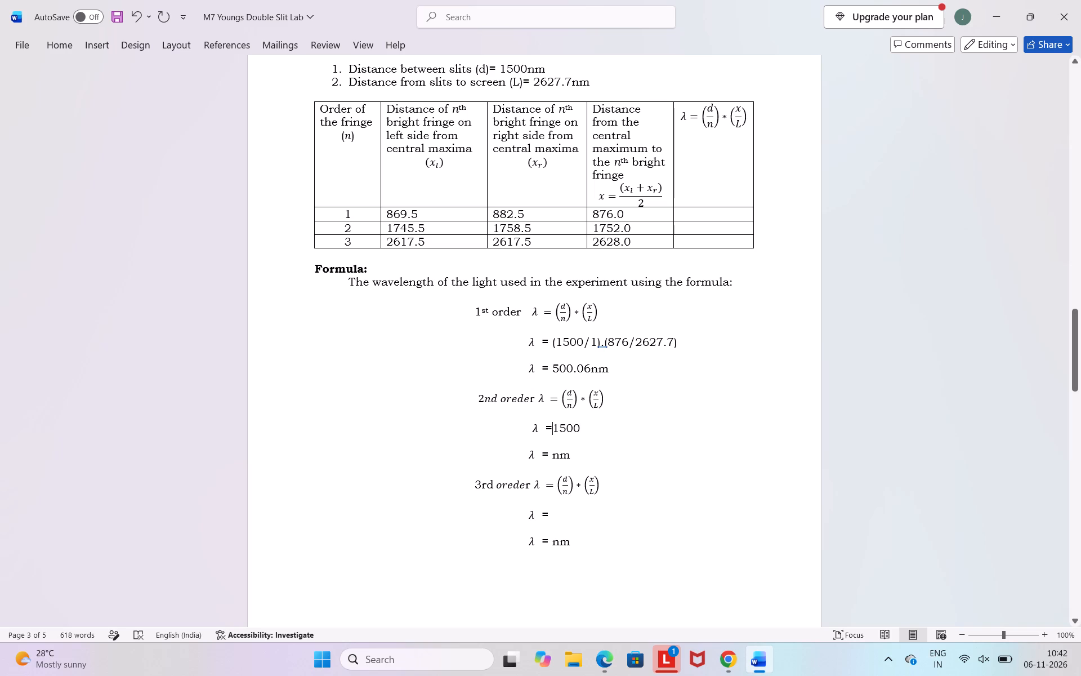
key(shift+parenleft)
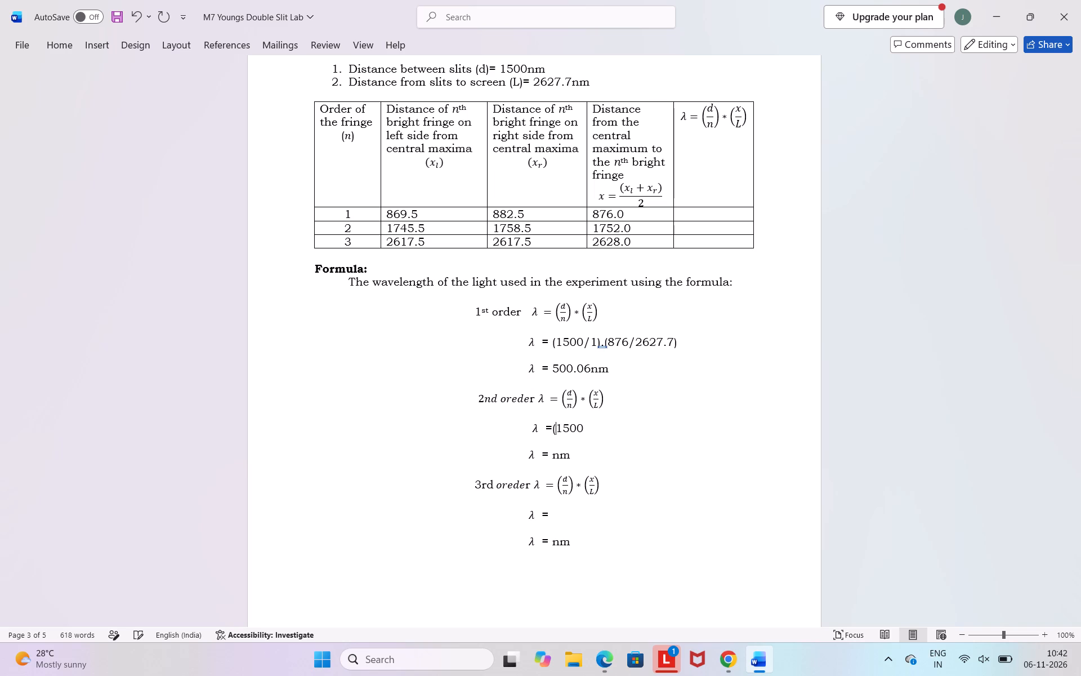
click(583, 428)
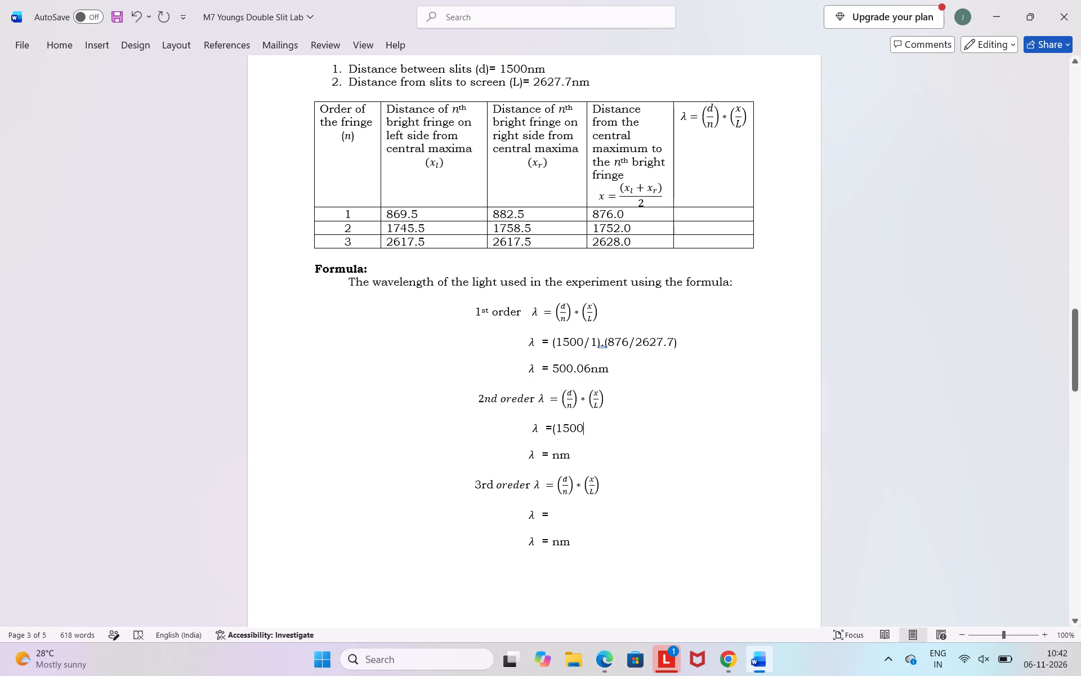
key(slash)
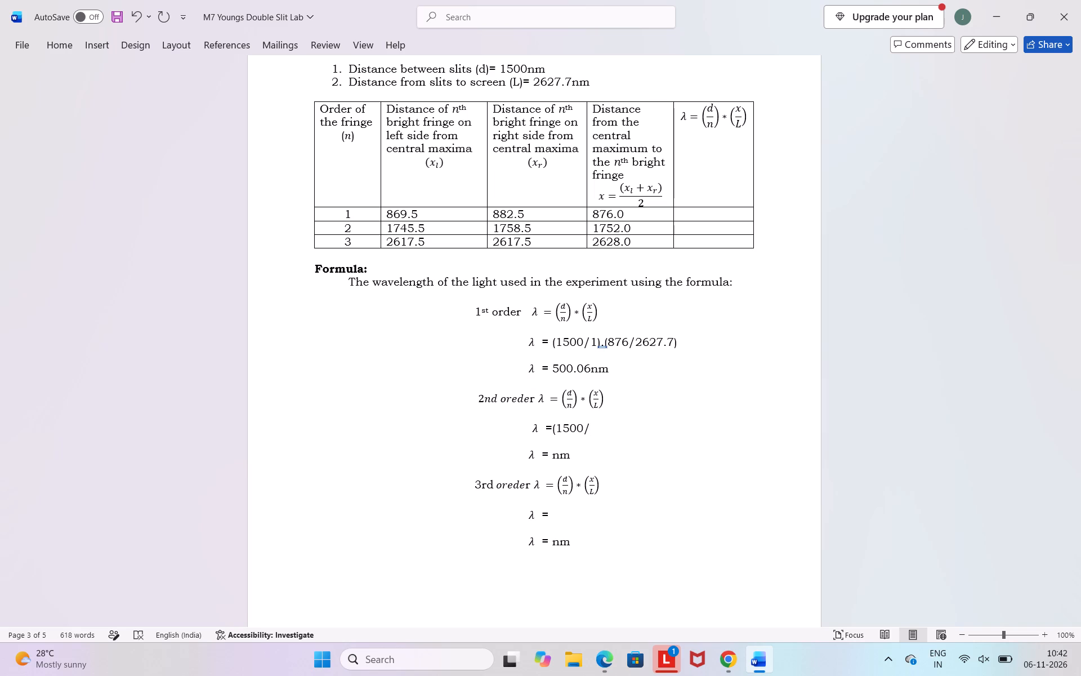
key(2)
key(shift+parenright)
key(period)
key(shift+parenleft)
text(172)
key(BackSpace)
text(52)
key(slash)
text(2627.)
key(7)
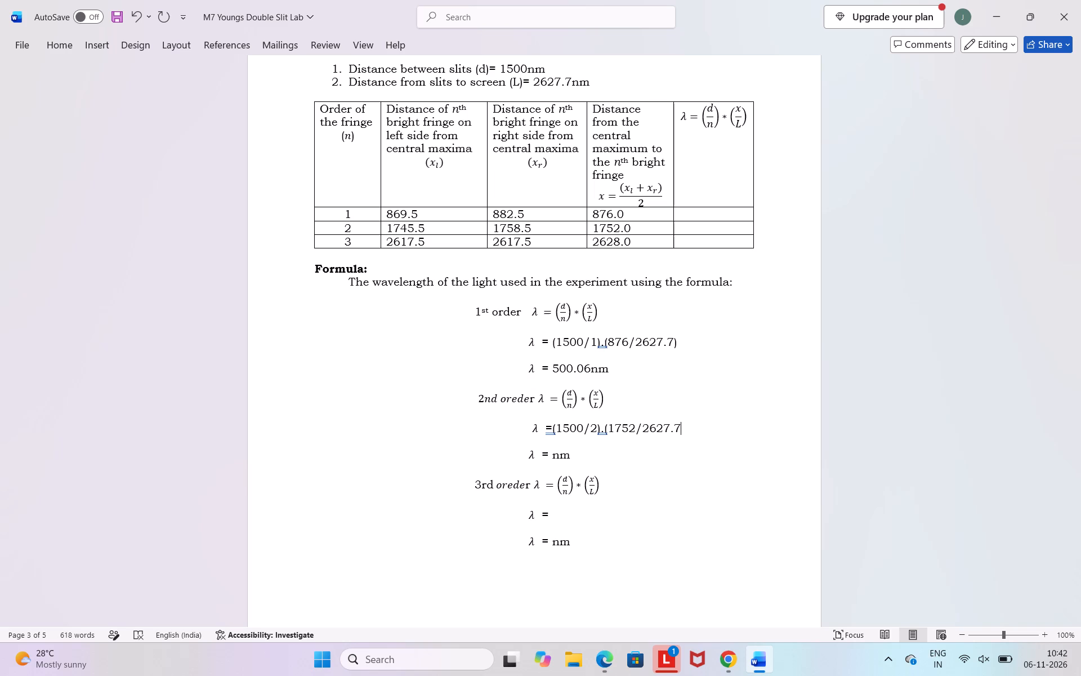
key(shift+parenright)
Fill in the calculated second-order wavelength before nm on its result line.
click(552, 455)
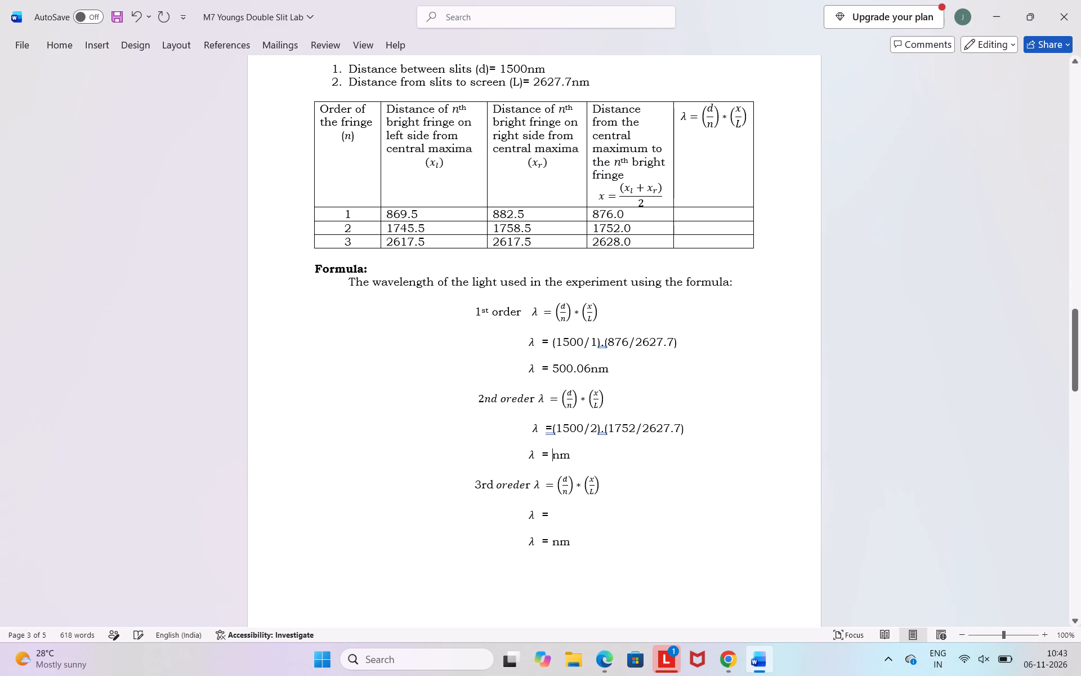
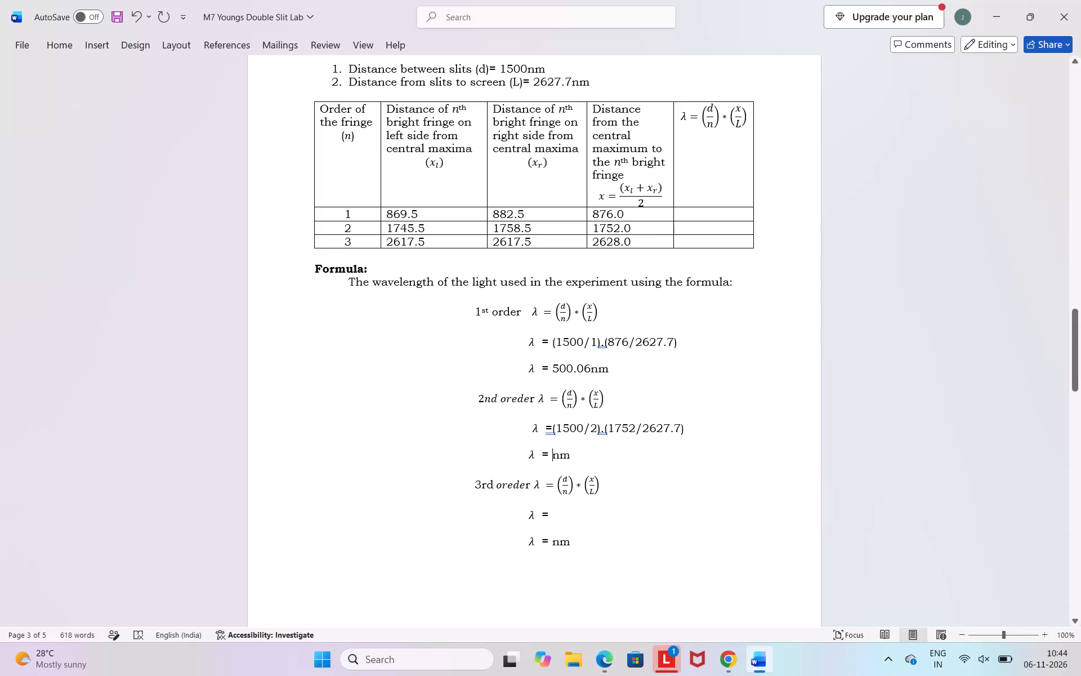
Change the first-order left-side fringe distance in the observation table to 861.4.
click(404, 212)
key(BackSpace)
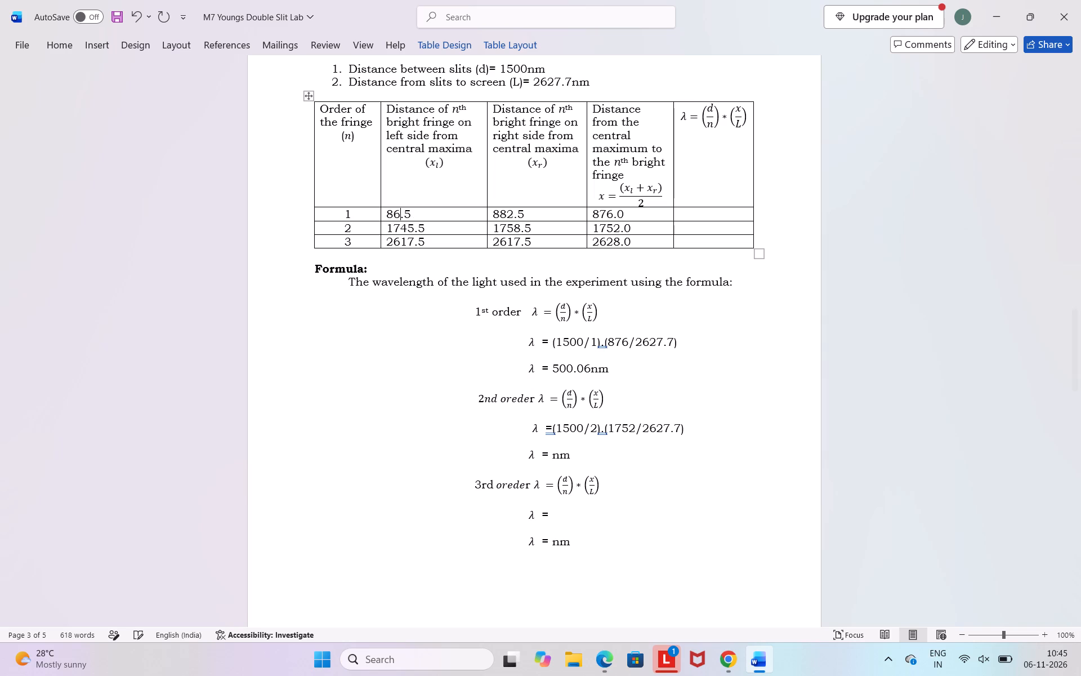
key(1)
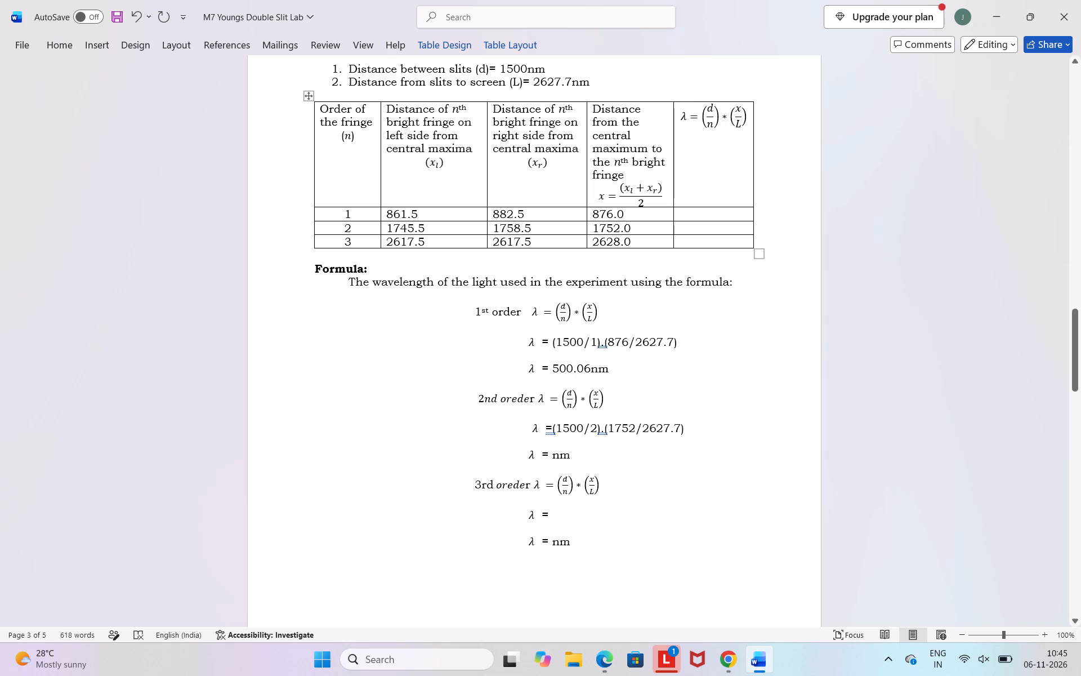
click(416, 208)
click(418, 212)
key(BackSpace)
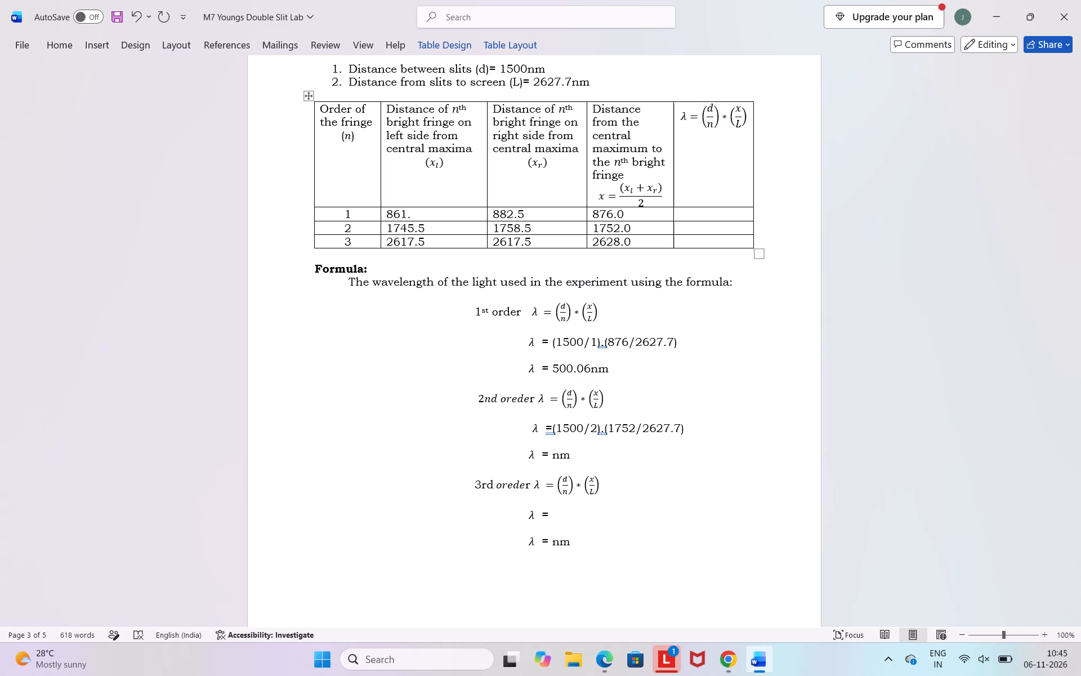
key(9)
key(BackSpace)
key(4)
Change the second-order left-side fringe distance in the observation table to 1729.6.
click(427, 225)
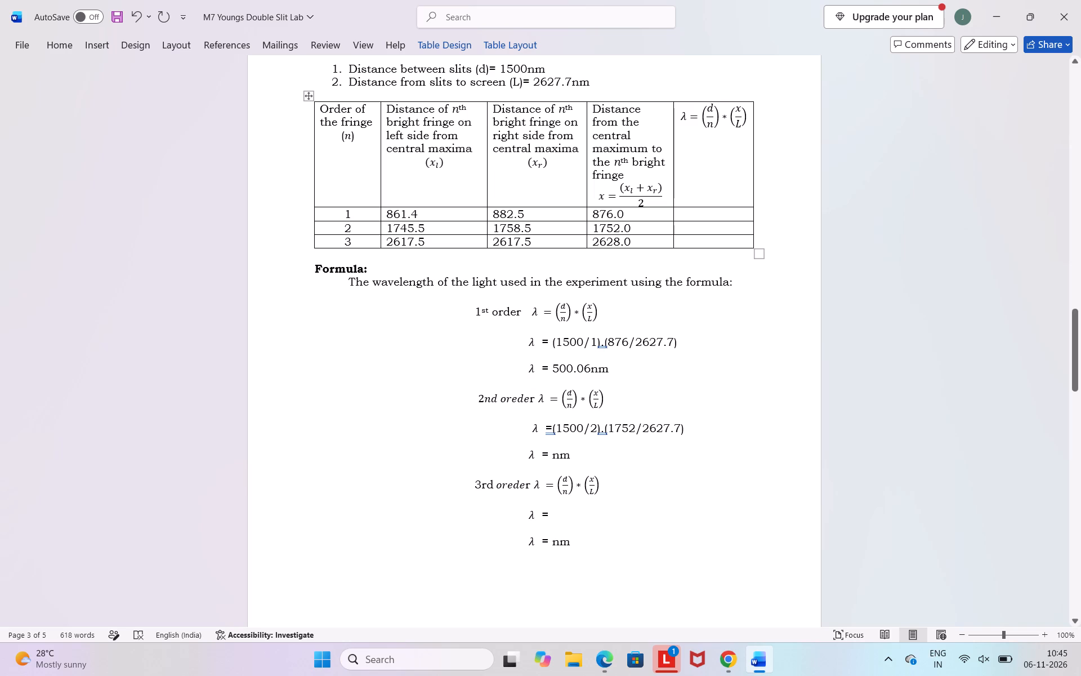
key(BackSpace)
key(BackSpace)
key(BackSpace)
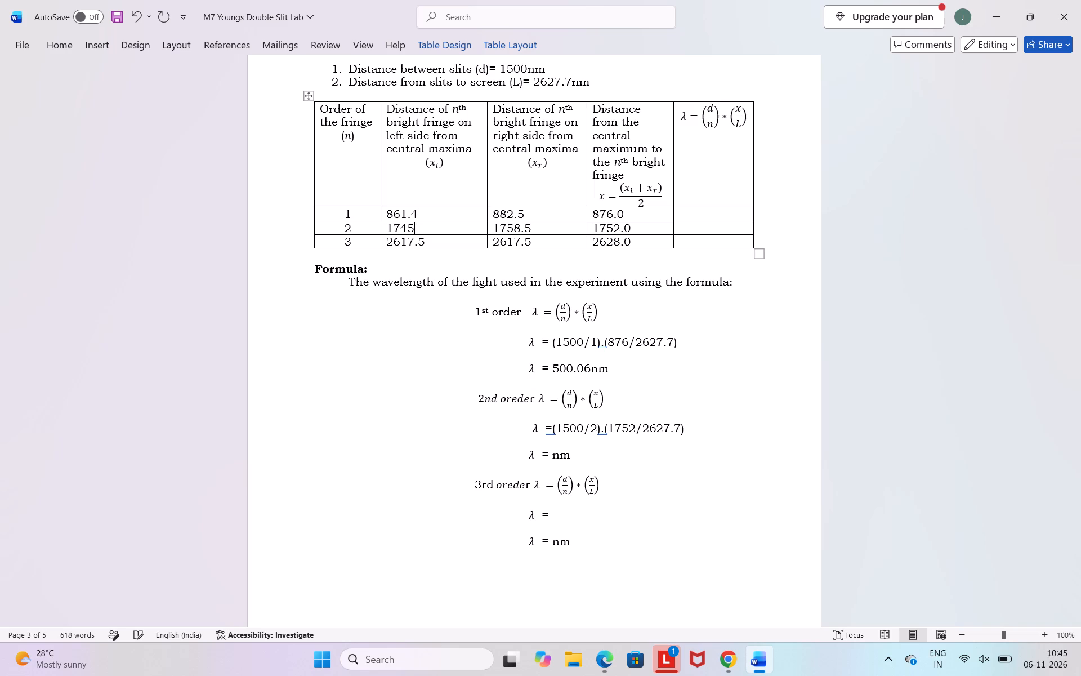
key(BackSpace)
key(2)
text(9.6)
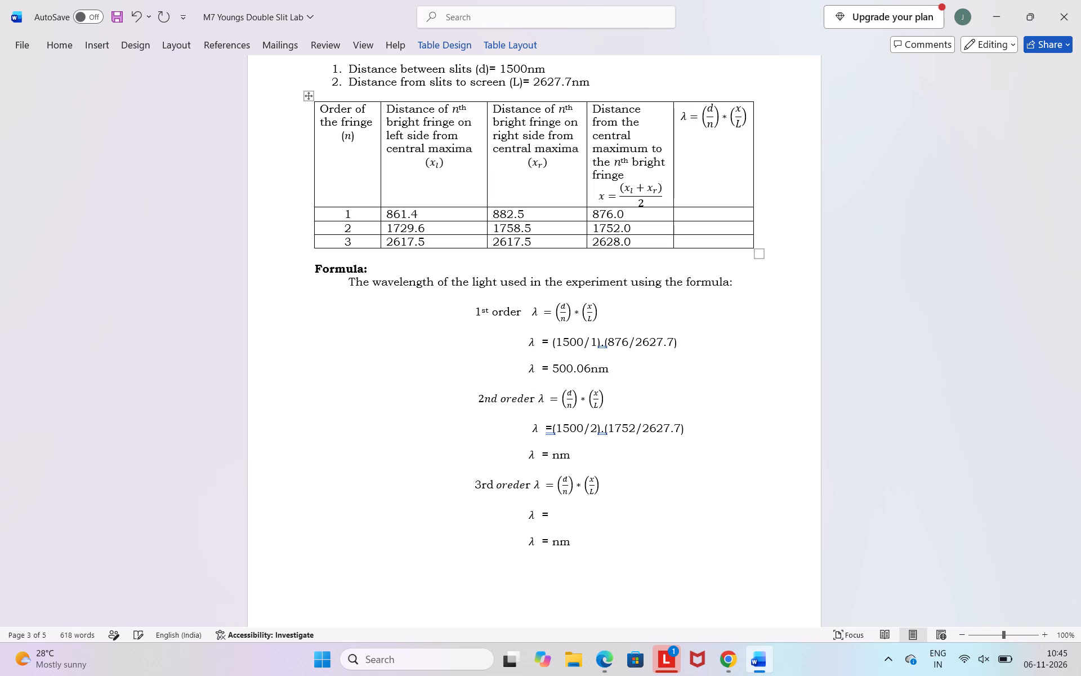
Change the third-order left-side fringe distance in the observation table to 2601.8.
click(428, 237)
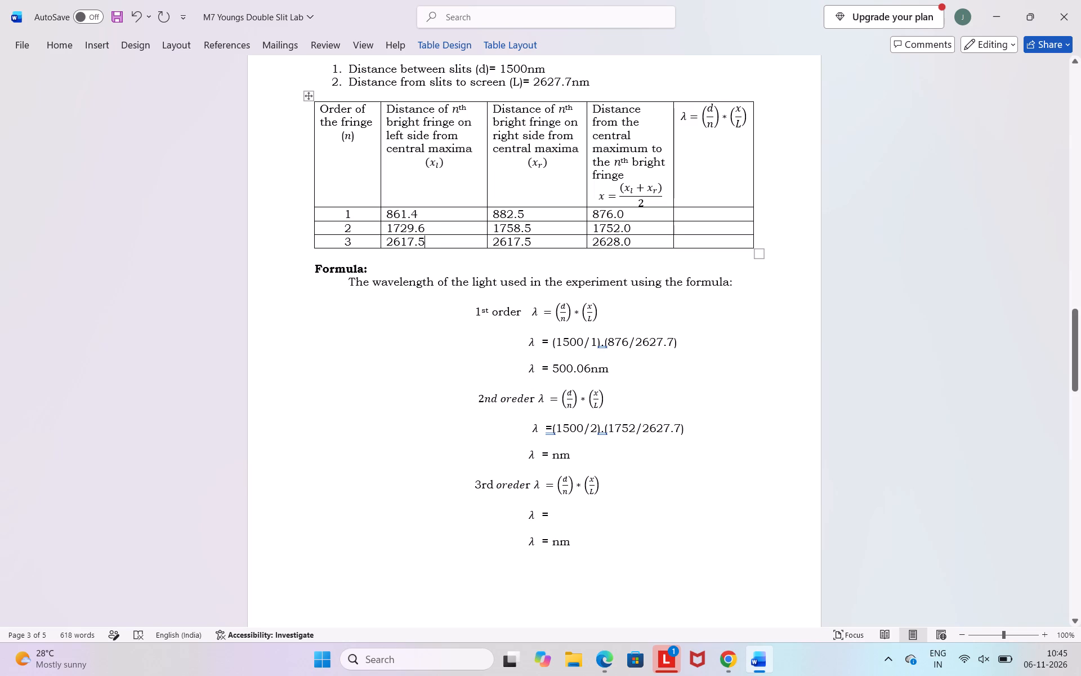
key(BackSpace)
key(BackSpace)
key(BackSpace)
key(BackSpace)
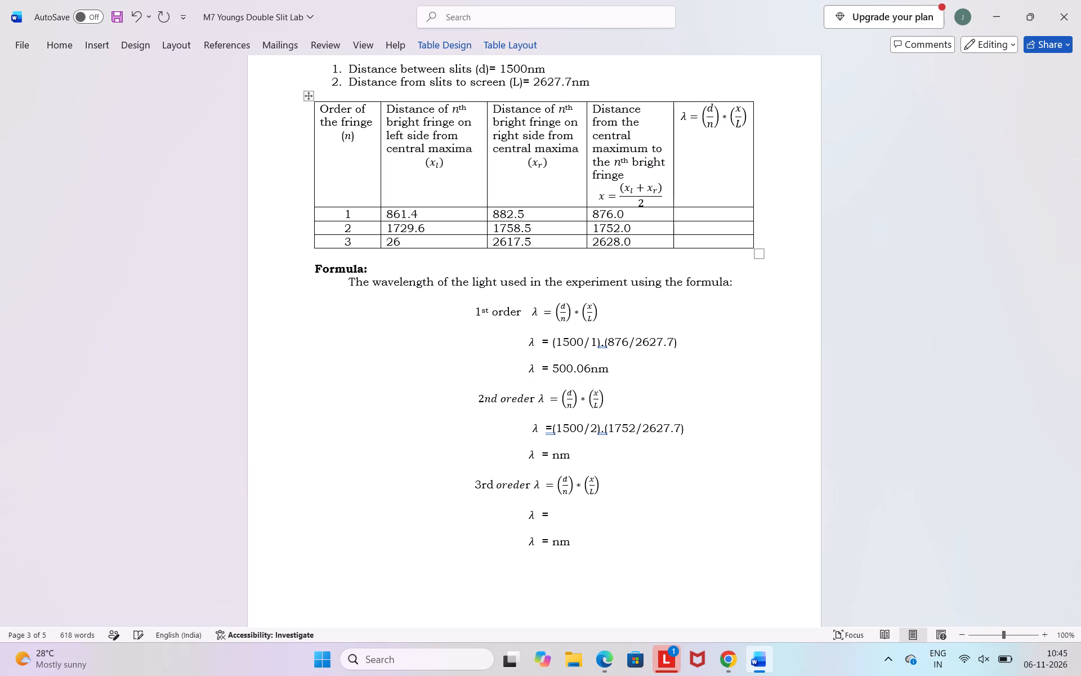
text(01)
text(.8)
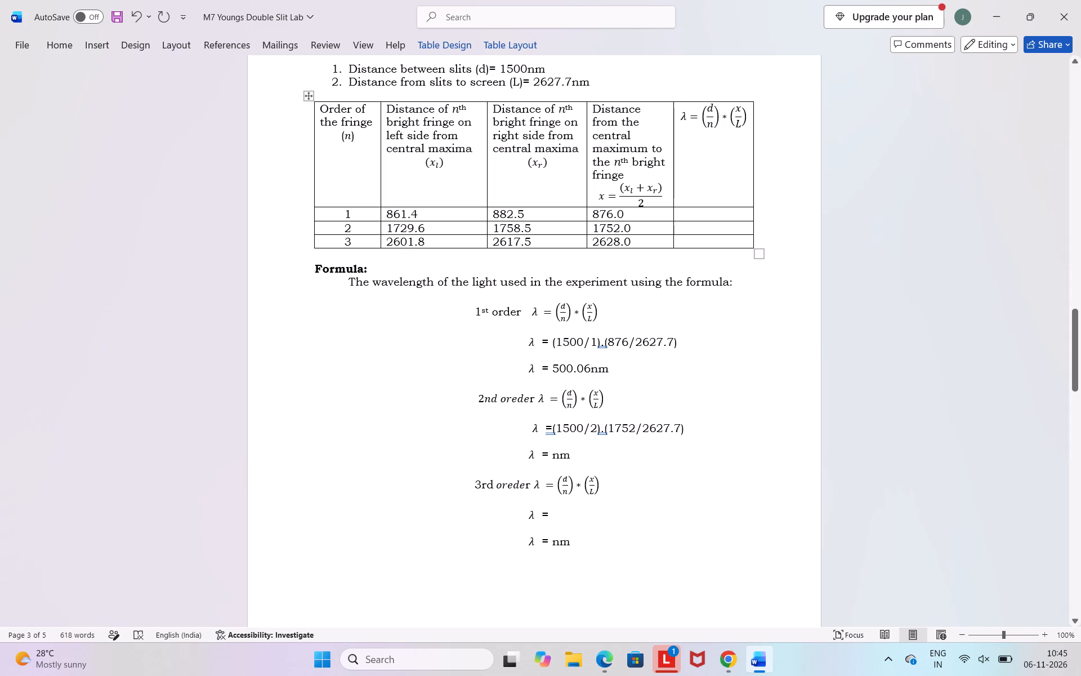
Change the first-order right-side fringe distance in the observation table to 884.8.
click(531, 215)
key(BackSpace)
key(BackSpace)
key(BackSpace)
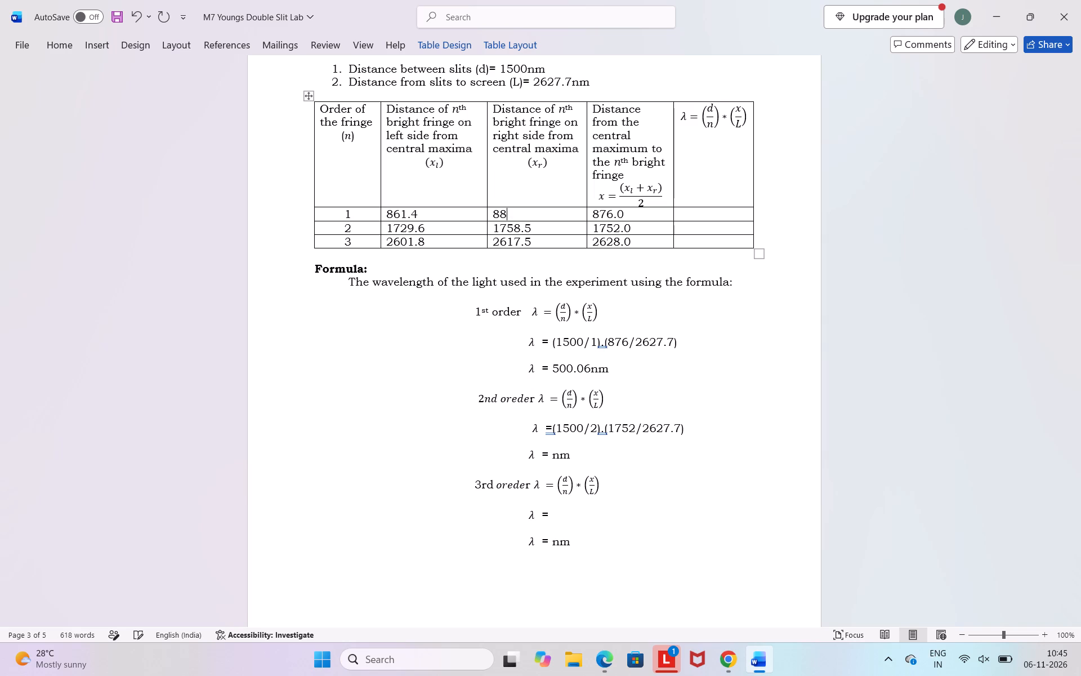
text(4.)
key(8)
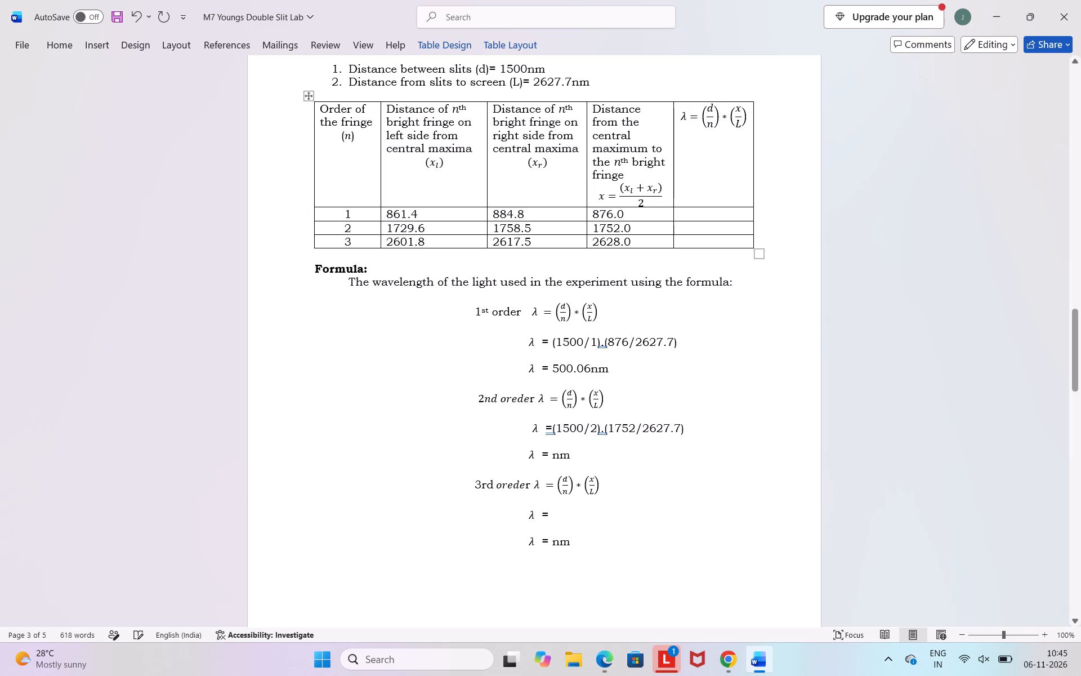
Change the second-order right-side fringe distance in the observation table to 1764.2.
click(537, 227)
key(BackSpace)
key(BackSpace)
key(BackSpace)
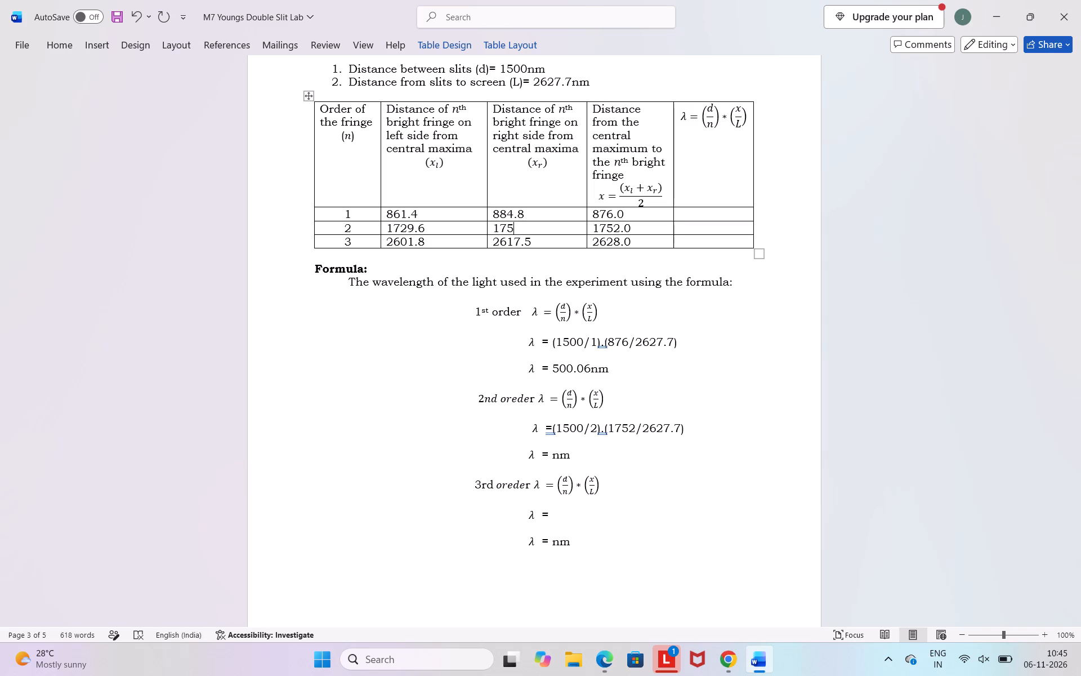
key(BackSpace)
text(64)
text(.2)
Change the third-order right-side fringe distance in the observation table to 2650.6.
click(538, 246)
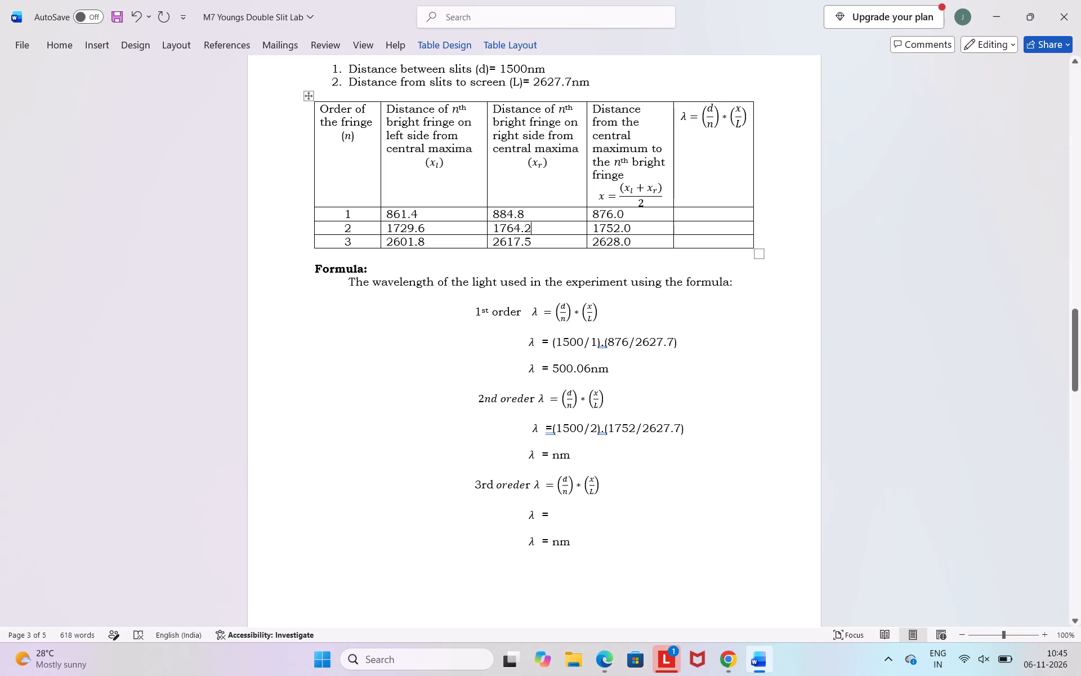
click(535, 242)
key(BackSpace)
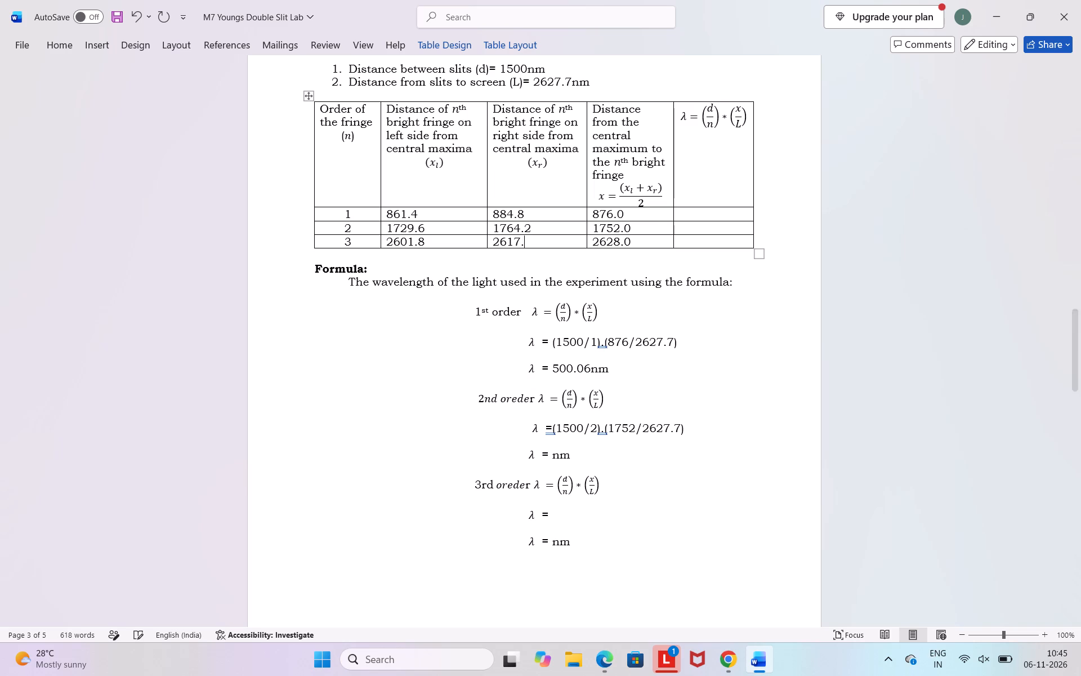
key(BackSpace)
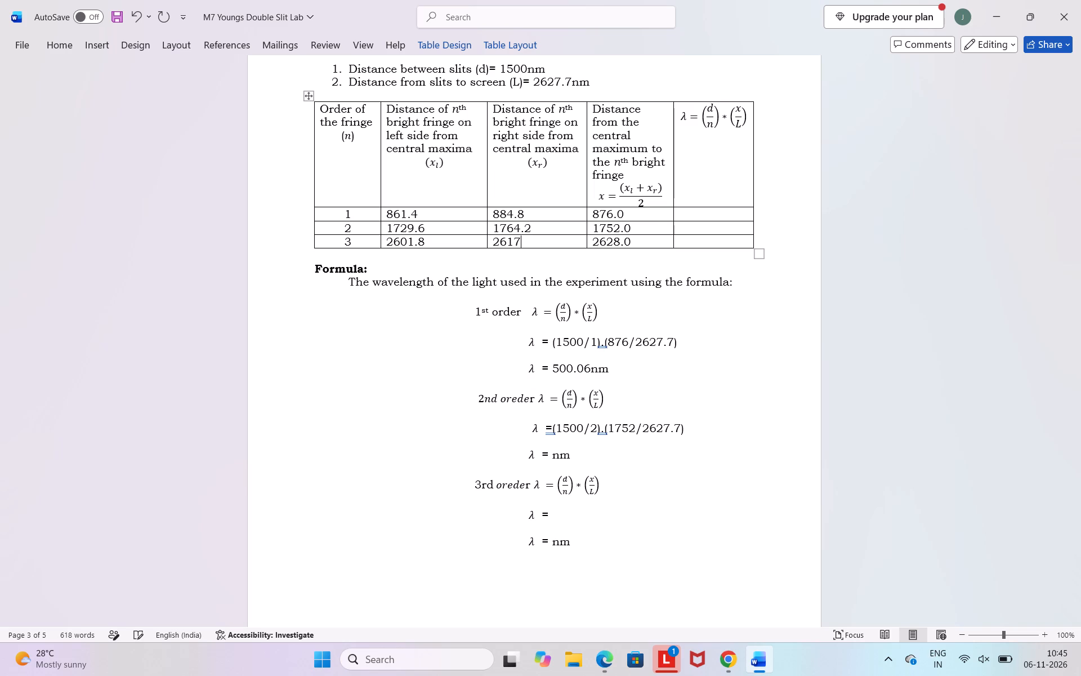
key(BackSpace)
key(BackSpace)
key(5)
key(0)
text(.6)
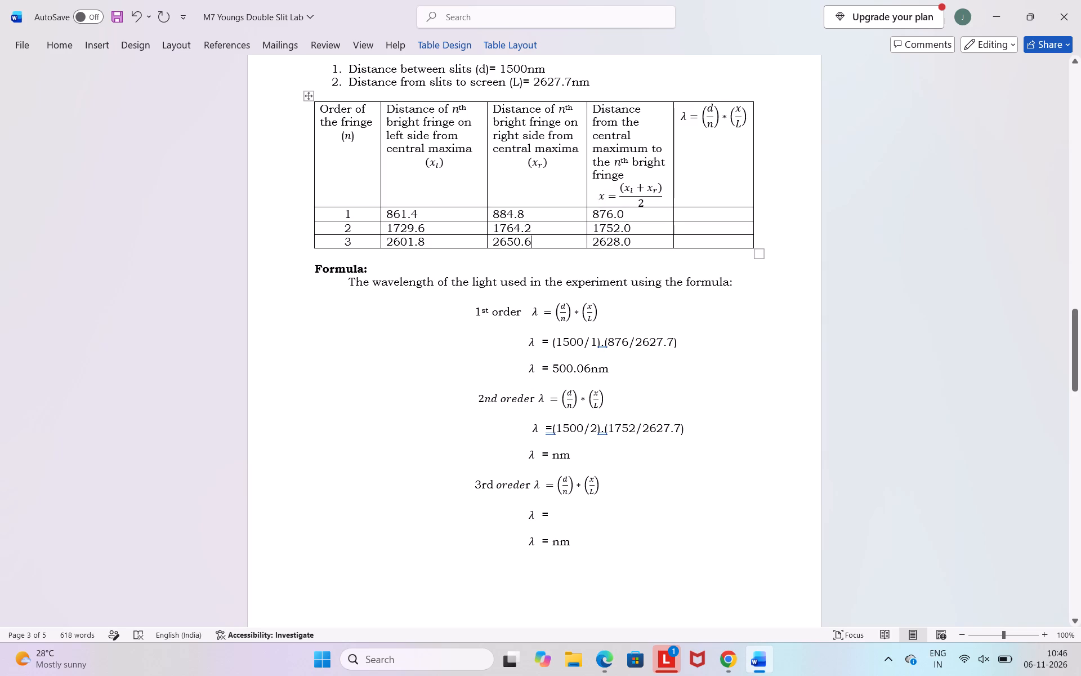
Clear the averaged distance x values for all three fringe orders in the observation table.
drag(594, 214, 610, 251)
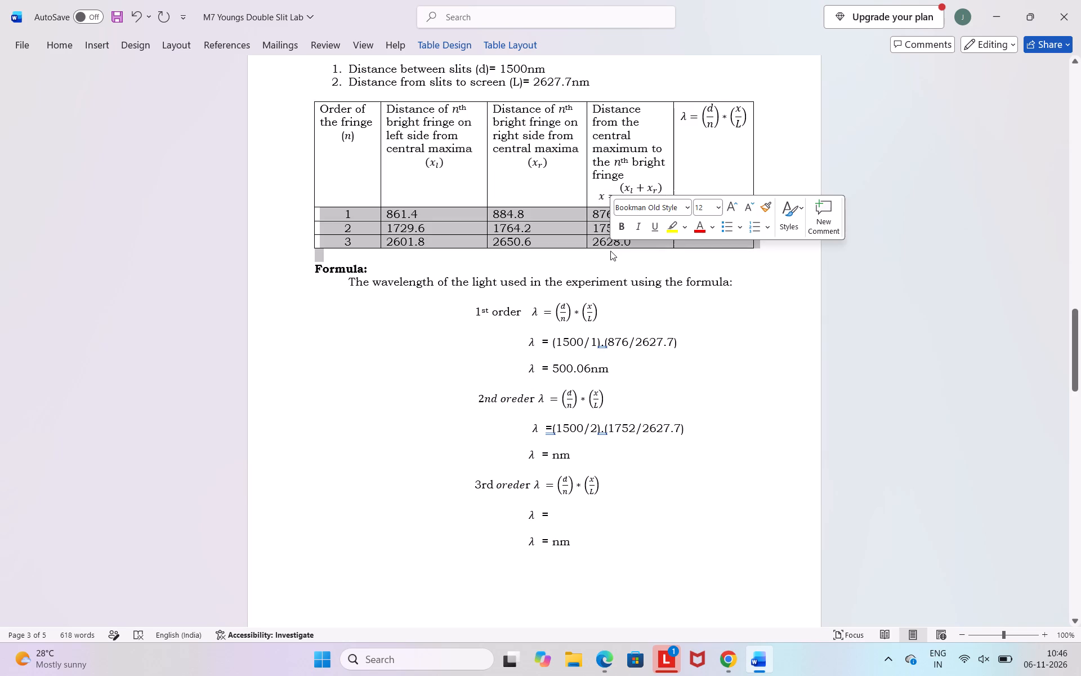
click(609, 239)
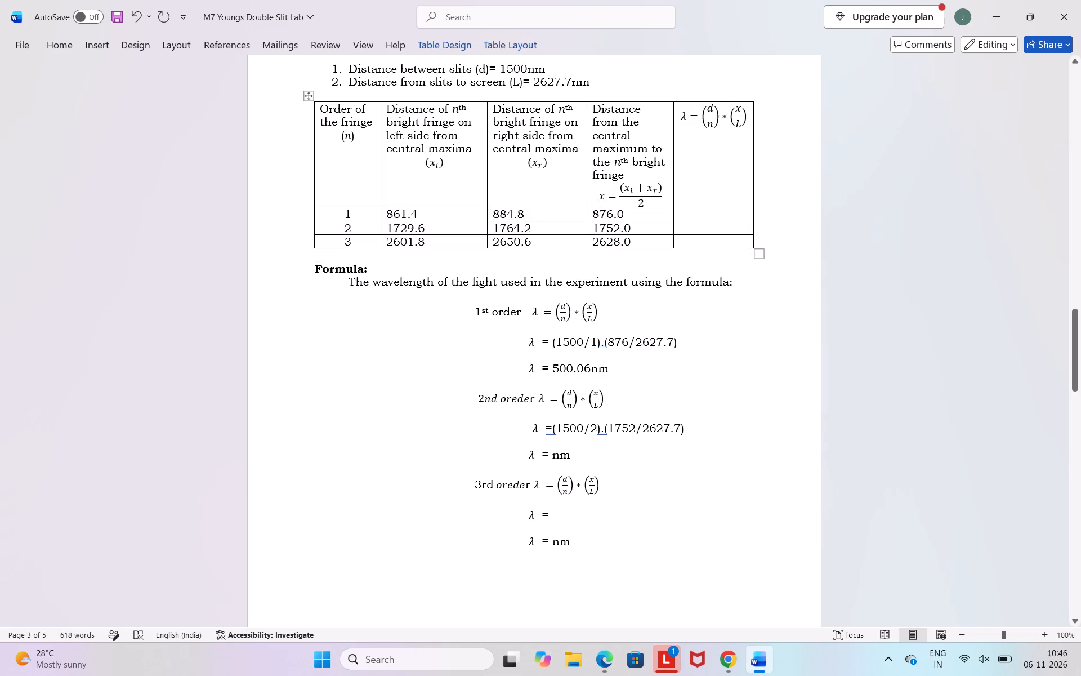
drag(594, 214, 605, 238)
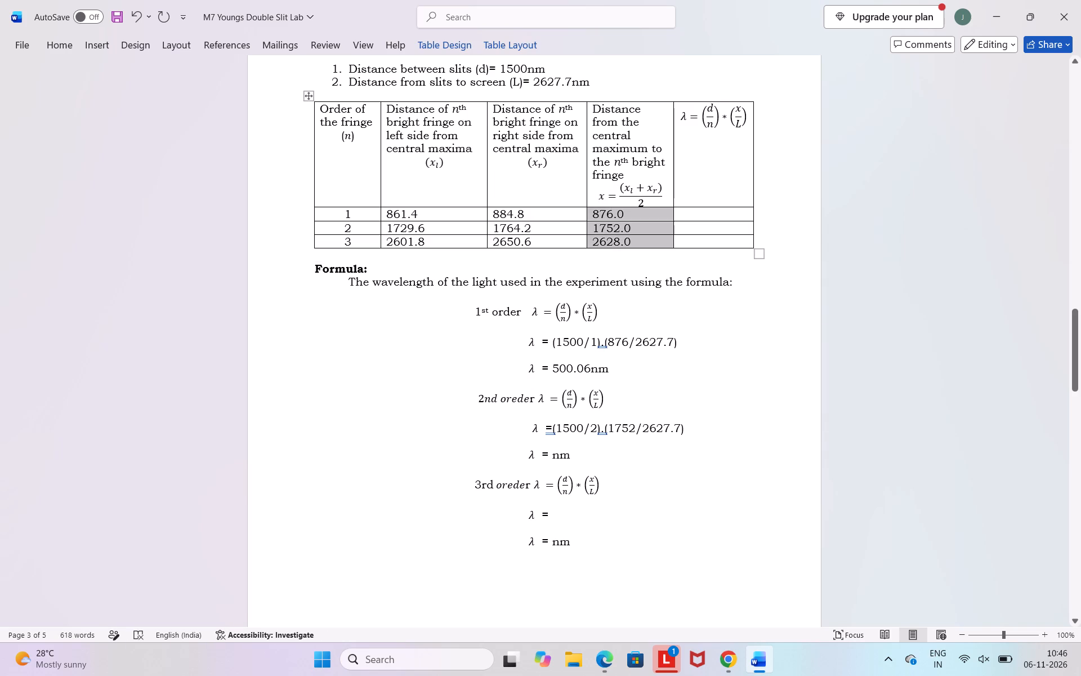
key(Delete)
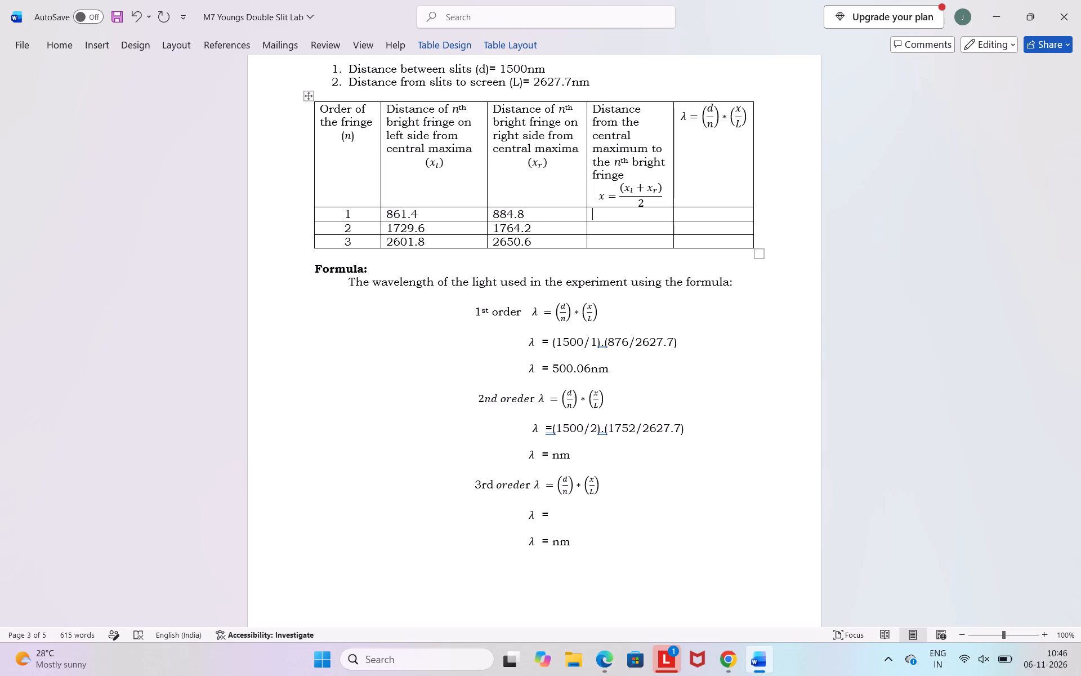
Enter 873.1 as the first-order averaged distance x in the observation table.
text(873.1)
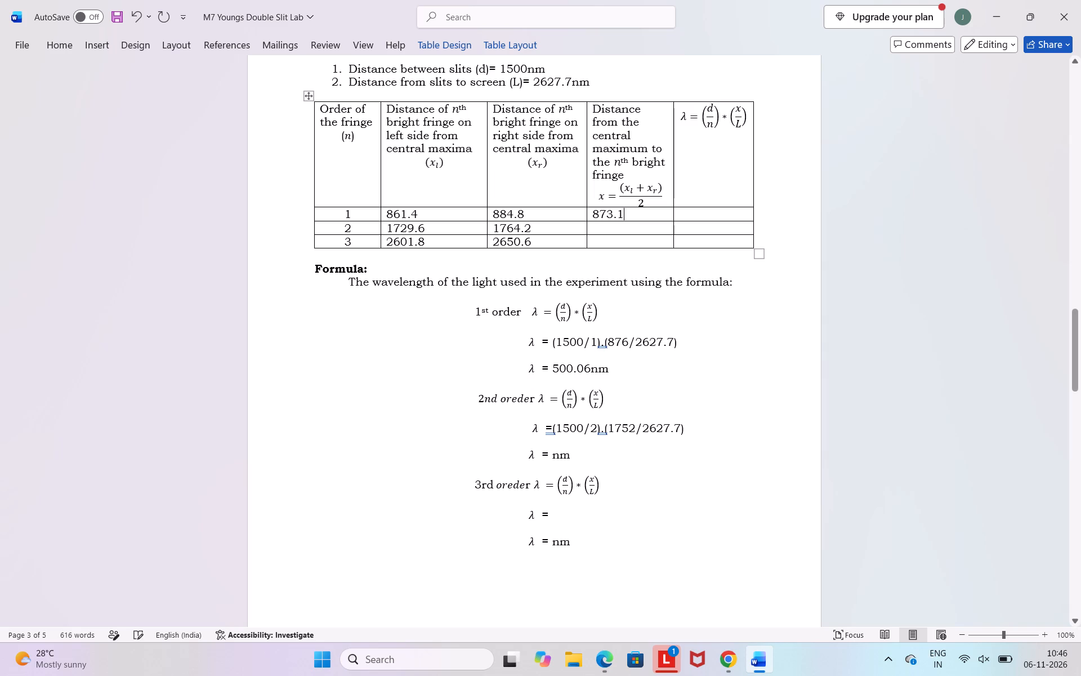
Enter the averaged distances x in the observation table: 1746.9 for the second order and 2626.2 for the third.
click(606, 227)
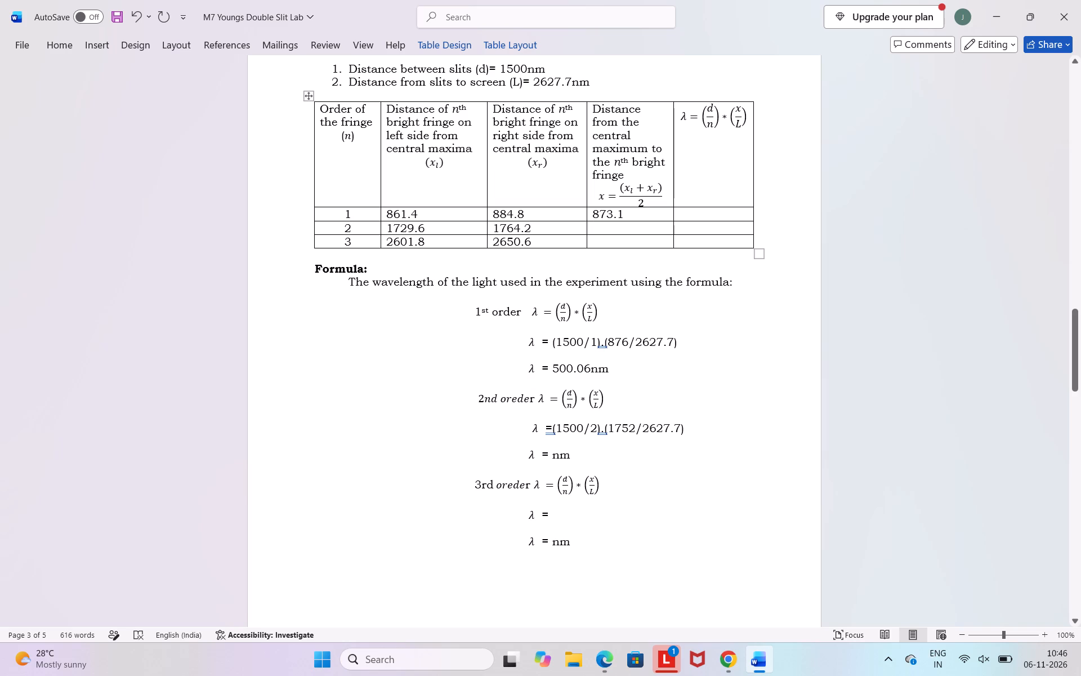
text(17)
key(4)
text(6.9)
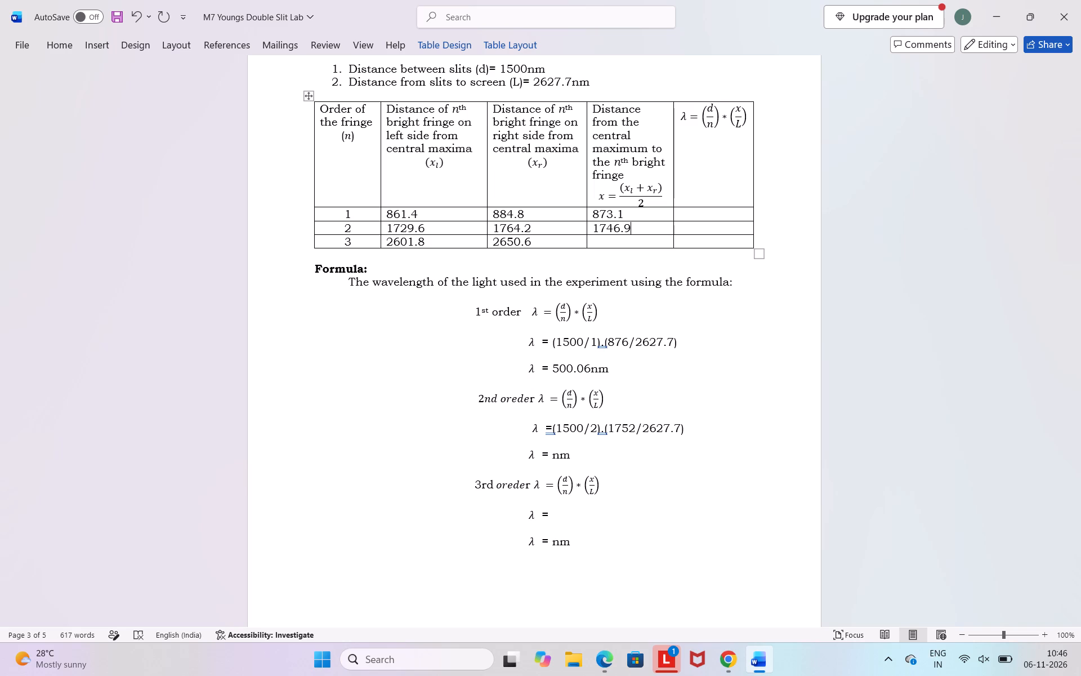
click(603, 237)
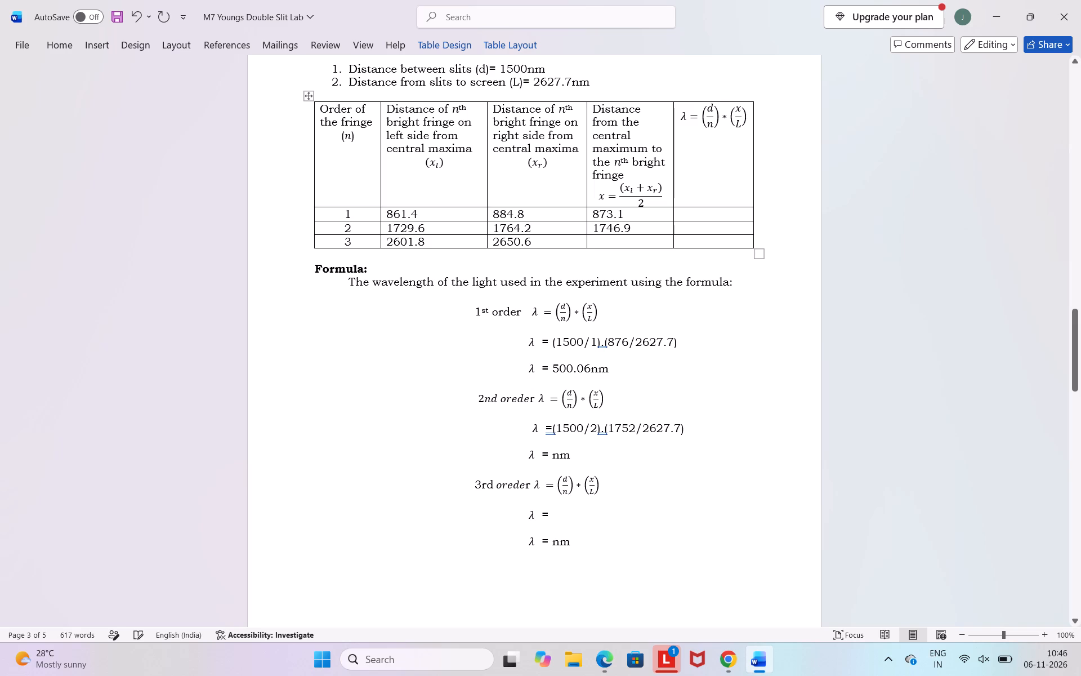
key(2)
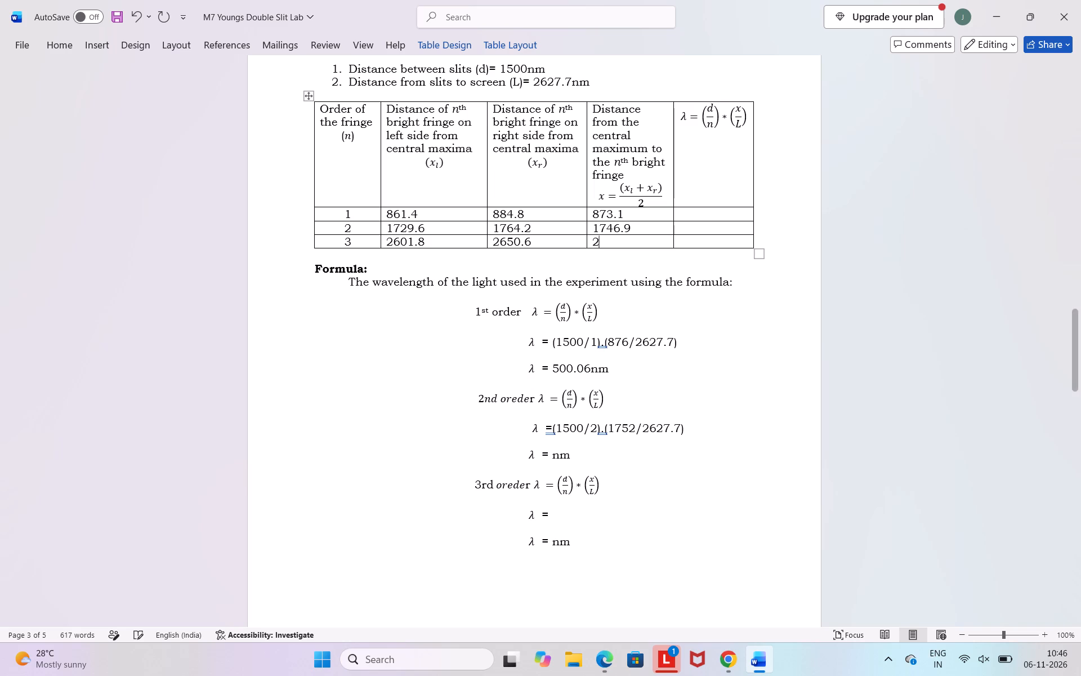
text(626.)
key(2)
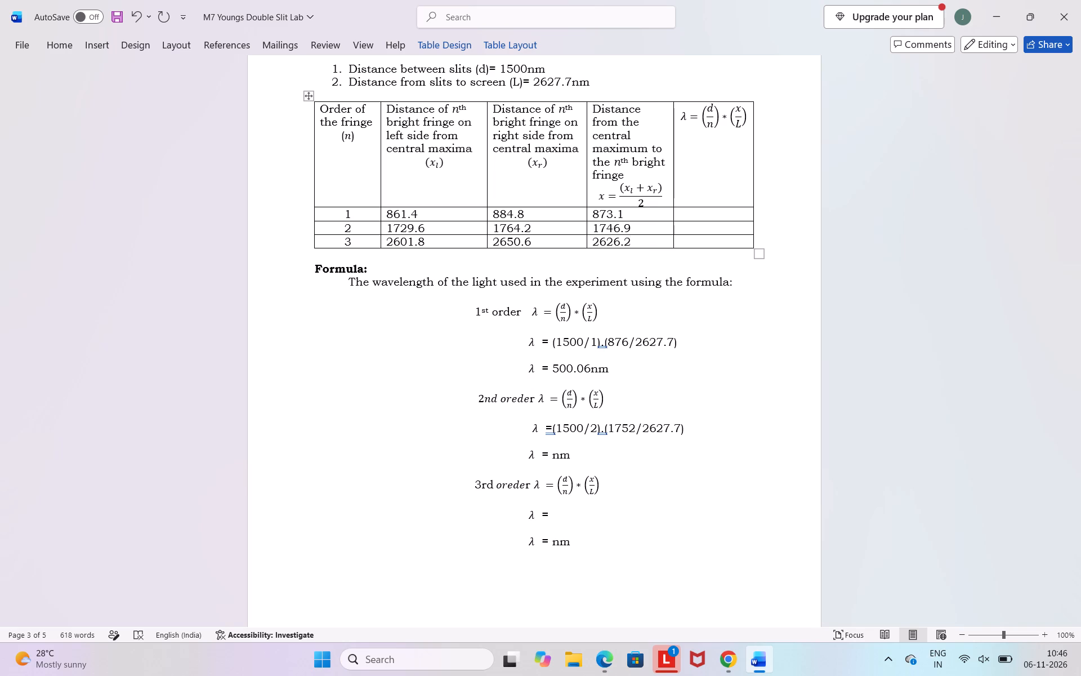
Fill the table's wavelength column with 498.40, 498.60 and 499.71 for fringe orders 1, 2 and 3.
click(682, 211)
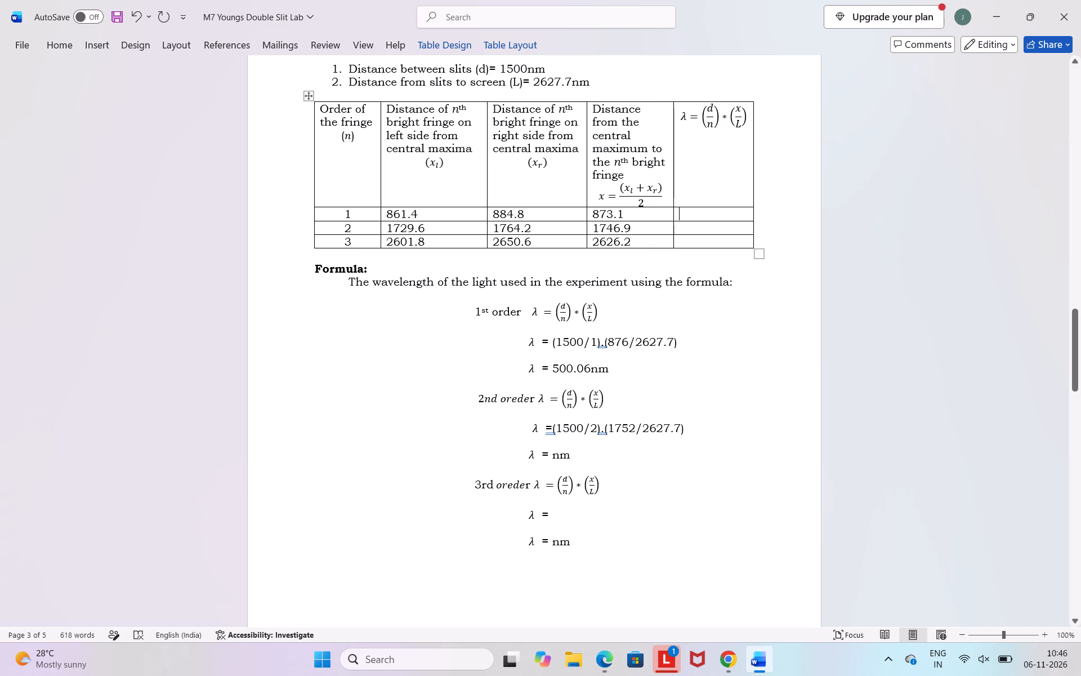
key(4)
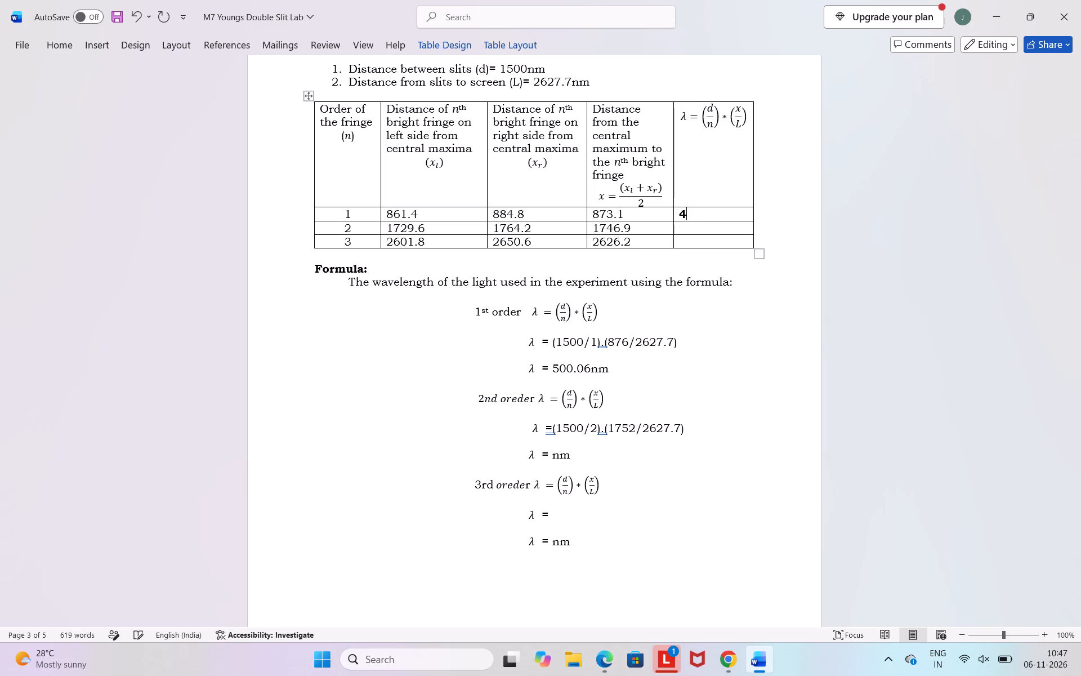
text(98.)
text(40)
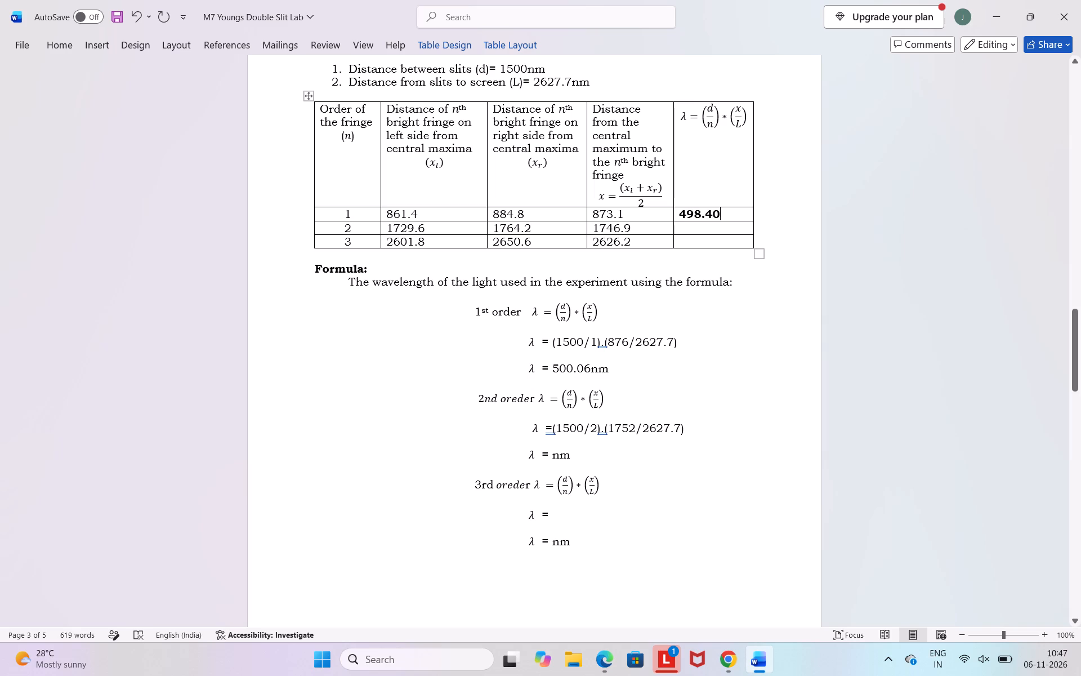
click(685, 228)
text(498.60)
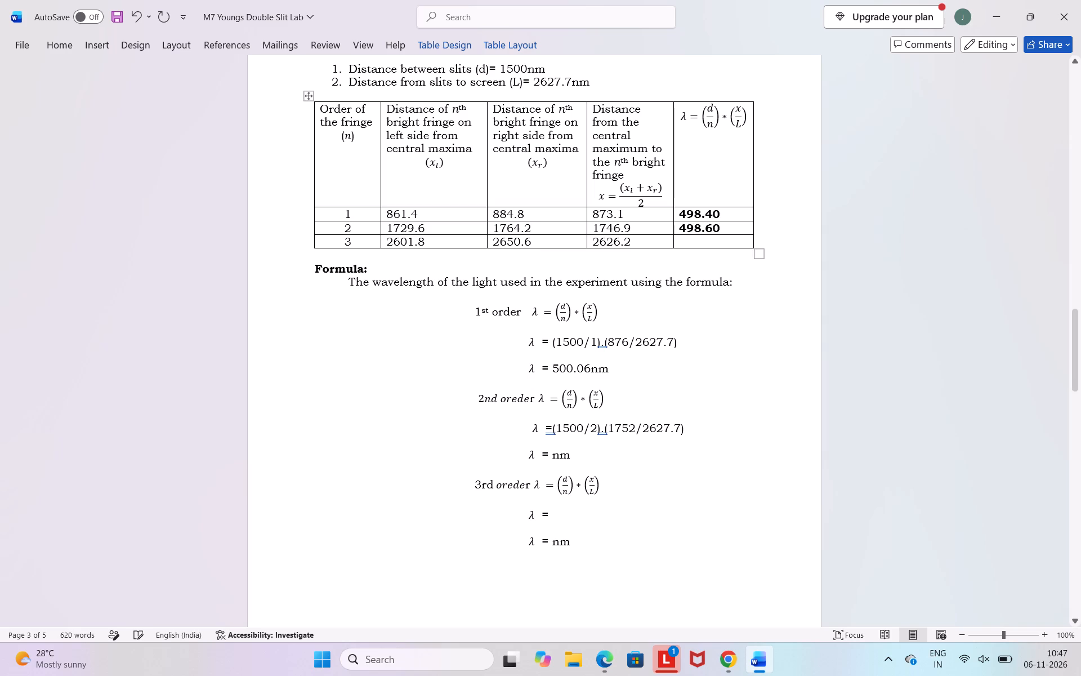
click(684, 239)
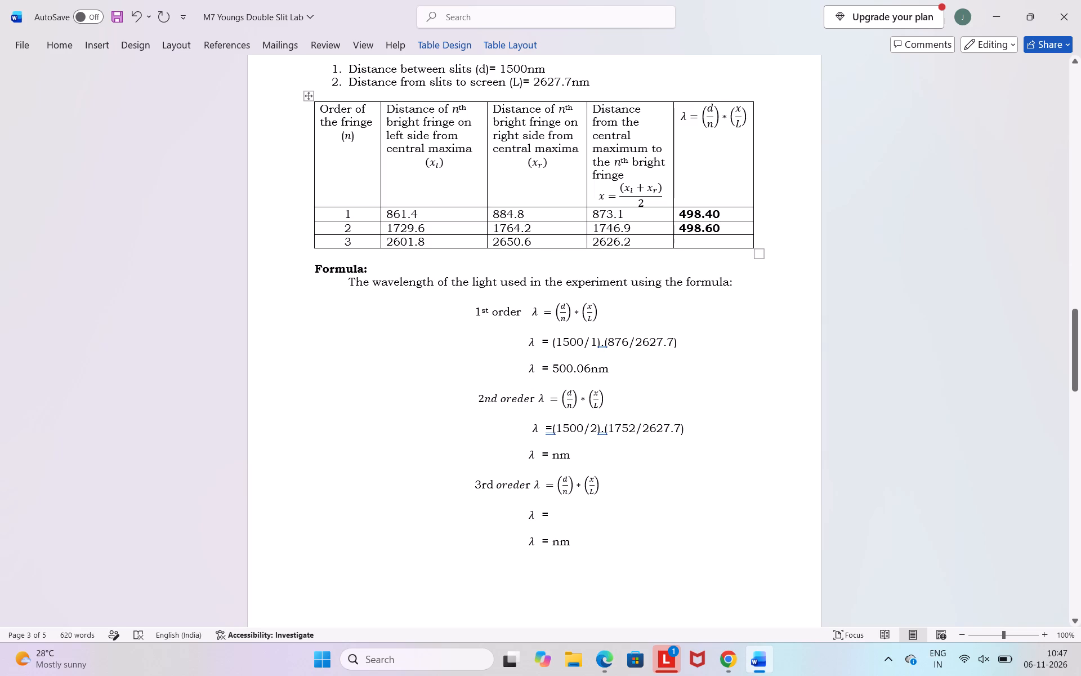
text(499)
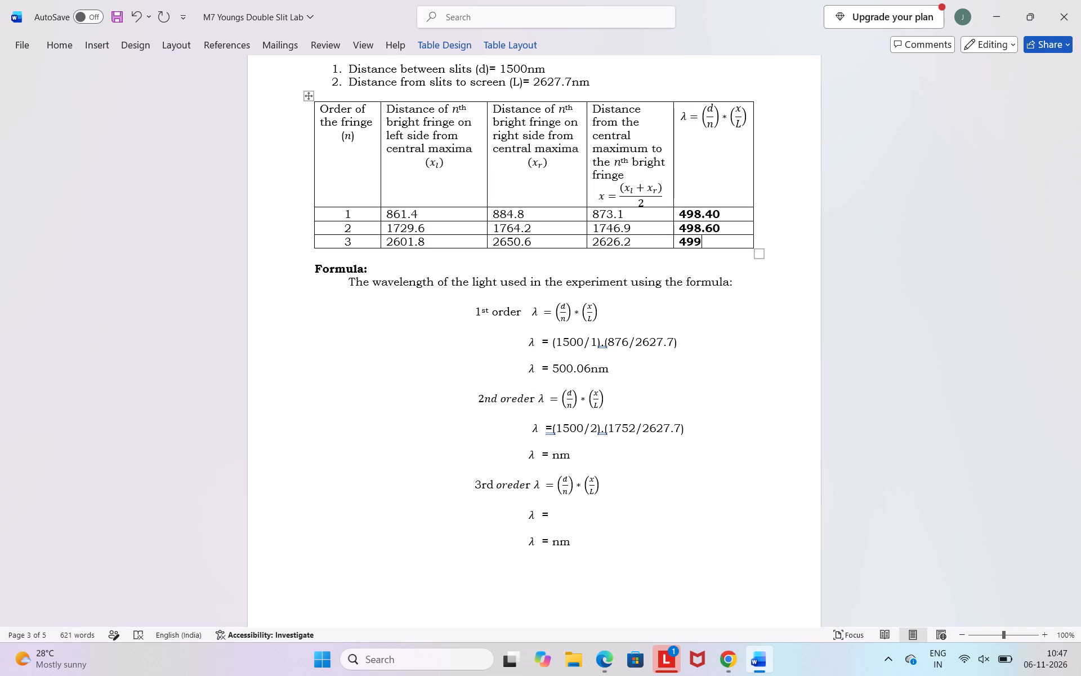
key(period)
text(71)
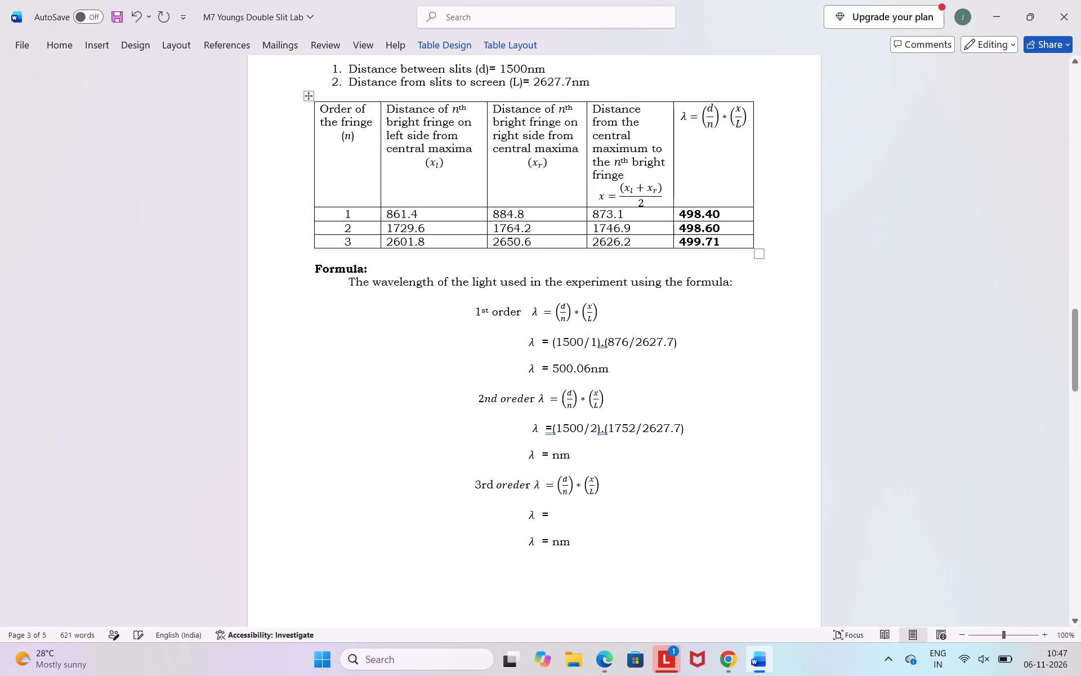
Replace the first-order wavelength substitution below the formula with (1500/1).(873.1/2627.7).
drag(552, 341, 568, 341)
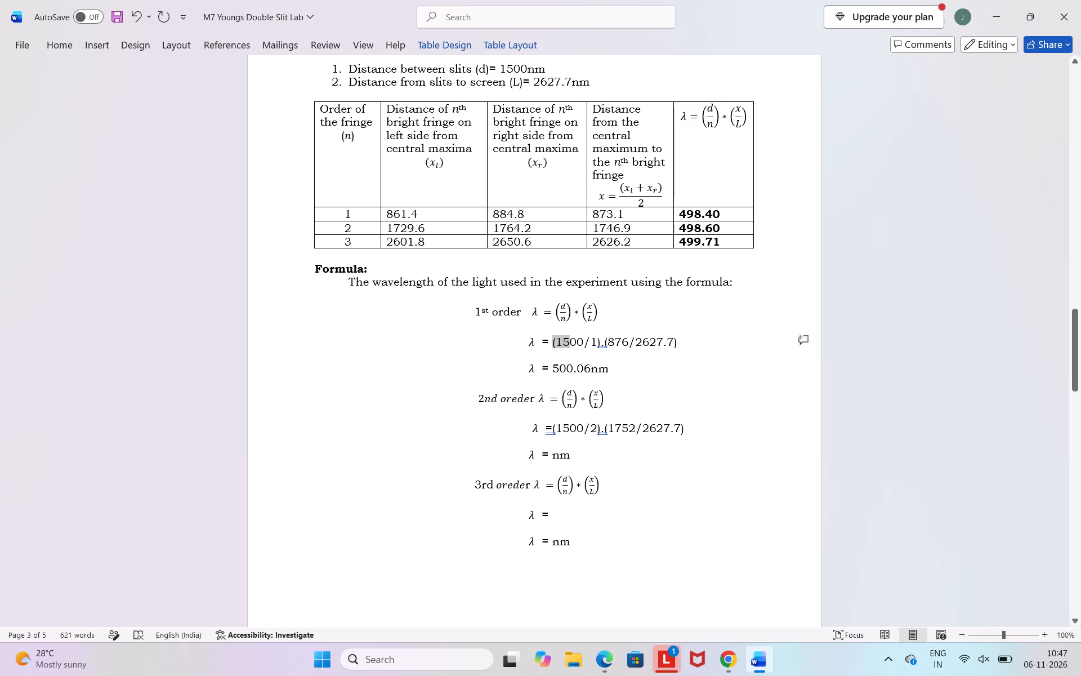
drag(568, 341, 678, 345)
key(BackSpace)
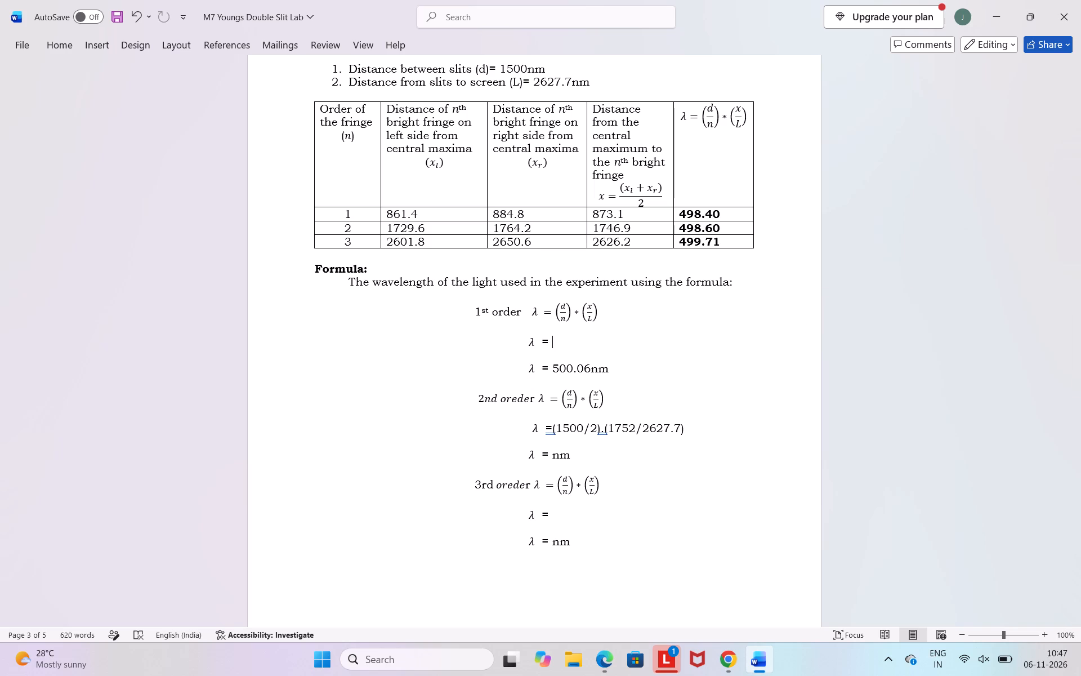
key(shift+parenleft)
text(1500/)
key(1)
key(shift+parenright)
key(period)
key(shift+parenleft)
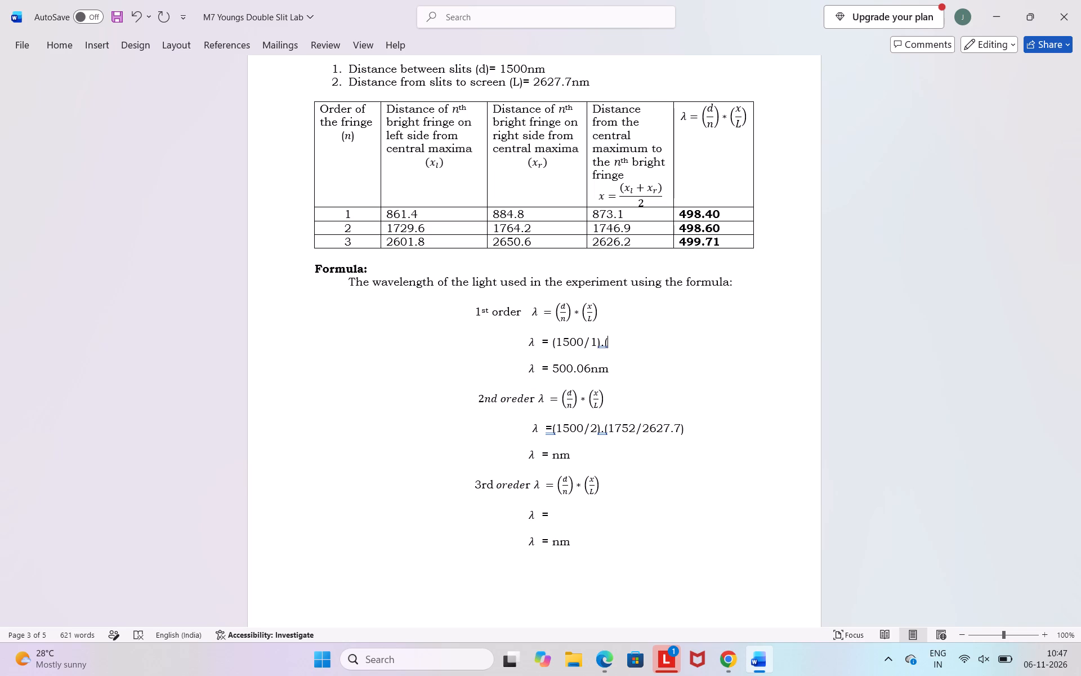
text(873.1)
key(slash)
text(2627)
key(period)
key(7)
key(shift+parenright)
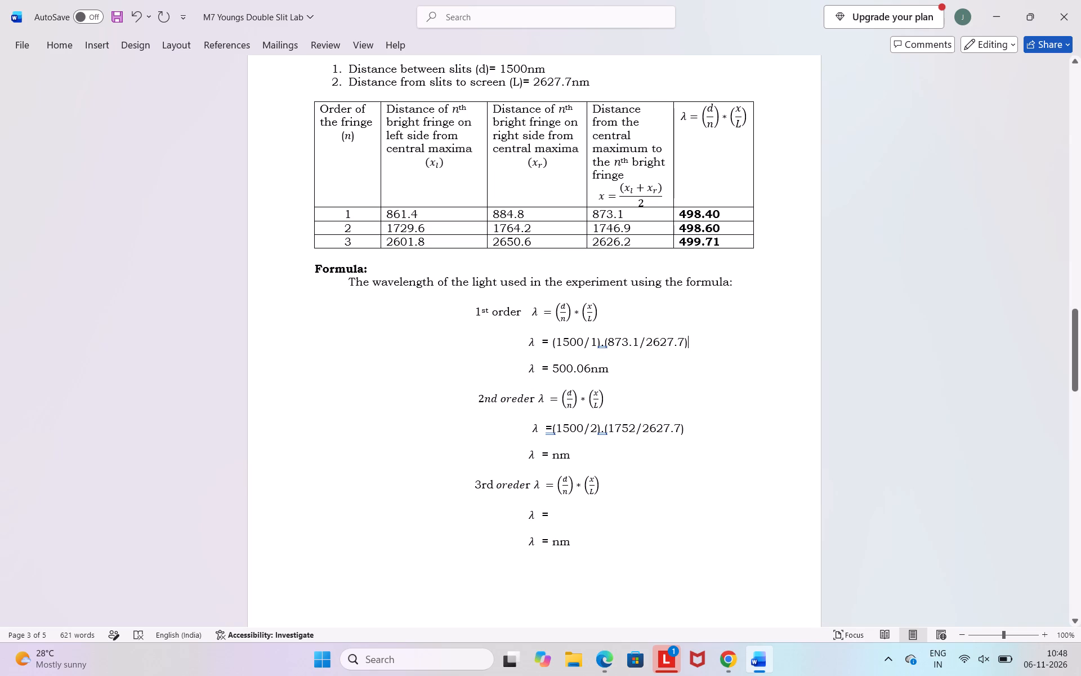
Change the first-order wavelength result below its substitution to 498.40, keeping the nm unit.
drag(553, 371, 568, 373)
drag(568, 373, 585, 371)
drag(585, 371, 588, 372)
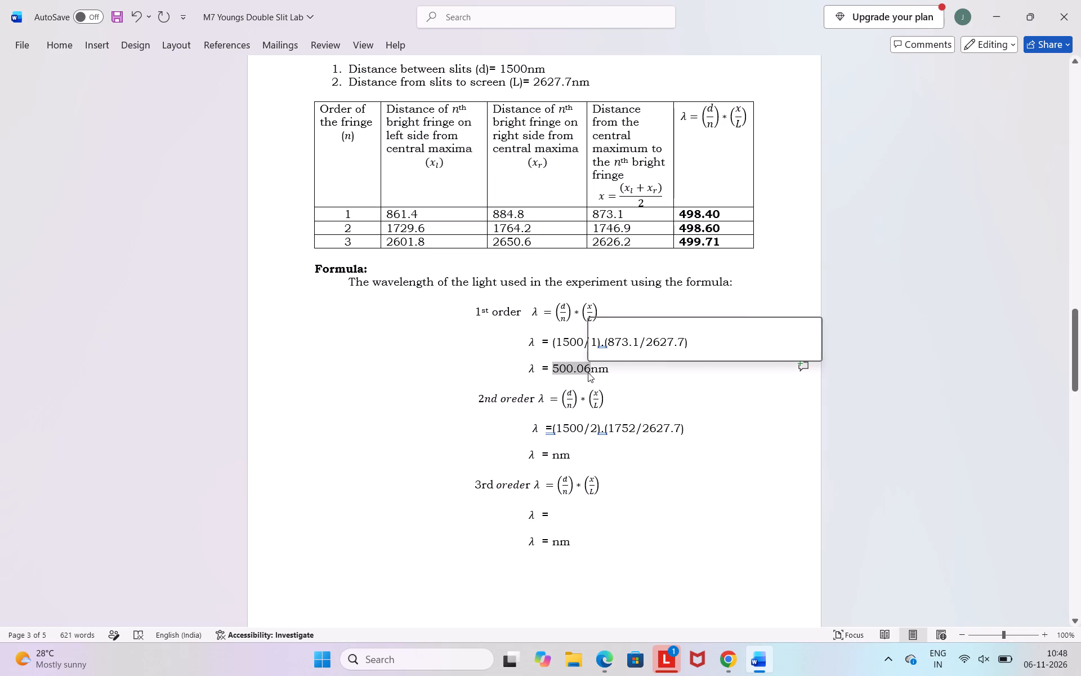
key(BackSpace)
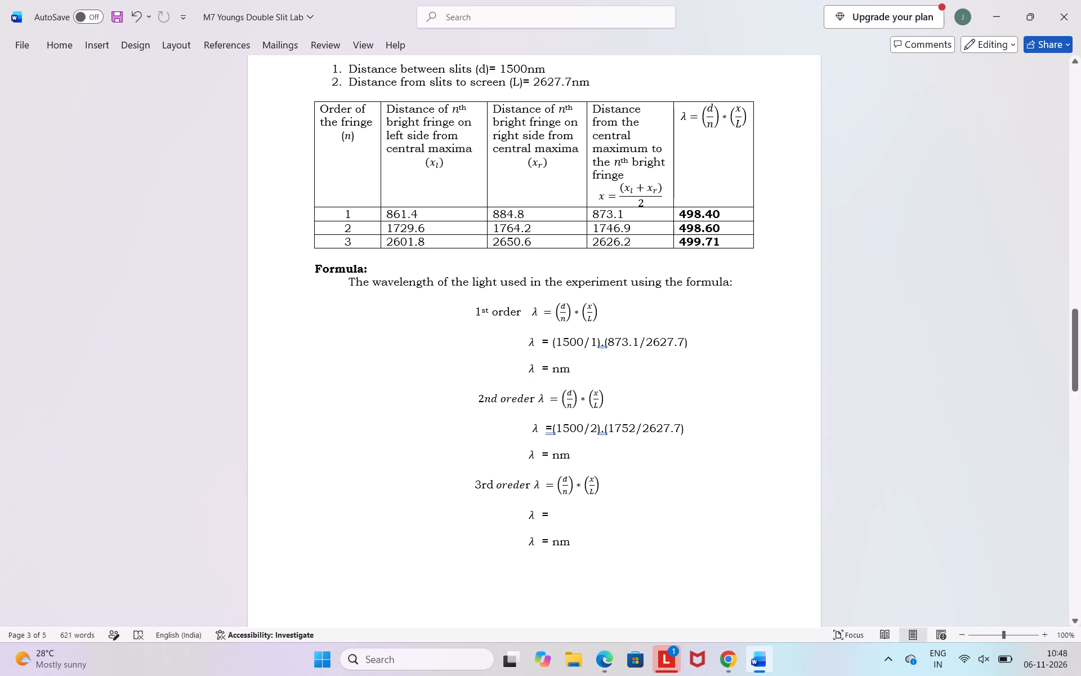
text(498.40)
Replace the second-order wavelength substitution below its formula with (1500/2).(1746.9/2627.7).
drag(553, 428, 655, 436)
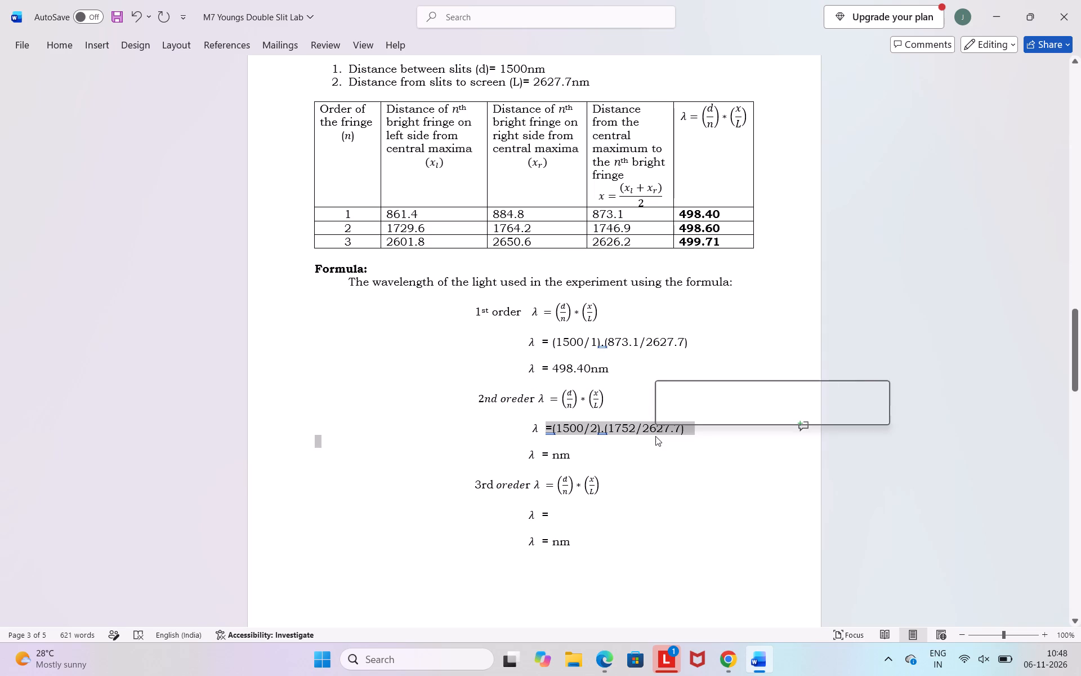
key(BackSpace)
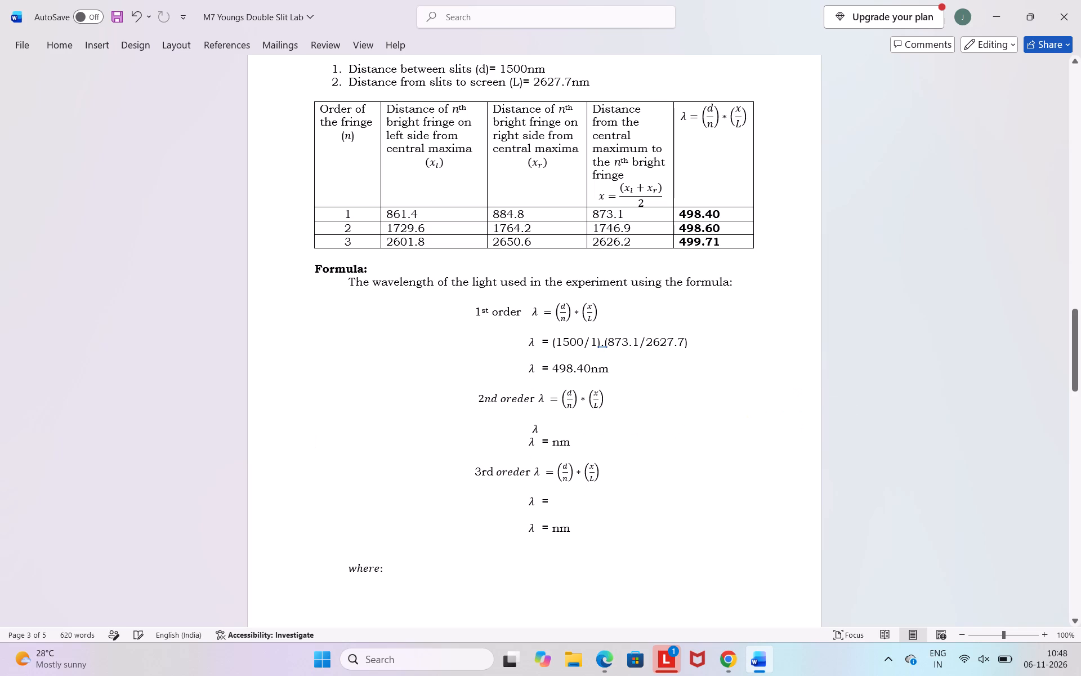
key(equal)
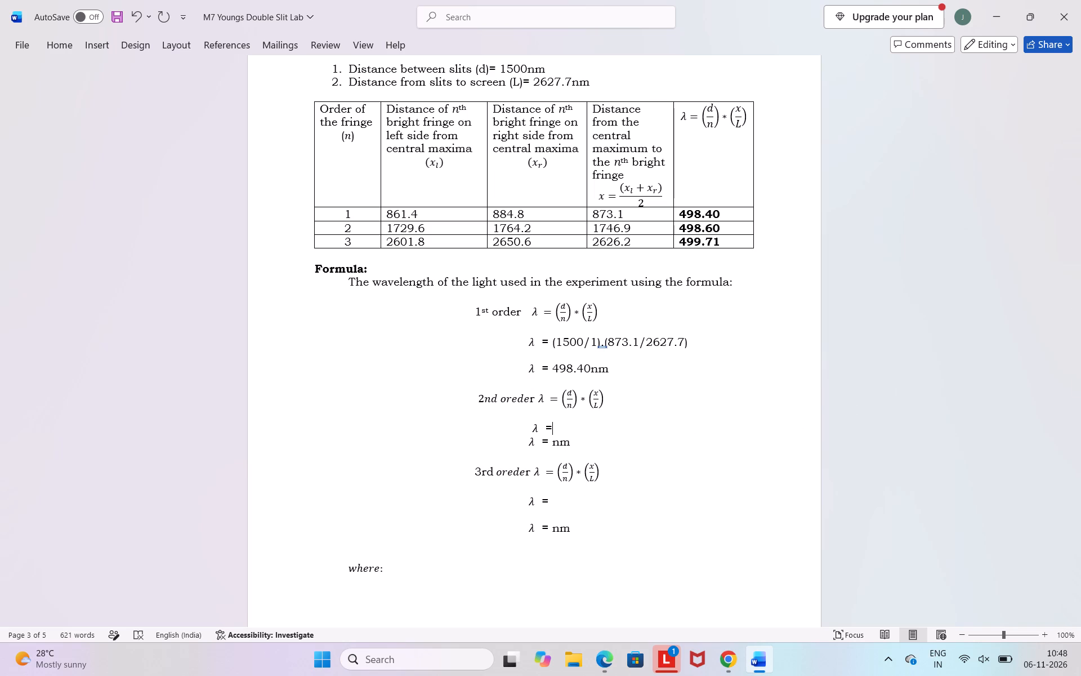
text((1500)
text(/2)
key(shift+parenright)
key(period)
key(shift+parenleft)
text(1746.)
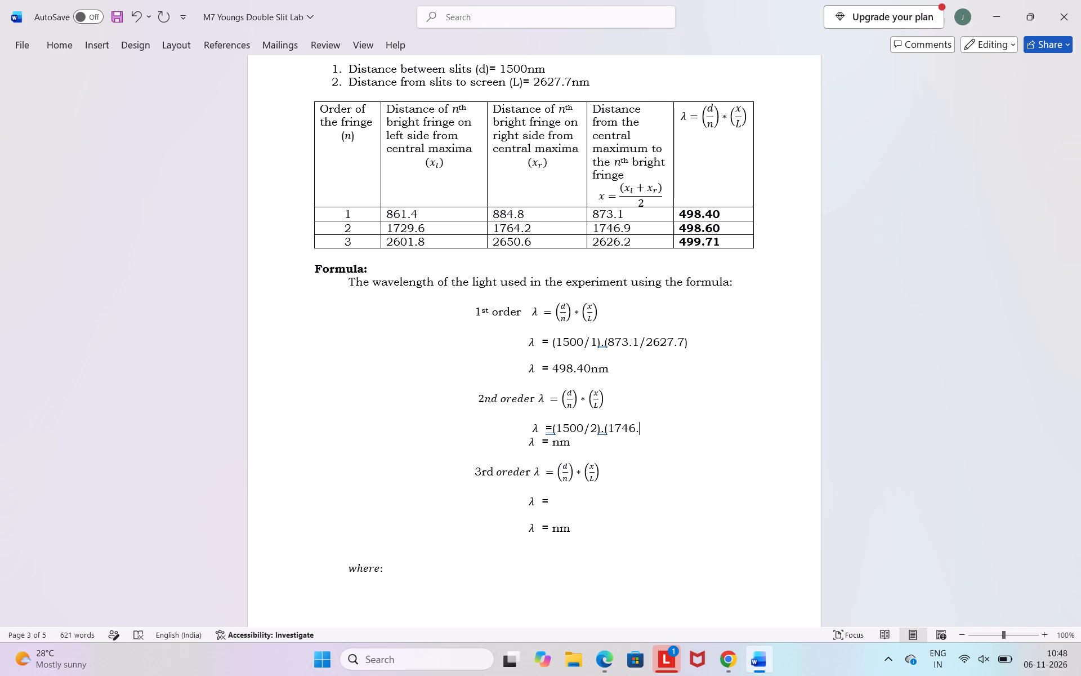
key(9)
key(slash)
key(2)
text(627)
key(period)
key(7)
key(shift+parenright)
Enter 498.60 as the second-order wavelength result below its substitution, keeping the nm unit.
click(551, 442)
key(4)
text(98.)
text(60)
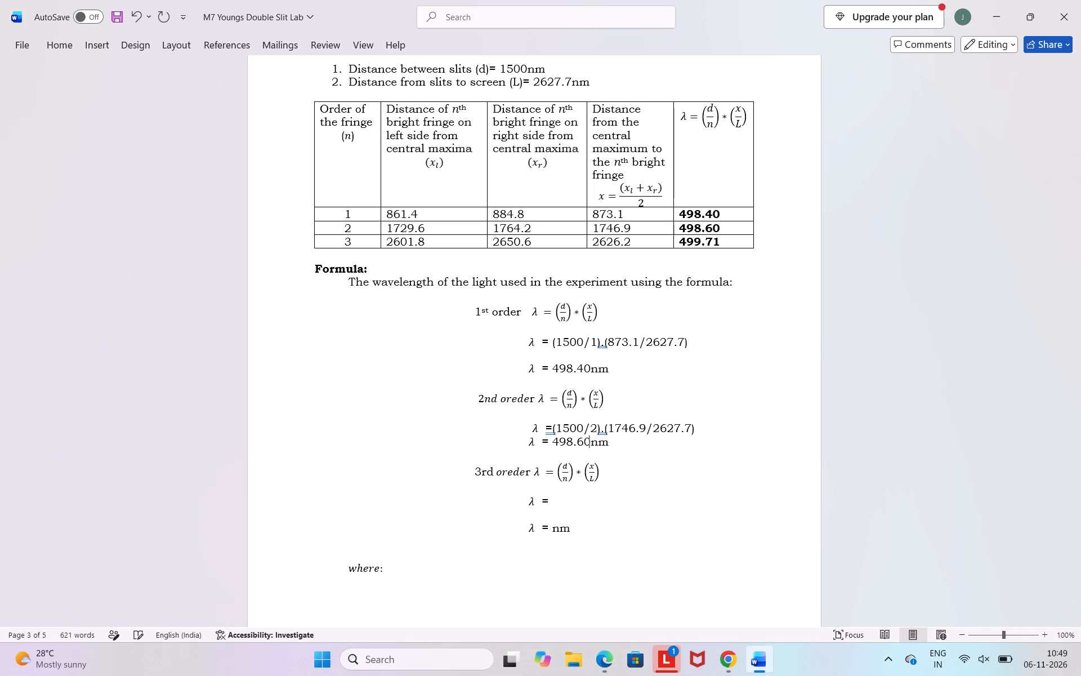
Fill in the empty third-order wavelength substitution below its formula with (1500/3).(2626.2/2627.7).
click(550, 501)
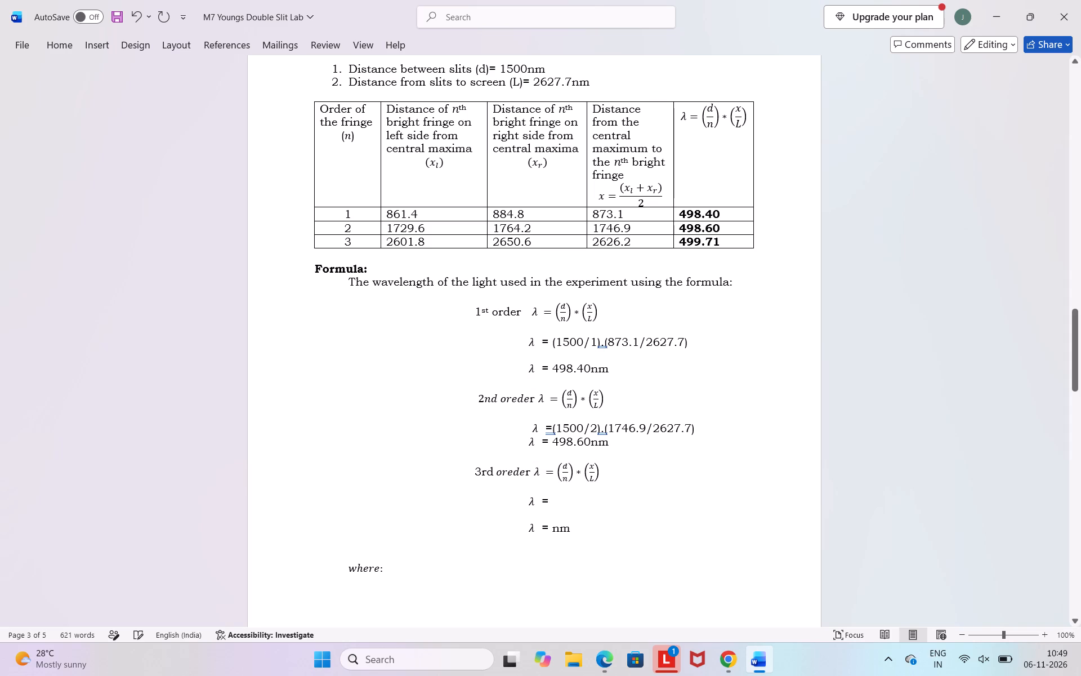
key(shift+parenleft)
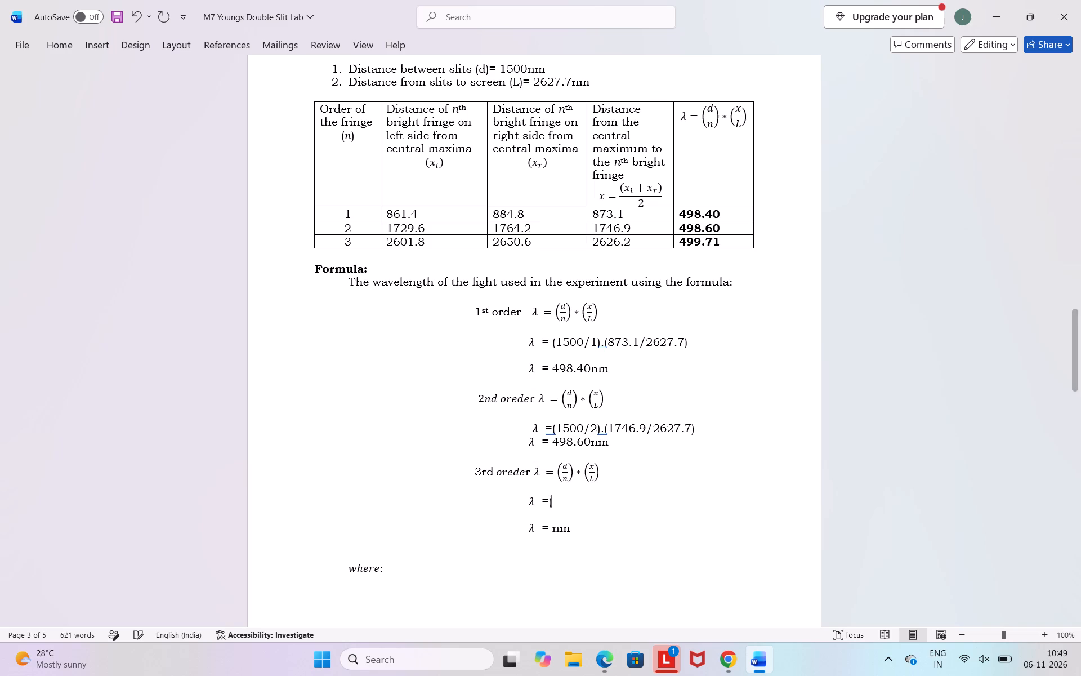
text(14)
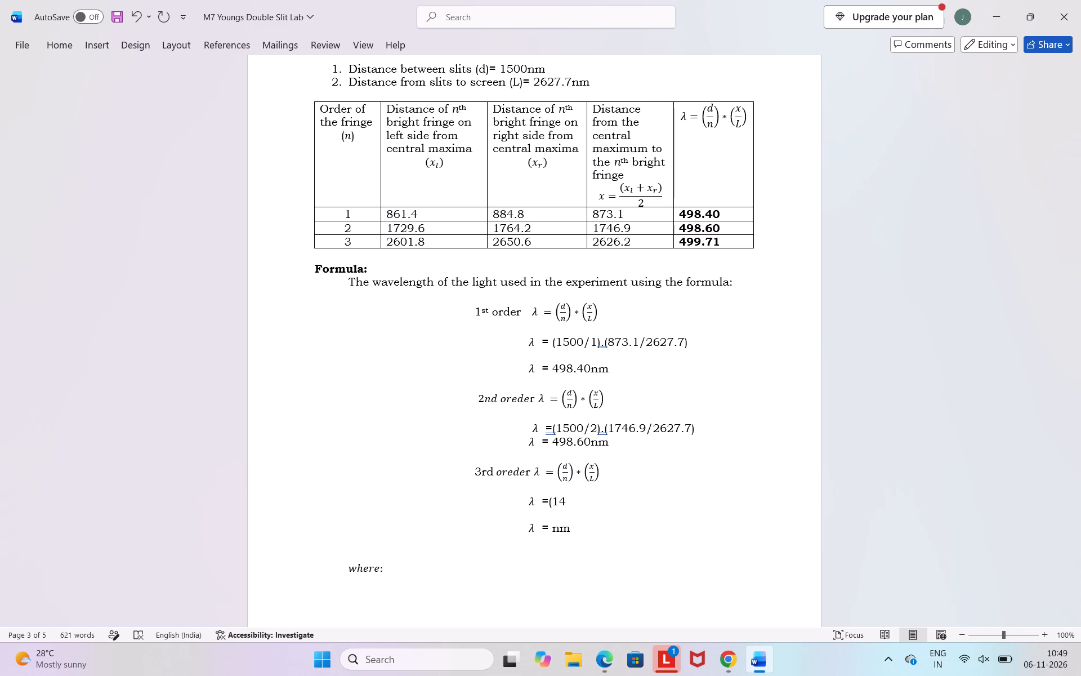
key(BackSpace)
text(500)
key(slash)
key(3)
key(shift+underscore)
key(BackSpace)
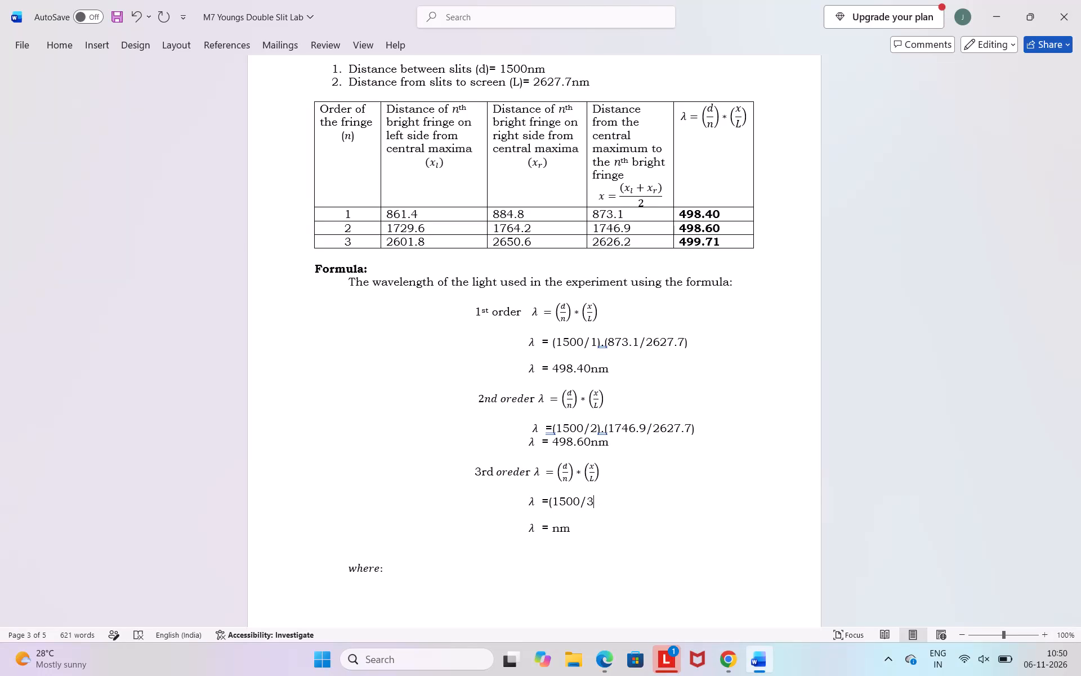
key(shift+parenright)
key(period)
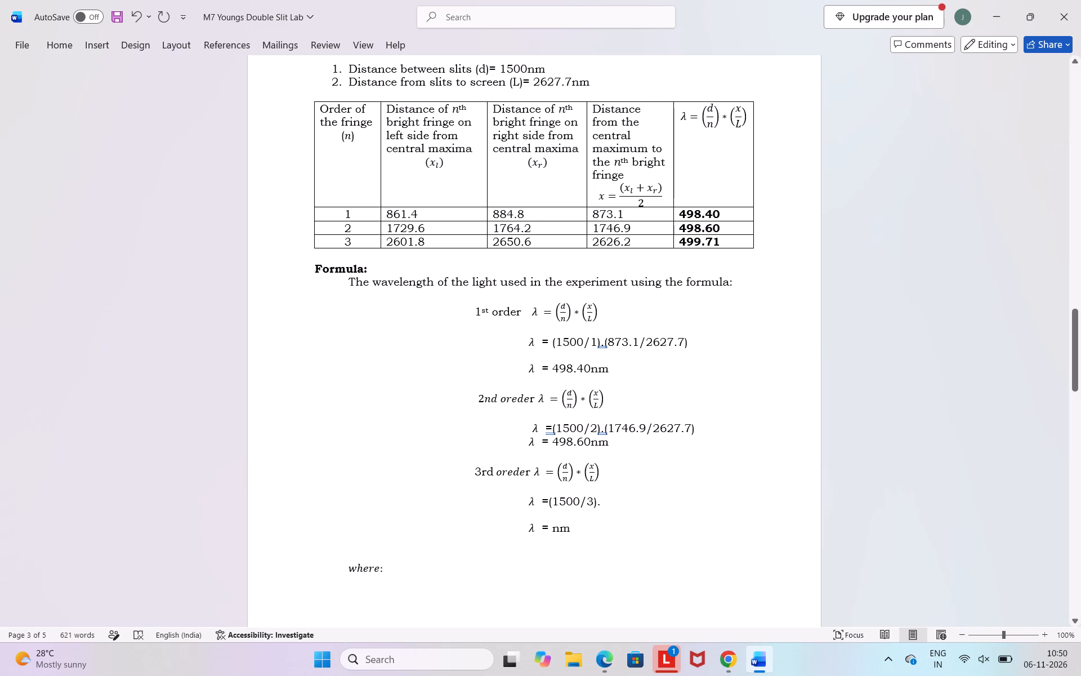
key(shift+parenleft)
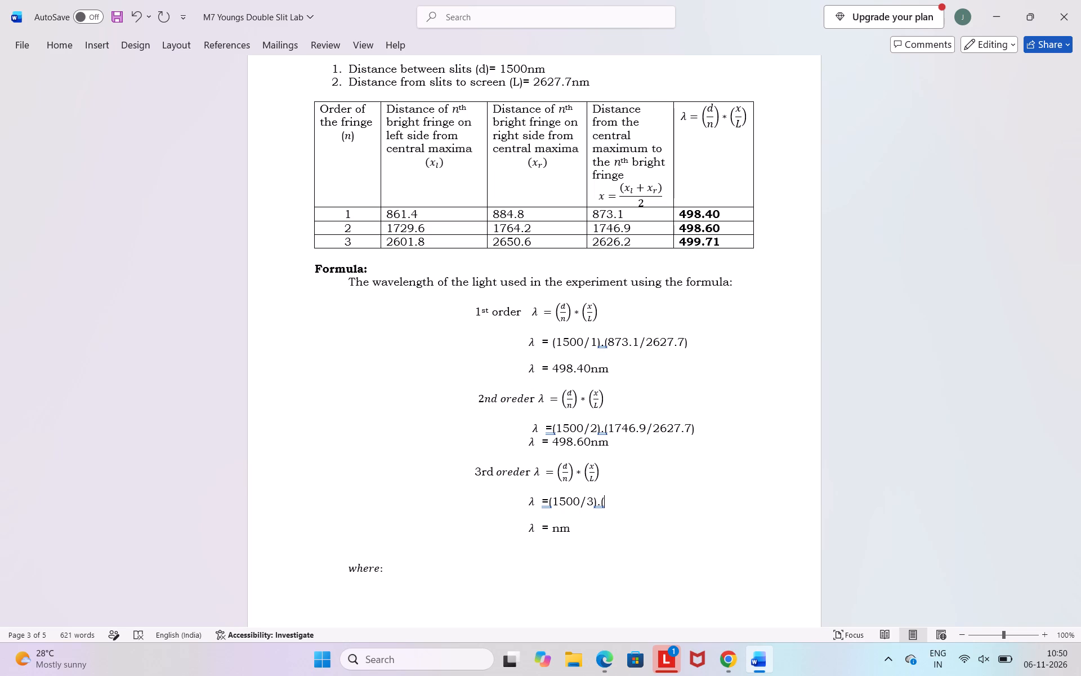
text(2626.2)
key(slash)
text(2627.2)
key(BackSpace)
key(7)
key(shift+parenright)
Enter 499.71 as the third-order wavelength result below its substitution, keeping the nm unit.
click(553, 527)
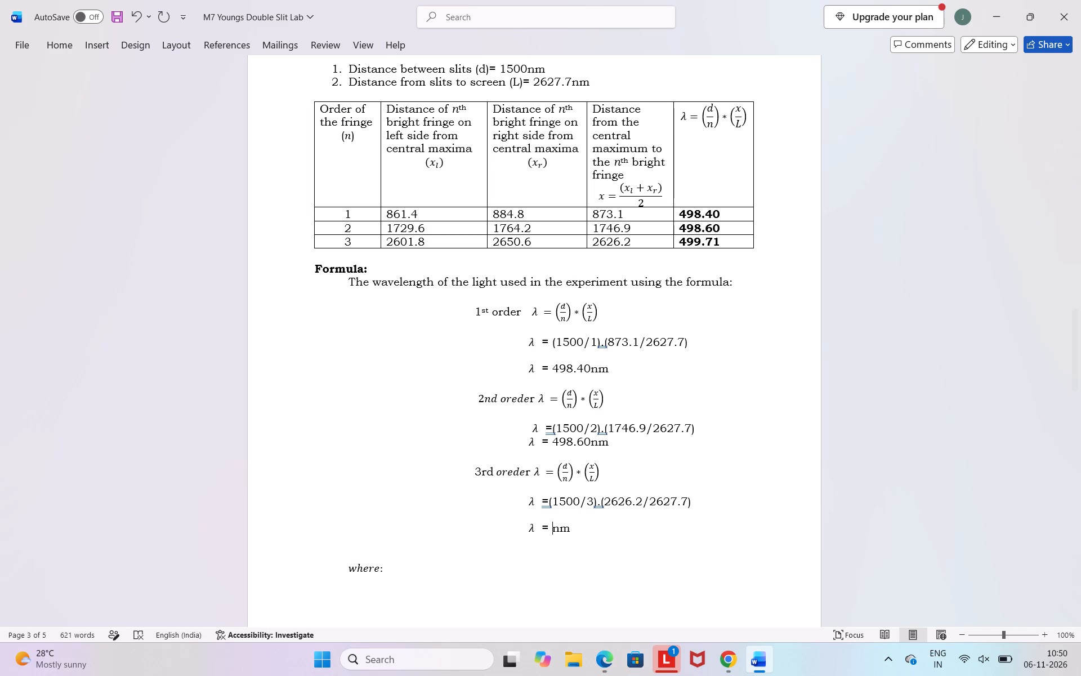
text(499.71)
Go to the Result section after the wavelength calculations and examine its wavelength lines.
scroll(532, 573, down, 1)
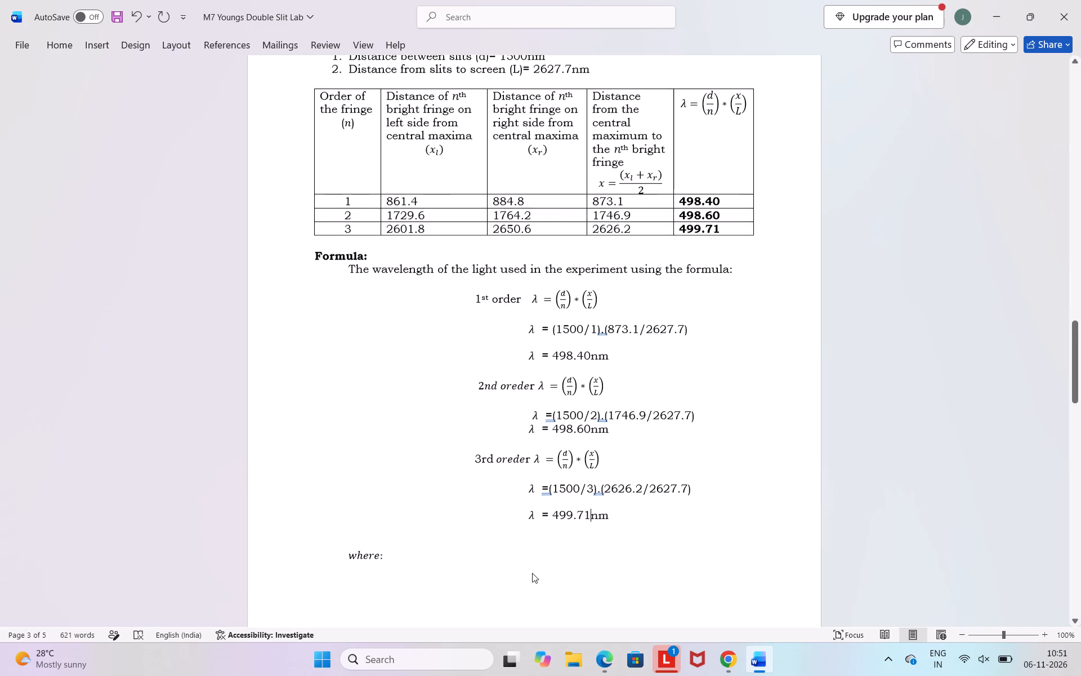
scroll(532, 573, down, 2)
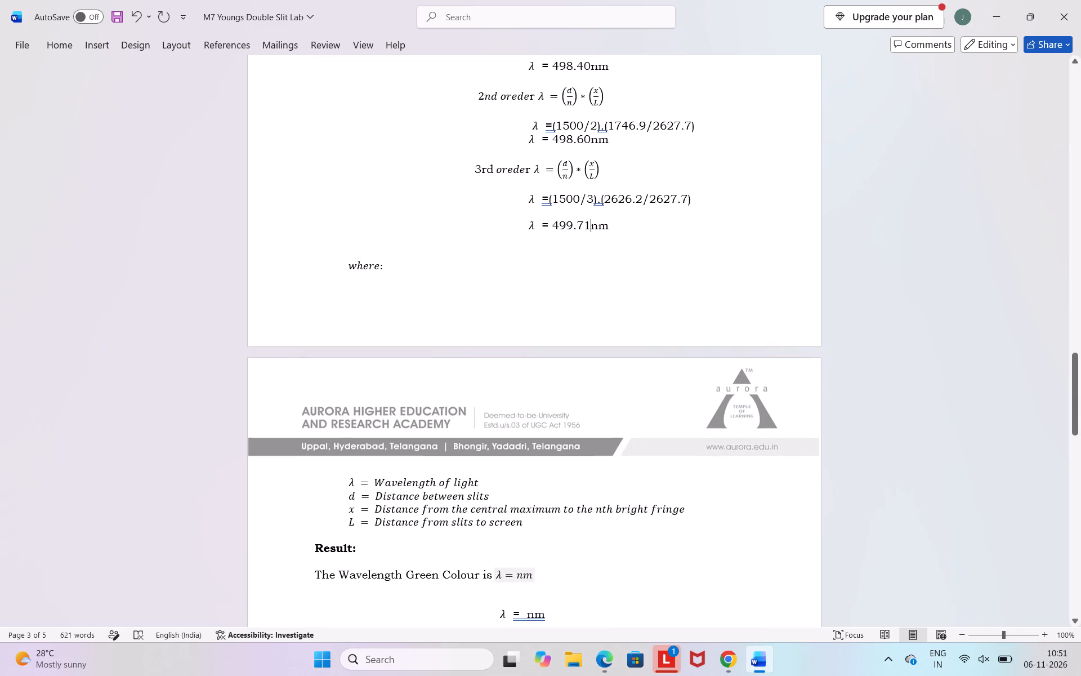
scroll(532, 573, down, 2)
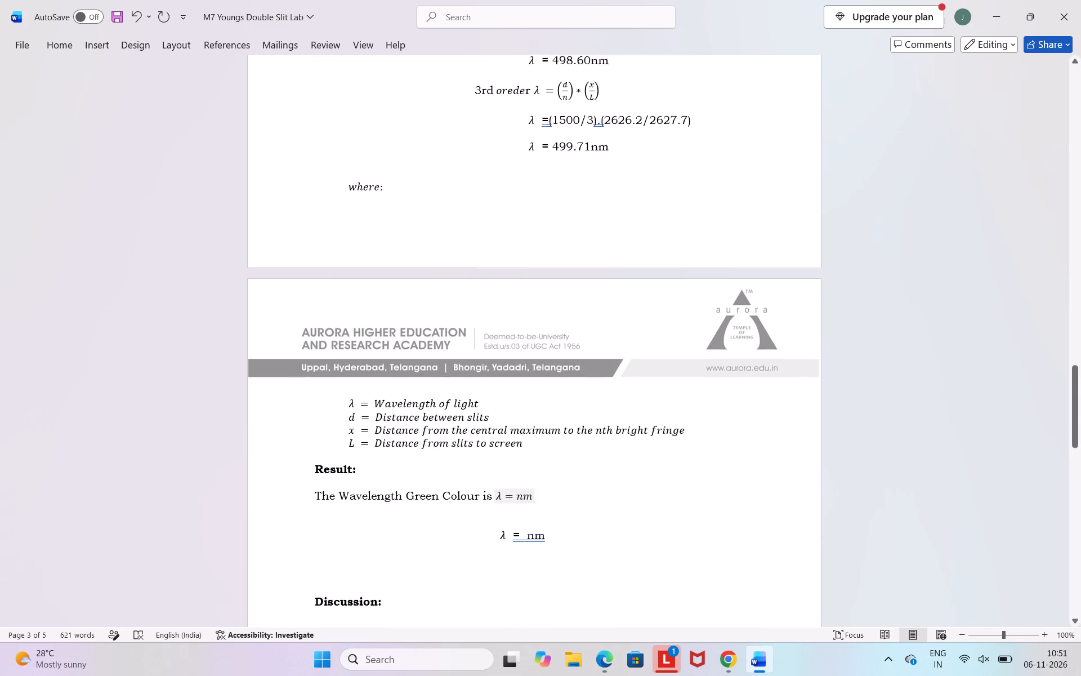
scroll(532, 573, down, 1)
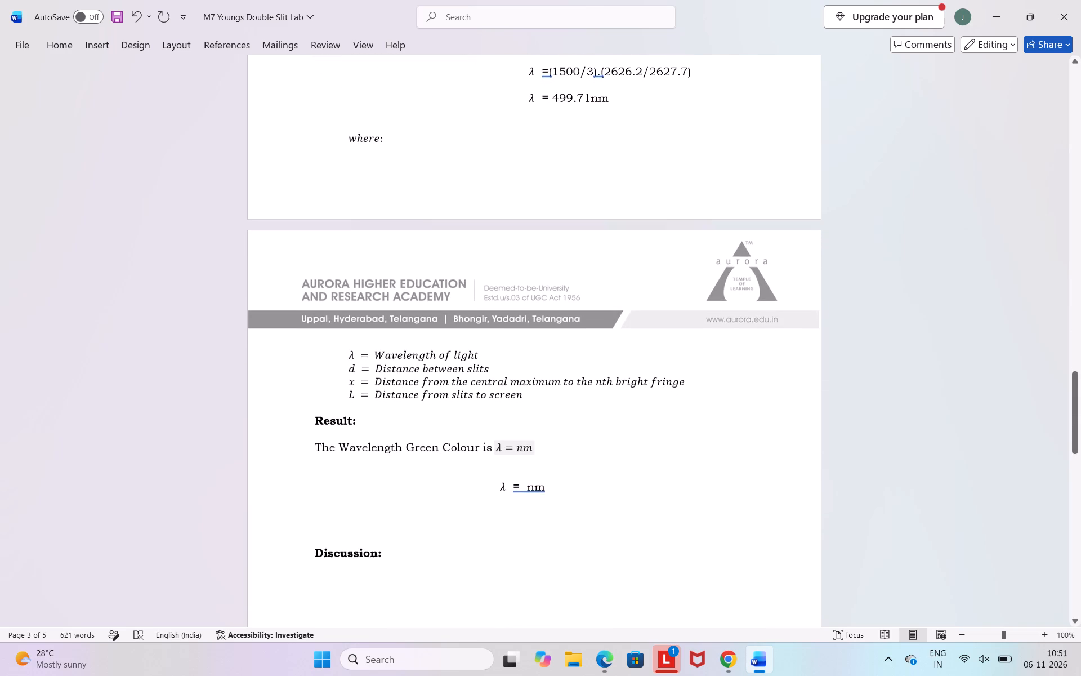
scroll(532, 573, down, 1)
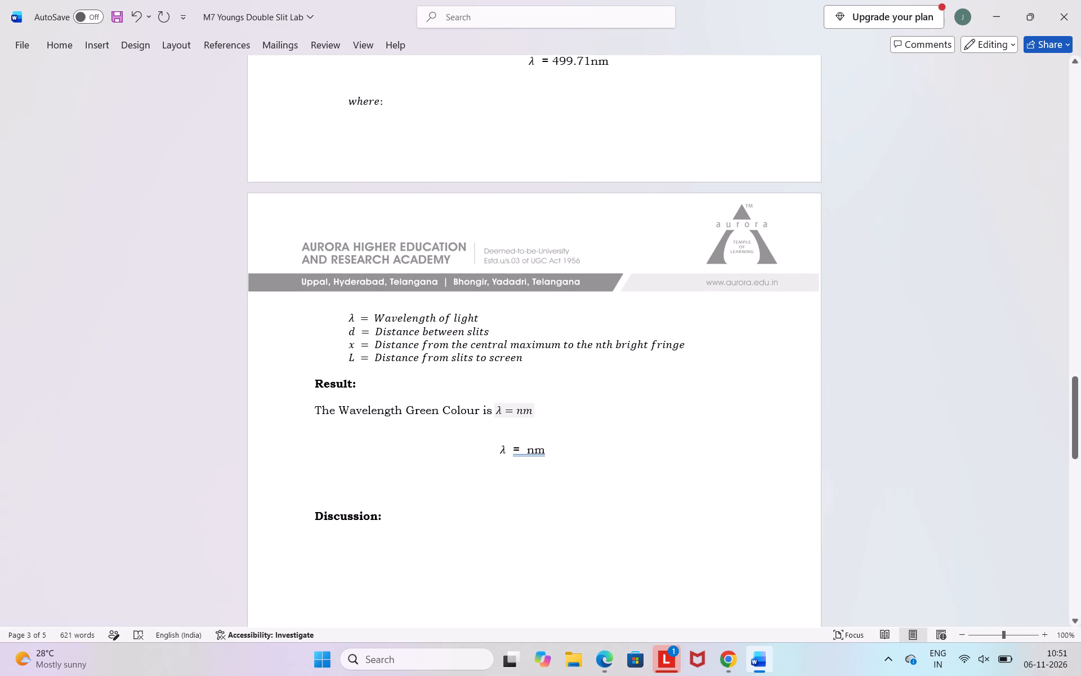
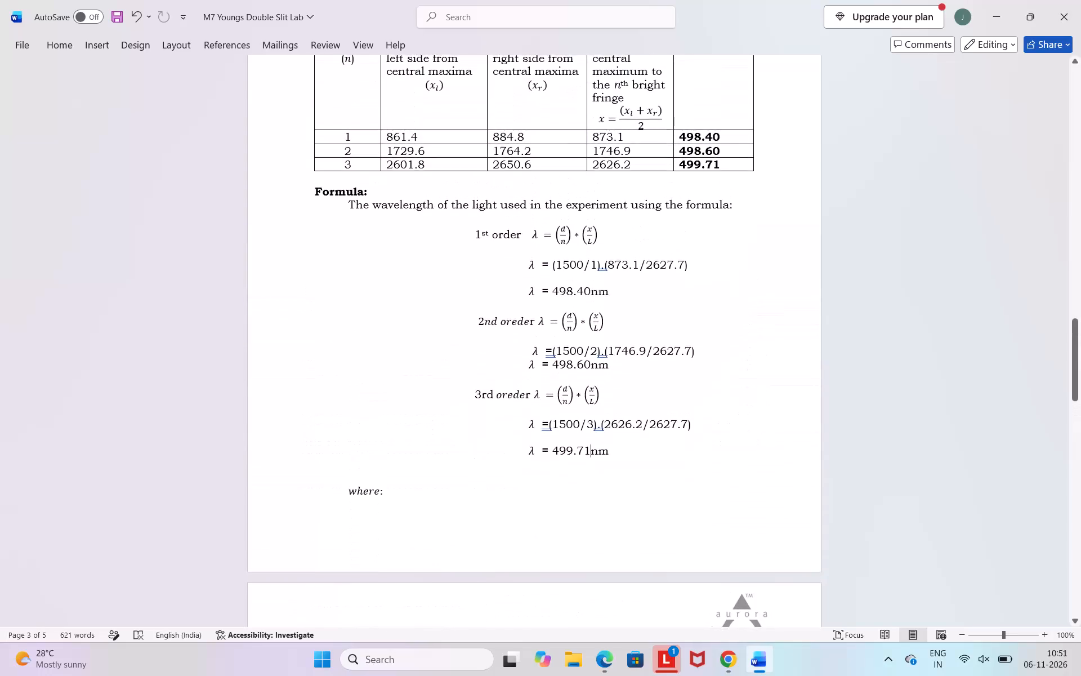
Review the observation table and wavelength calculations, and examine the remaining Result, Discussion, Conclusion and Viva Voce sections.
scroll(532, 573, up, 1)
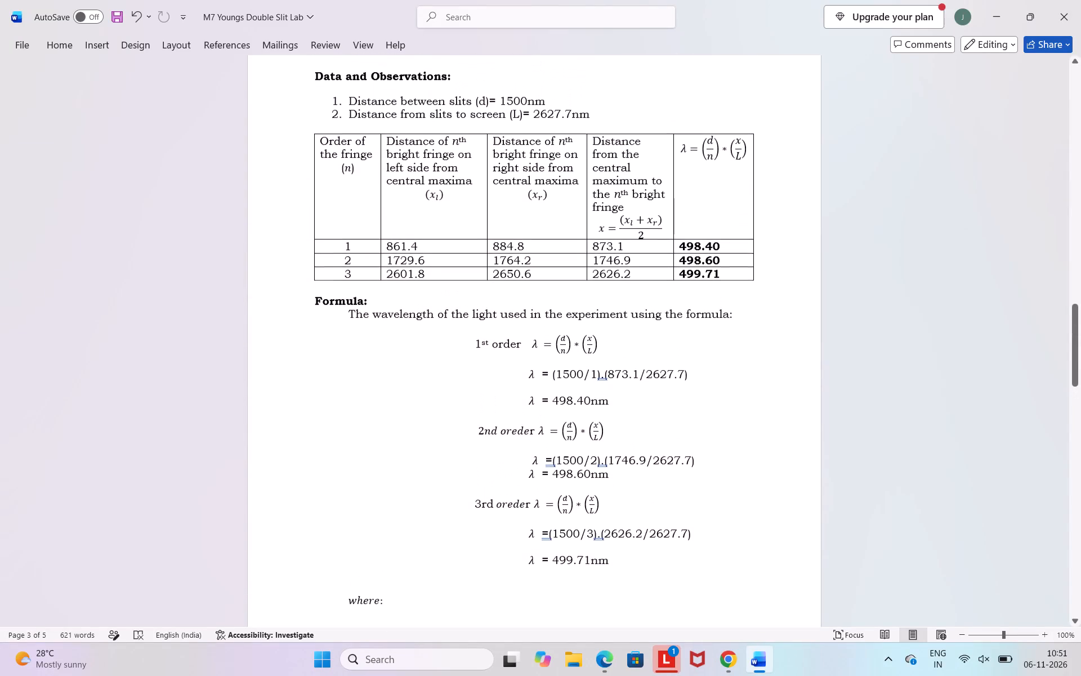
scroll(532, 573, up, 1)
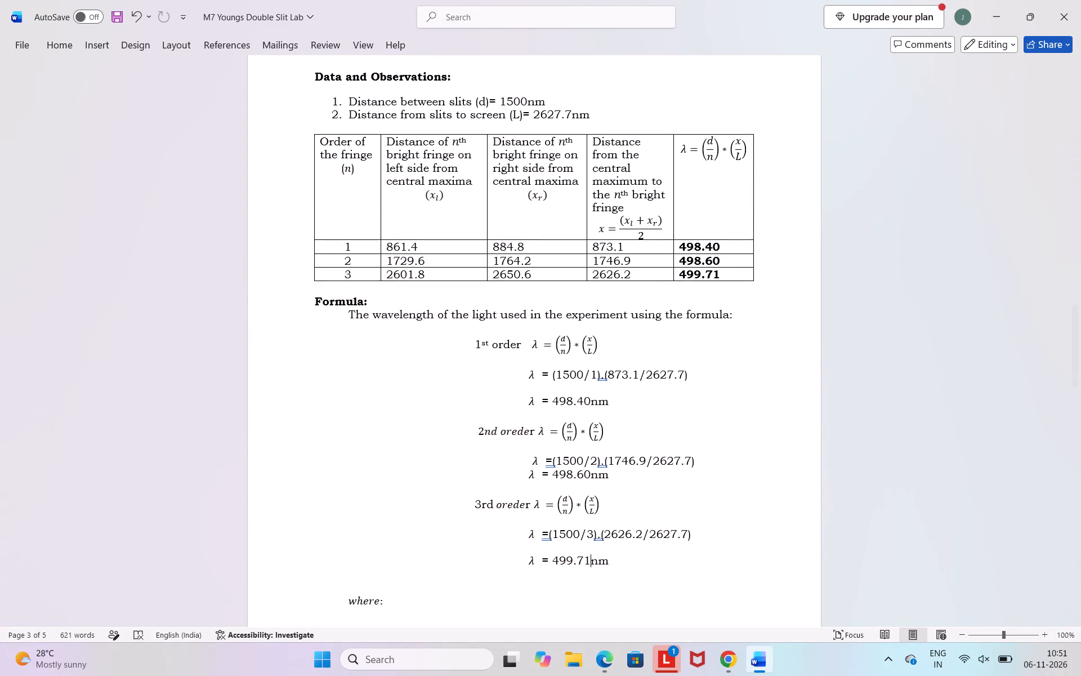
scroll(532, 573, down, 4)
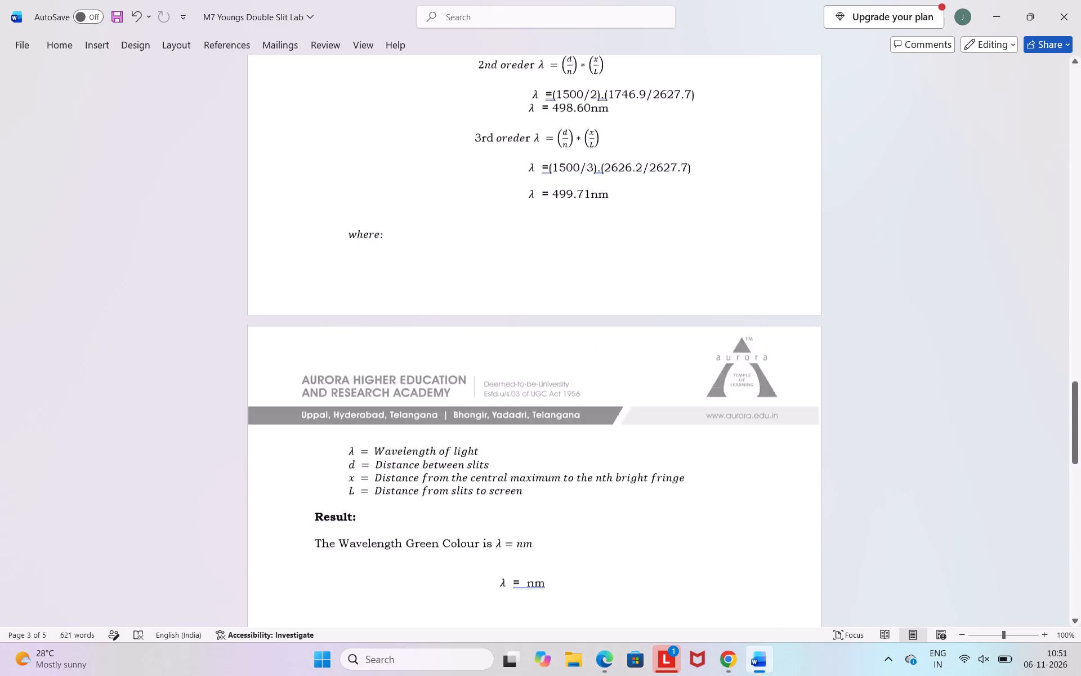
scroll(532, 573, down, 4)
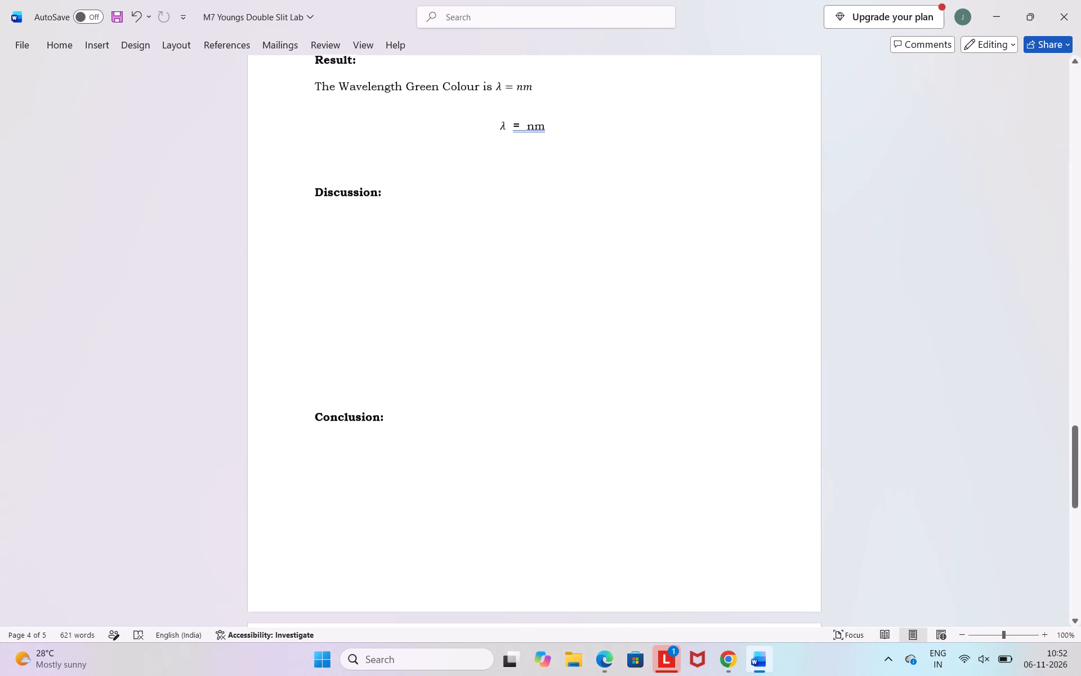
scroll(532, 573, down, 1)
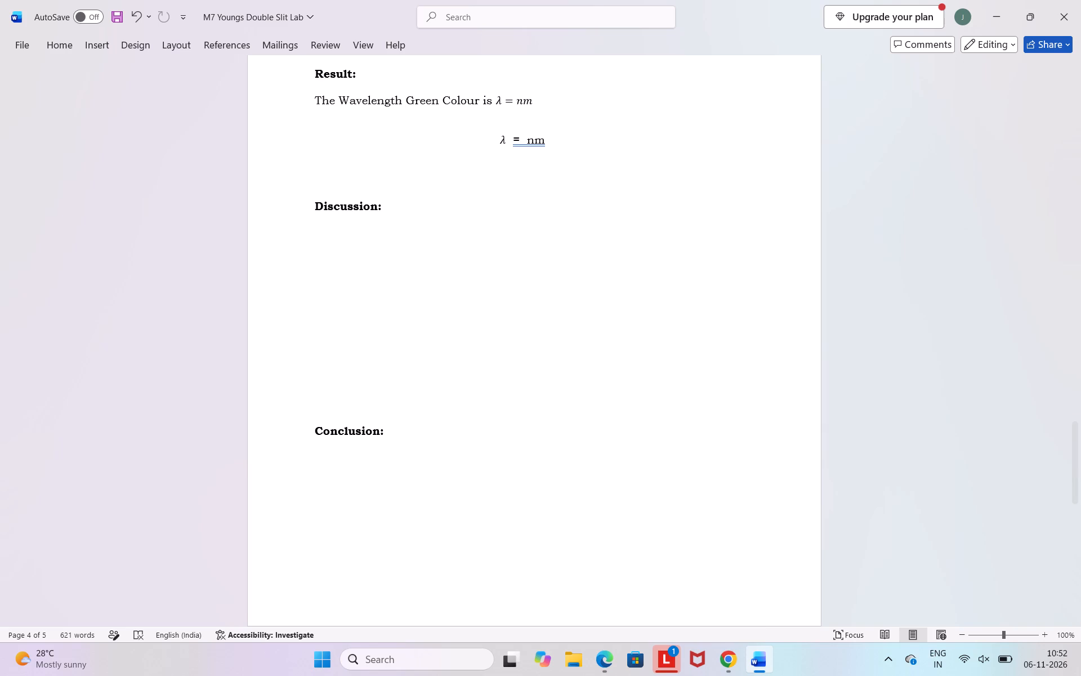
scroll(532, 573, down, 5)
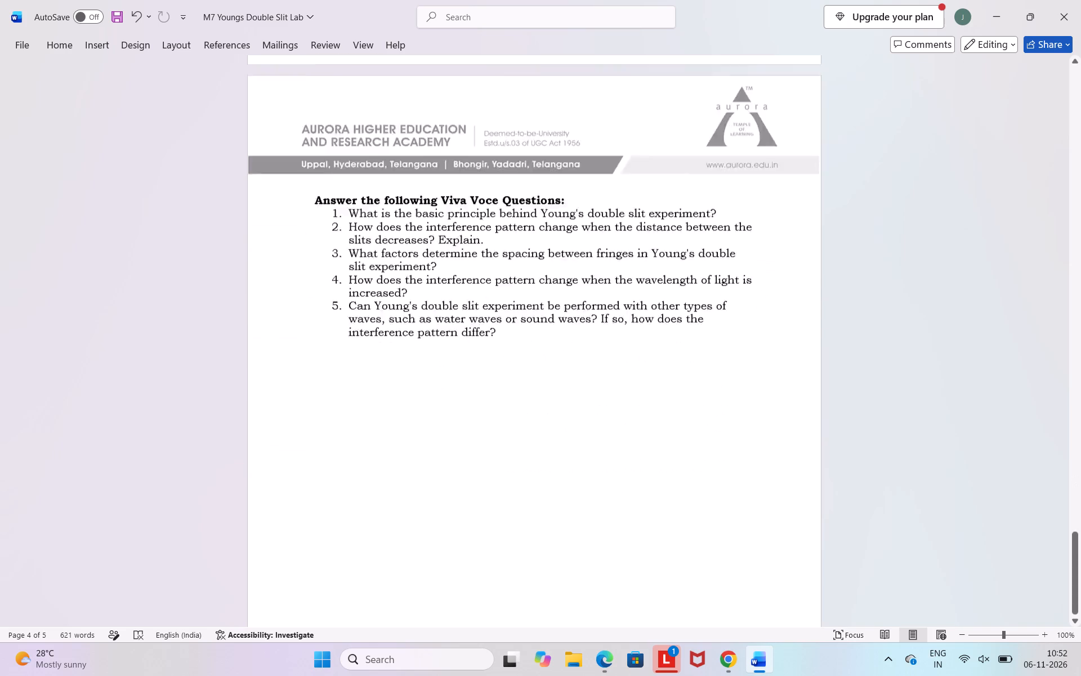
scroll(532, 573, down, 1)
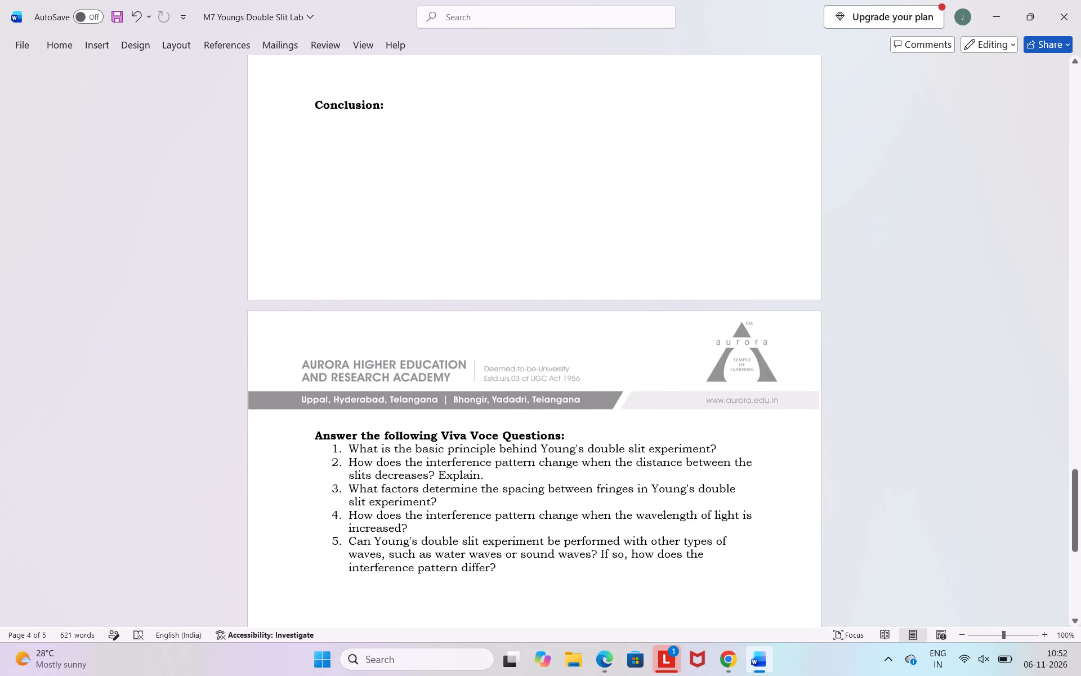
scroll(532, 573, down, 1)
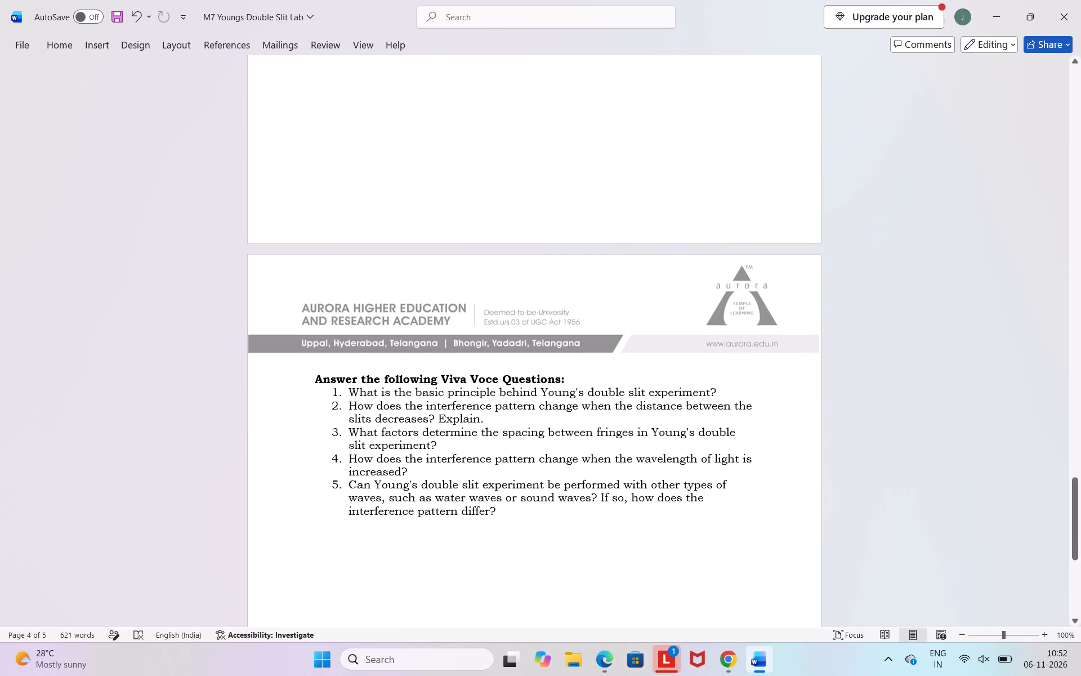
scroll(532, 573, down, 1)
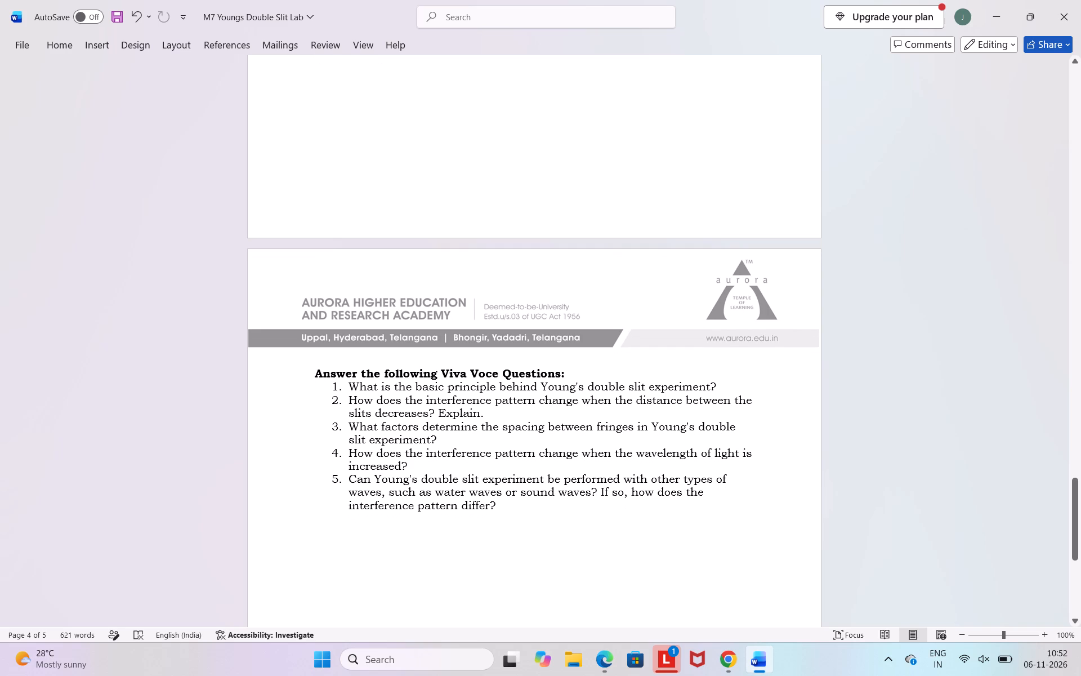
Enter the averaging expression (498.40 + 498.60 + 499.71)/3 before nm in the Result section's green colour wavelength equation.
scroll(532, 573, up, 4)
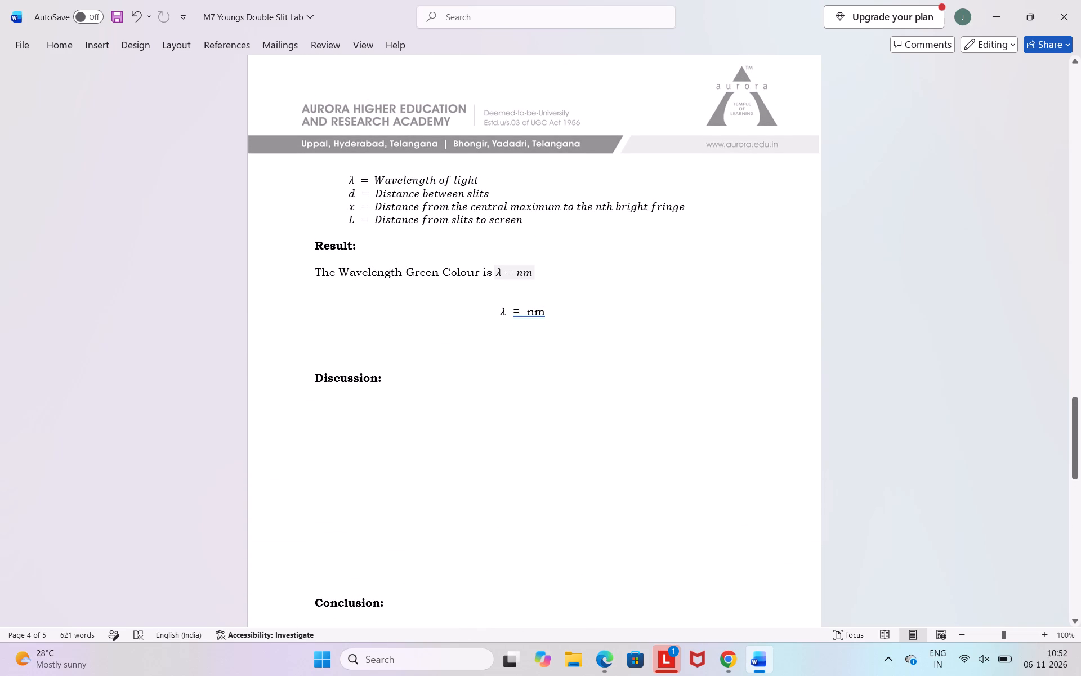
click(520, 315)
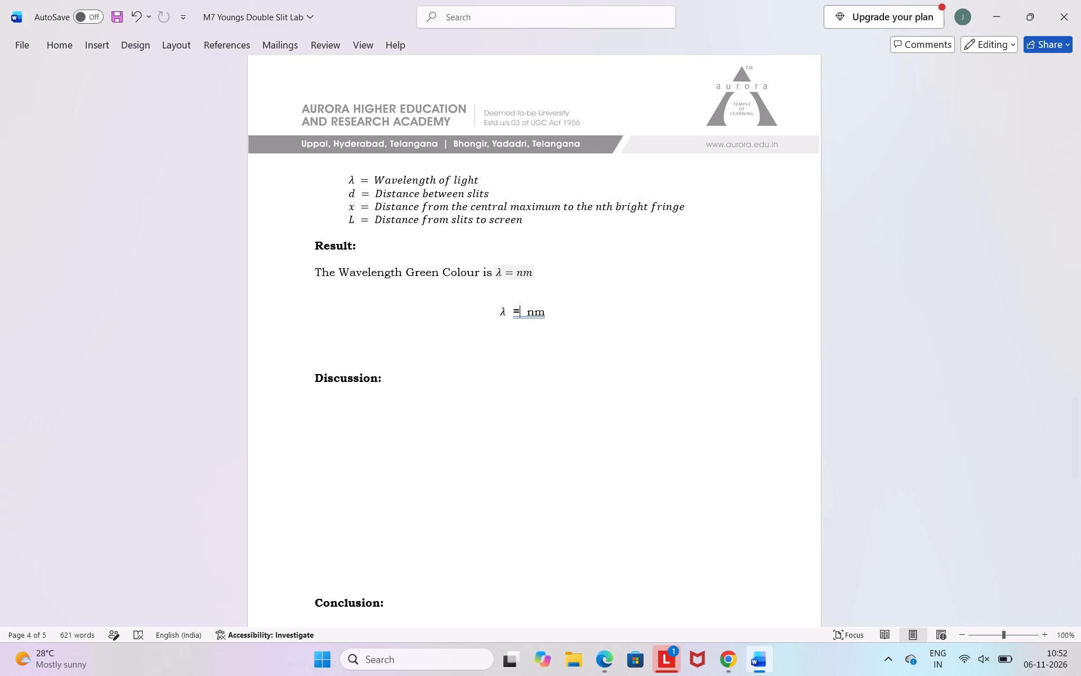
click(513, 272)
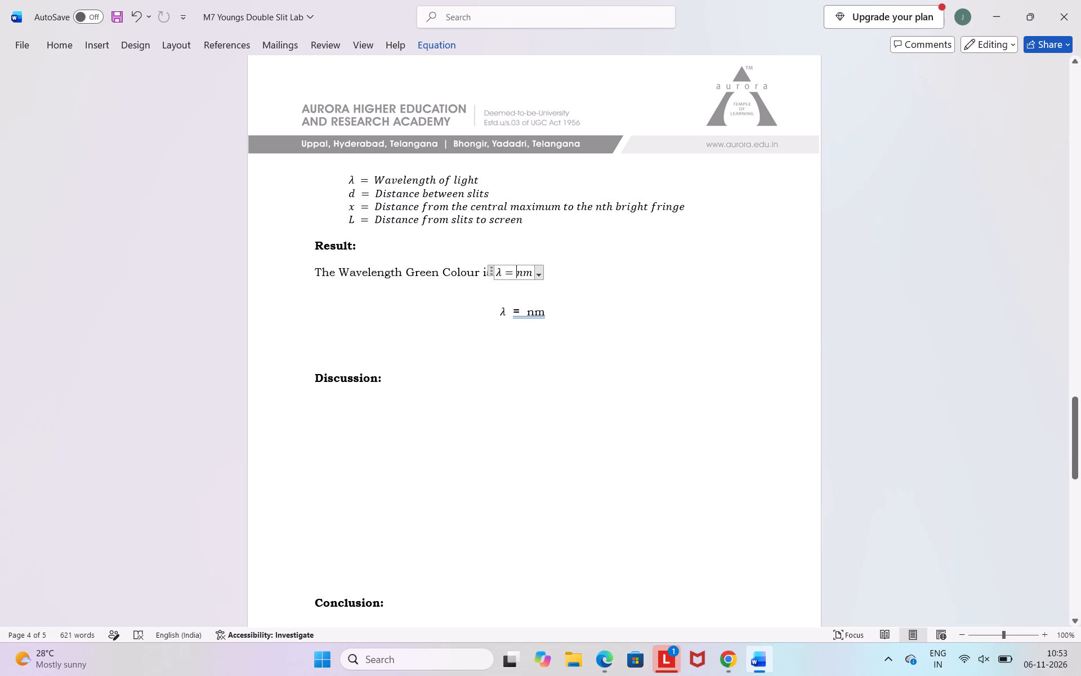
key(shift+parenleft)
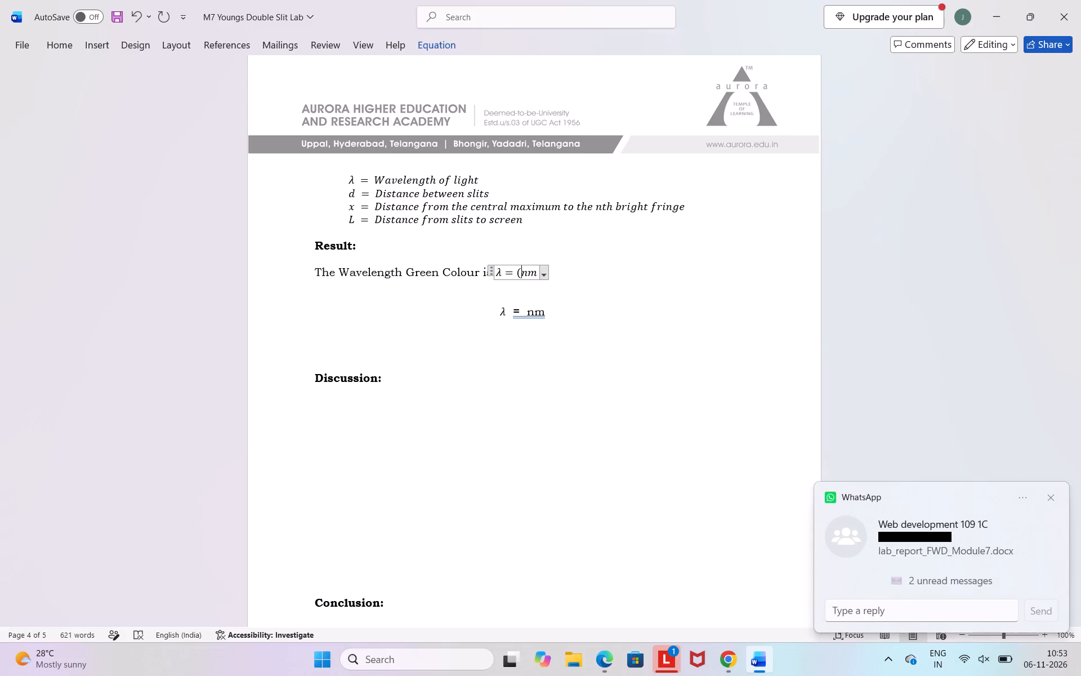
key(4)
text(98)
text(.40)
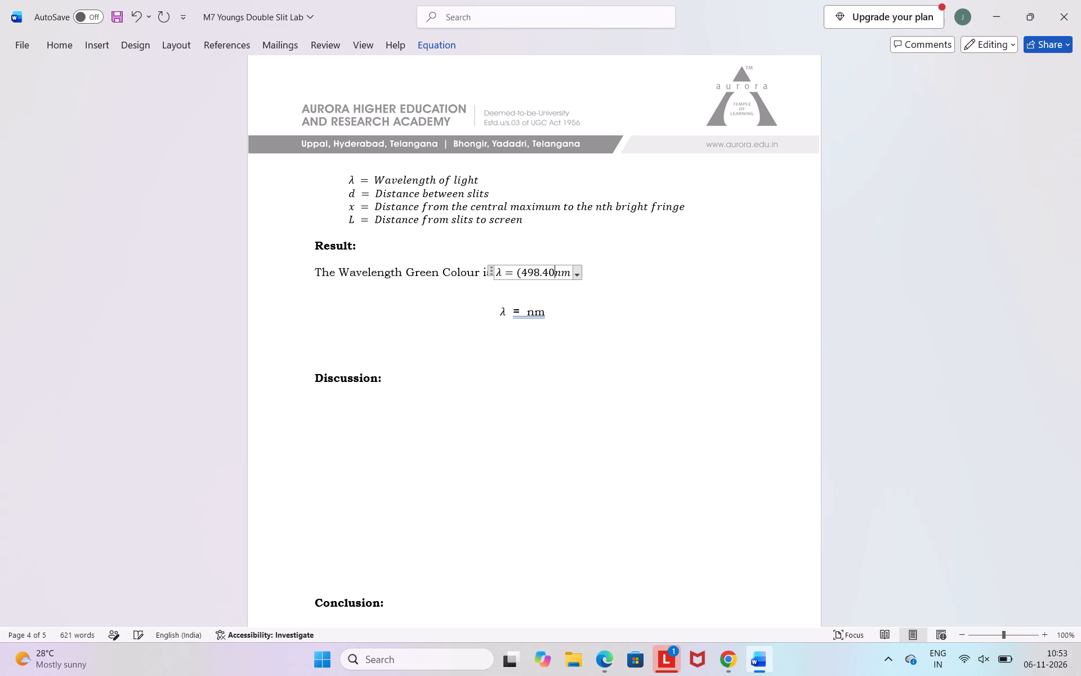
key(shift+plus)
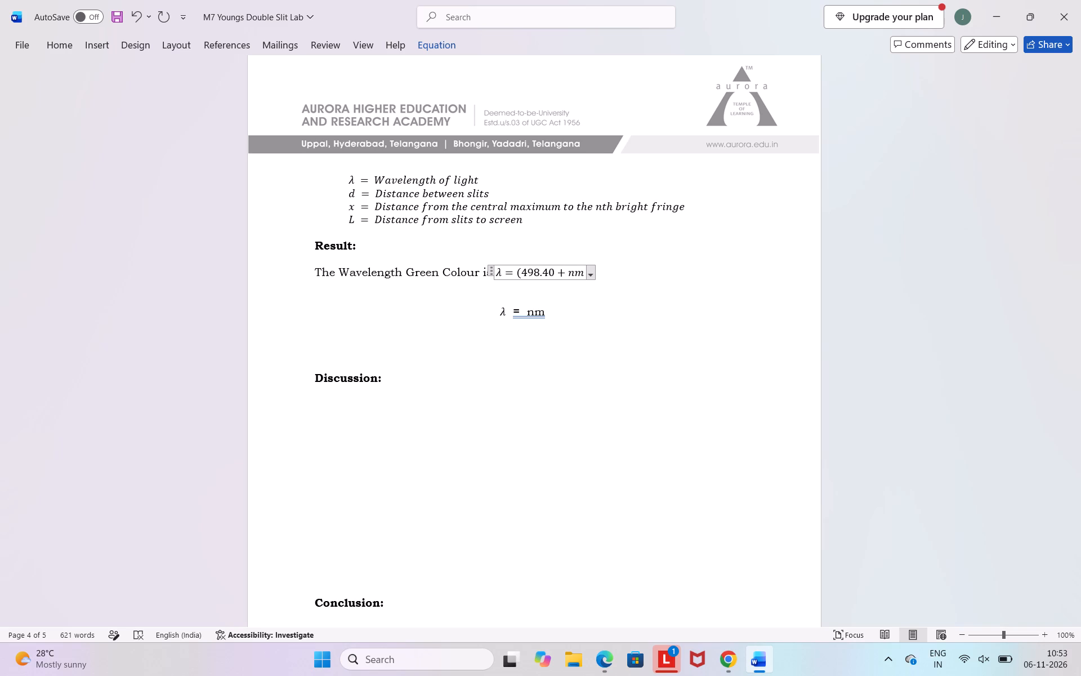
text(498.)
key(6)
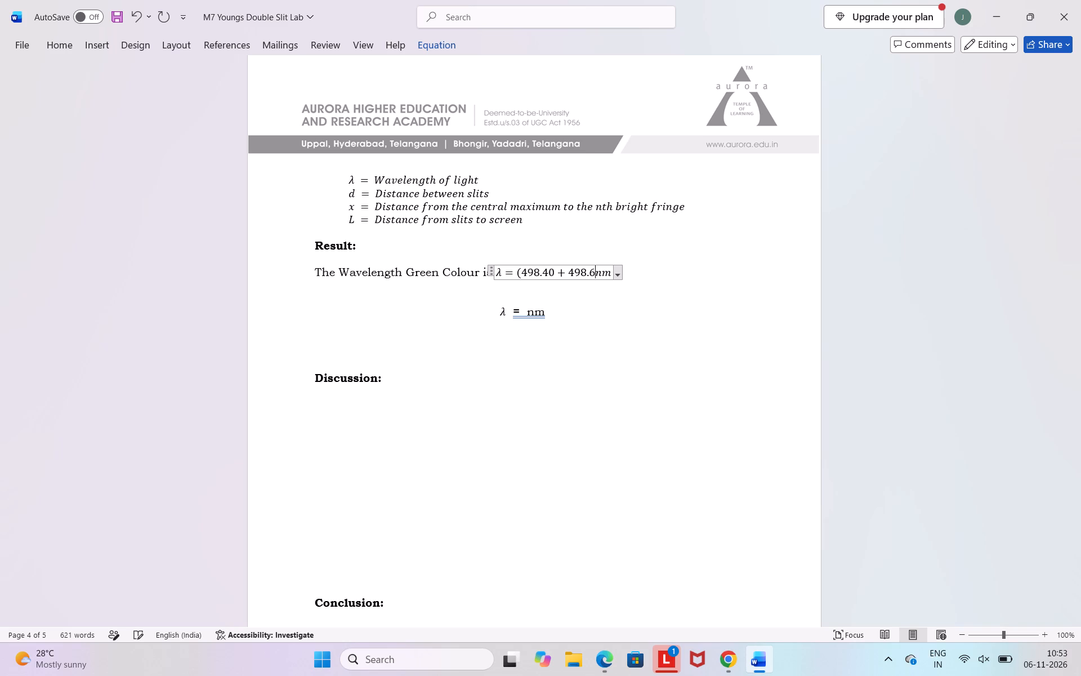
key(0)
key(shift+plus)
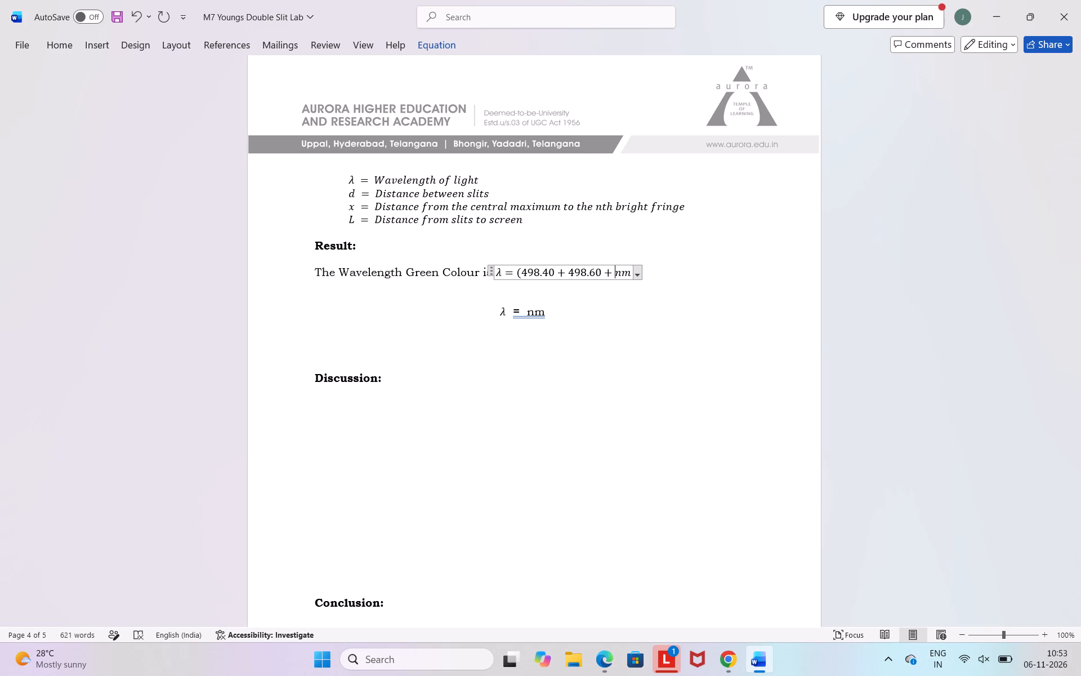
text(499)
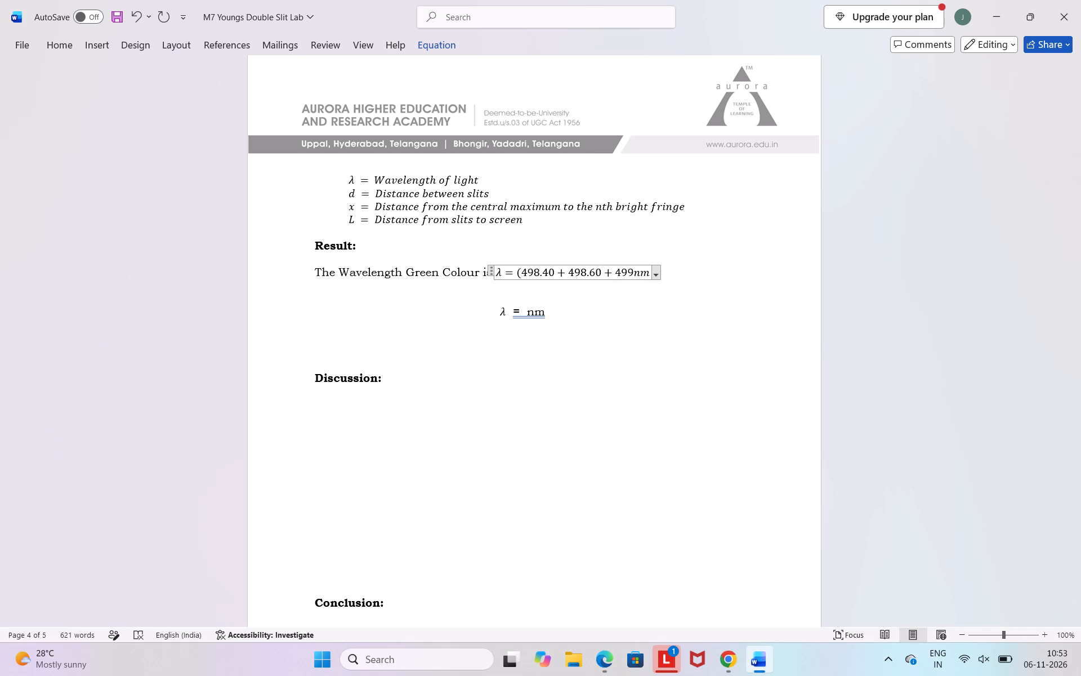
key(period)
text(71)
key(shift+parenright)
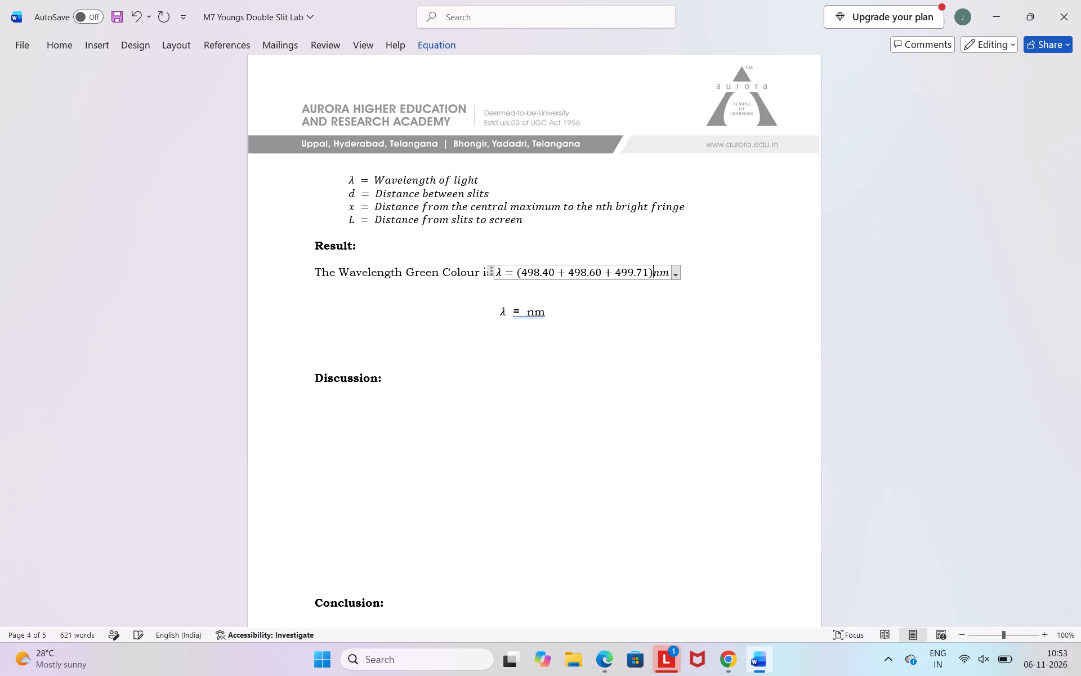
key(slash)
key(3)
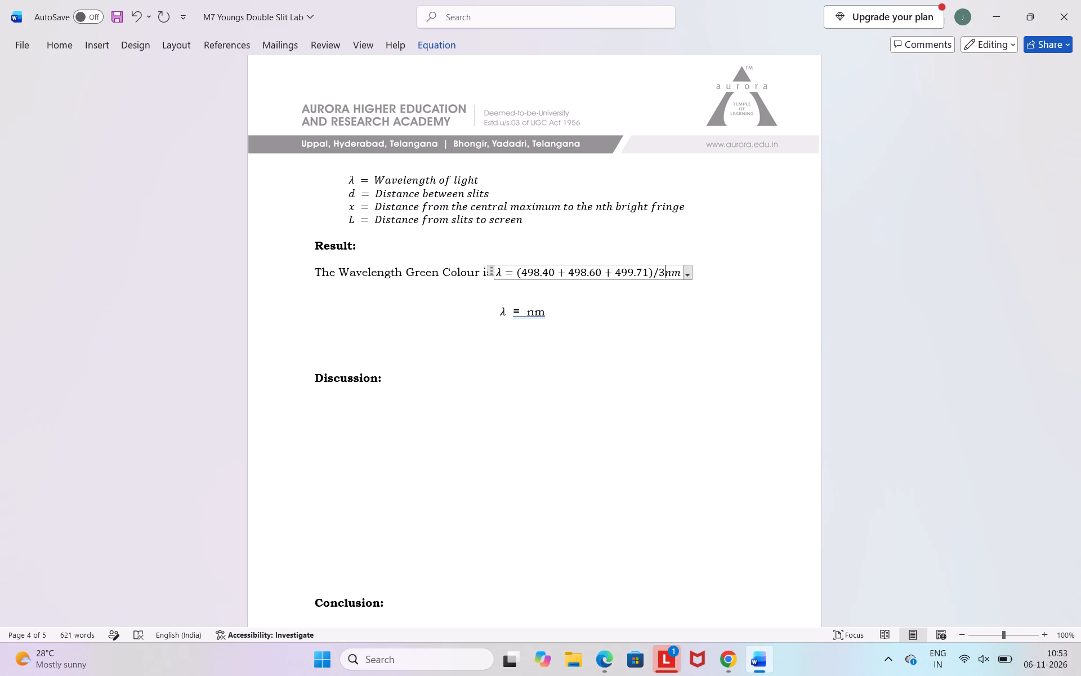
Enter 498.90 as the final wavelength on the line below the averaging expression, keeping the nm unit.
click(521, 314)
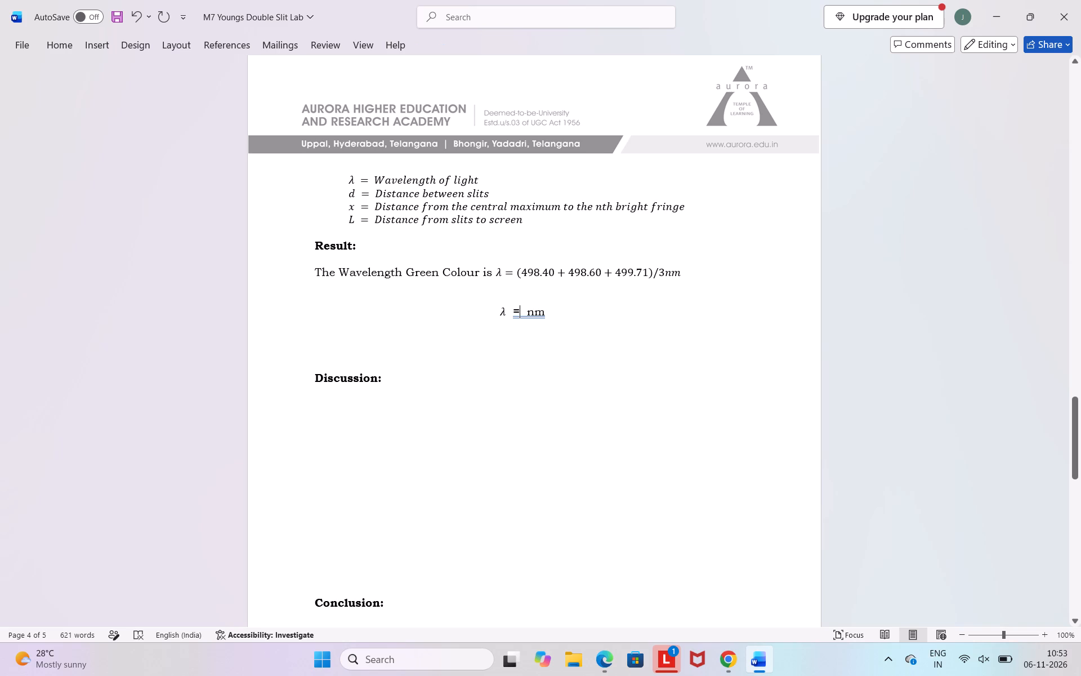
text(498.)
text(90)
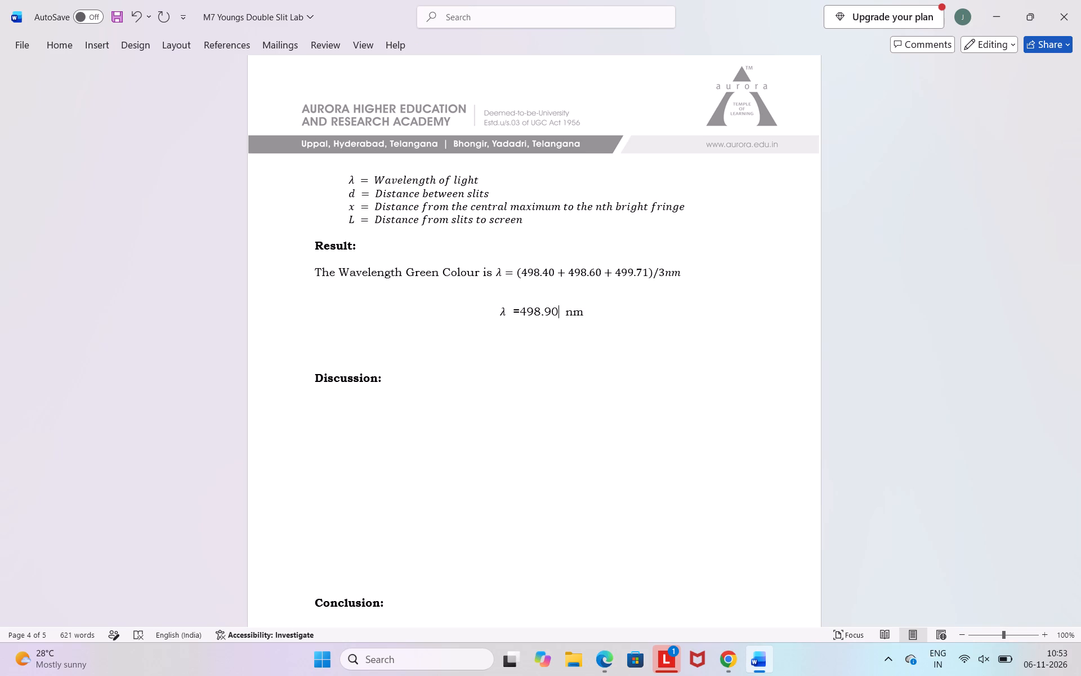
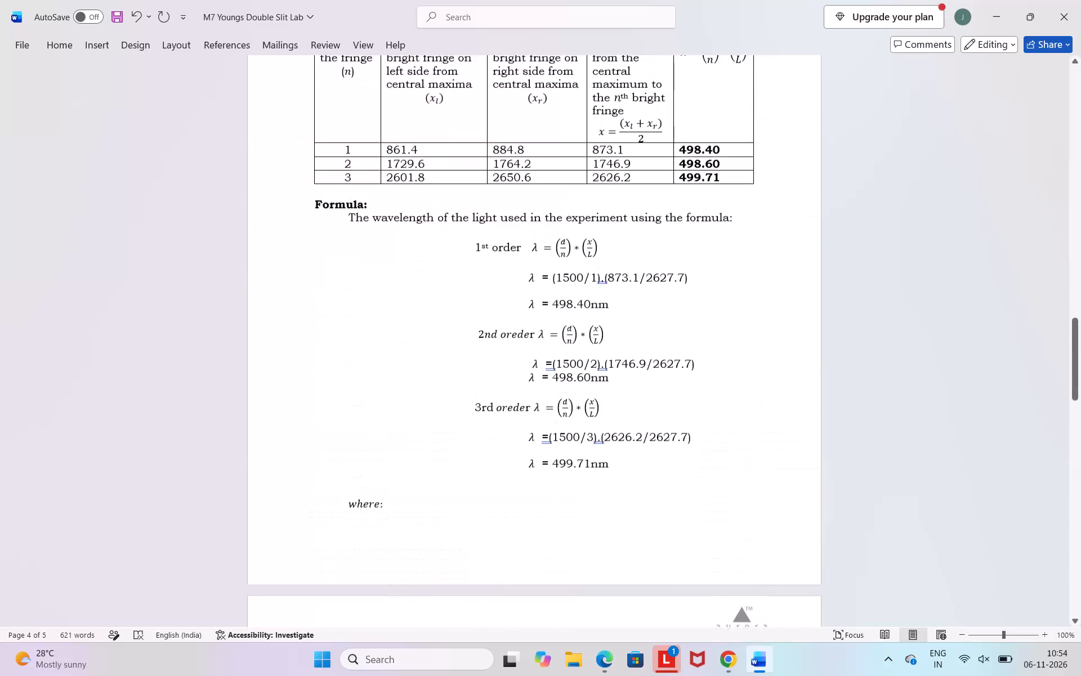
Review the completed observation table, the three wavelength calculations and the Result section, along with the empty Discussion and Conclusion sections.
scroll(521, 314, up, 2)
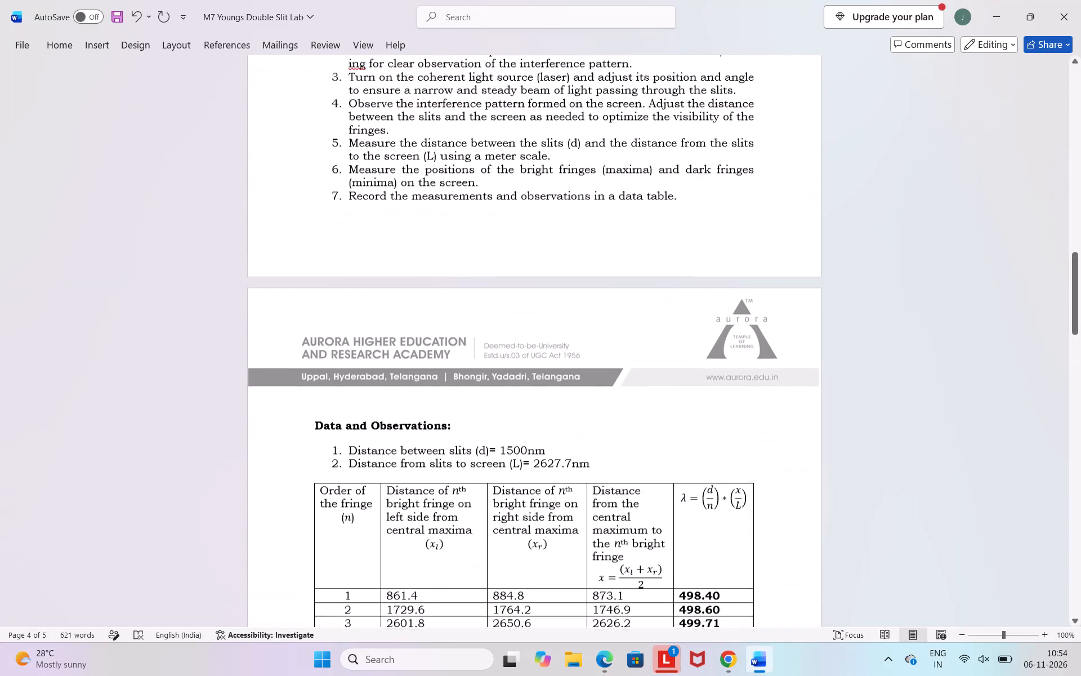
scroll(521, 314, up, 1)
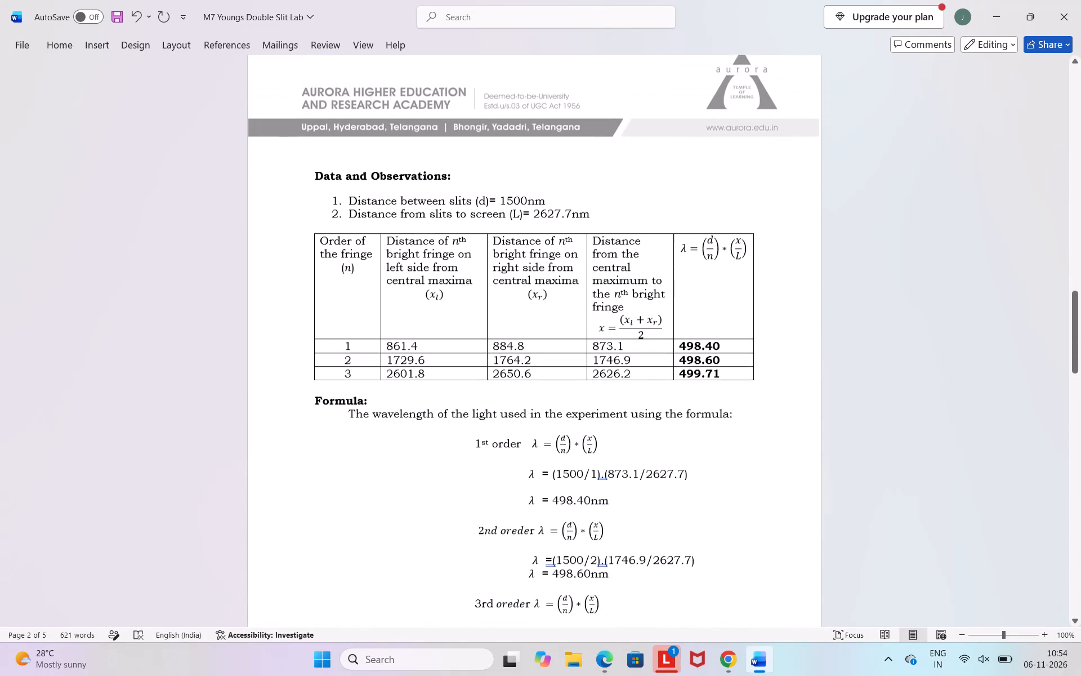
scroll(521, 314, up, 1)
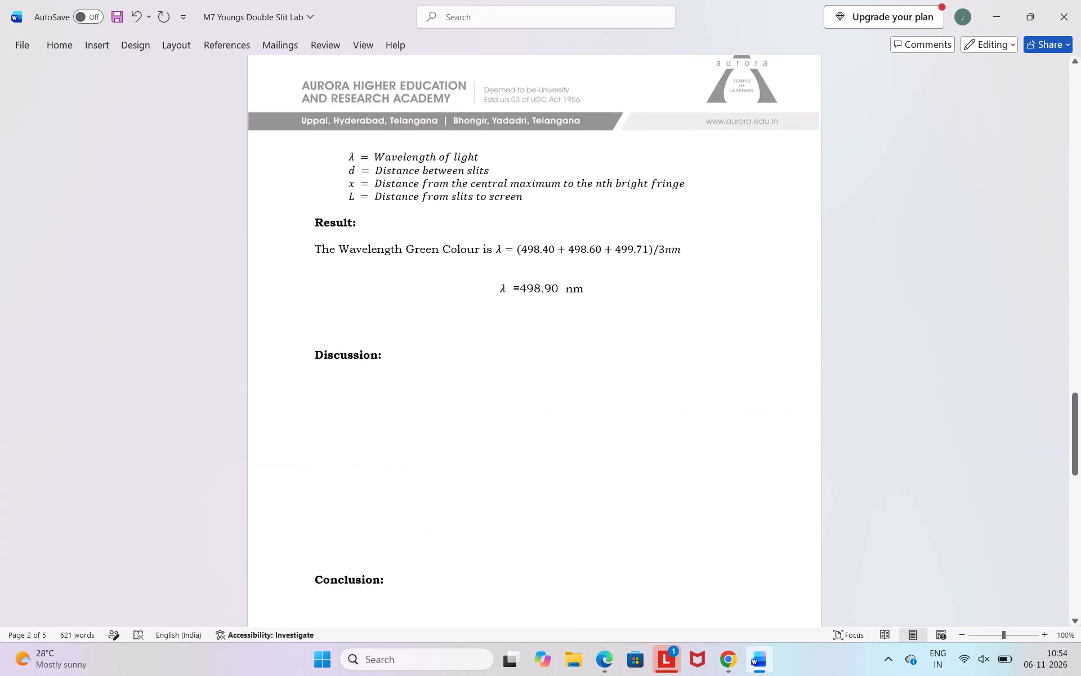
scroll(521, 314, up, 3)
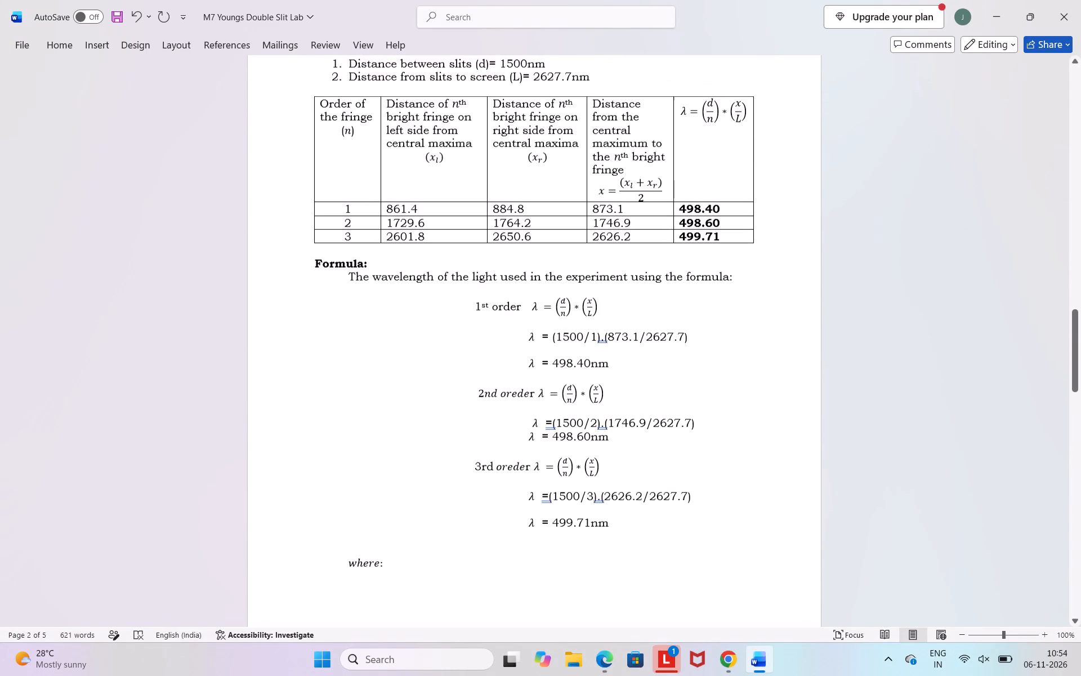
scroll(521, 314, up, 1)
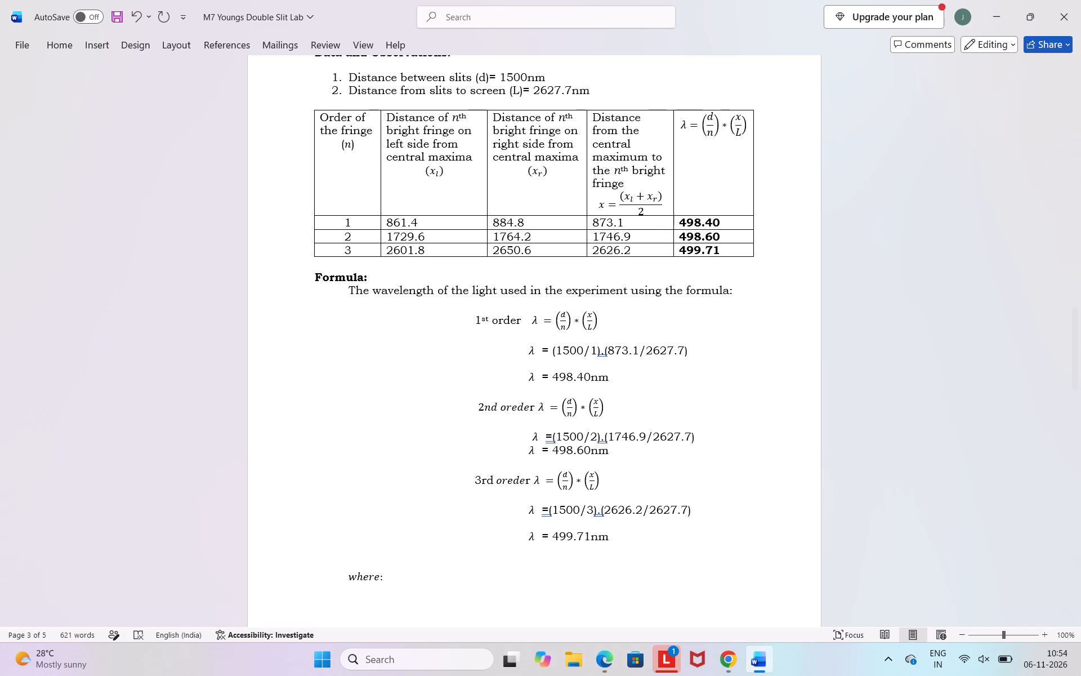
scroll(521, 314, down, 7)
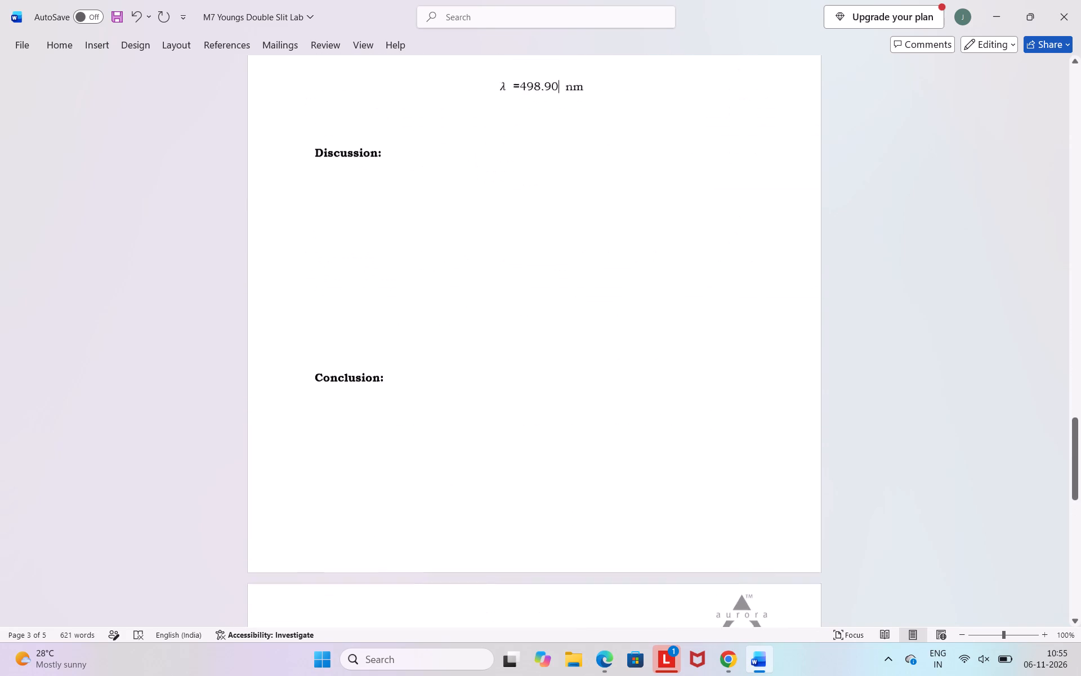
scroll(521, 314, down, 2)
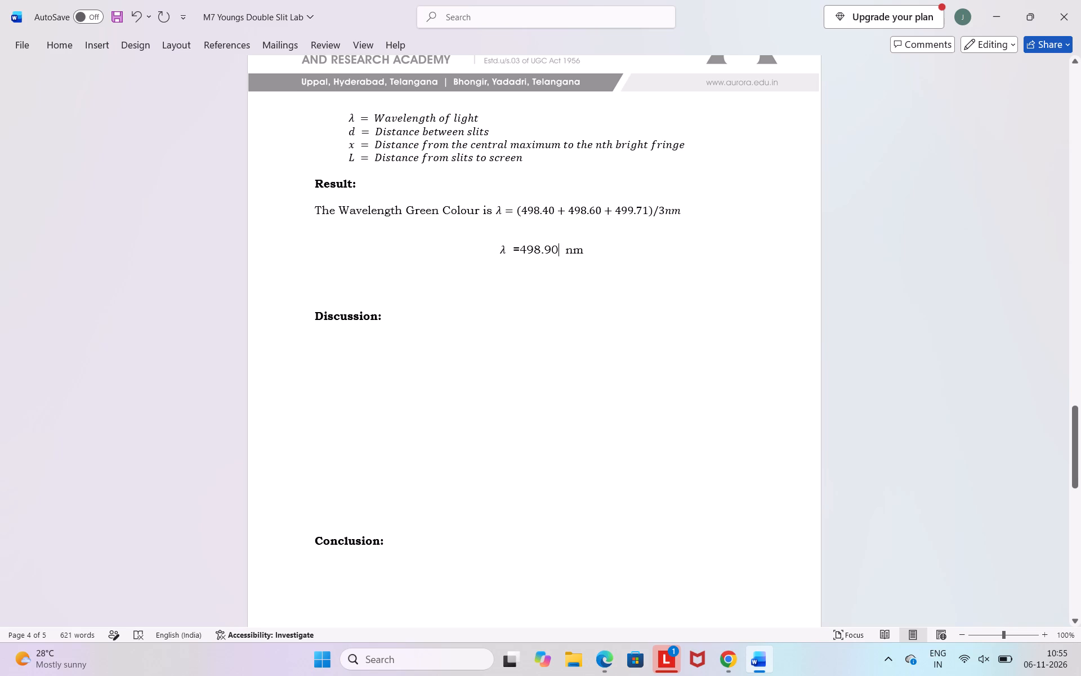
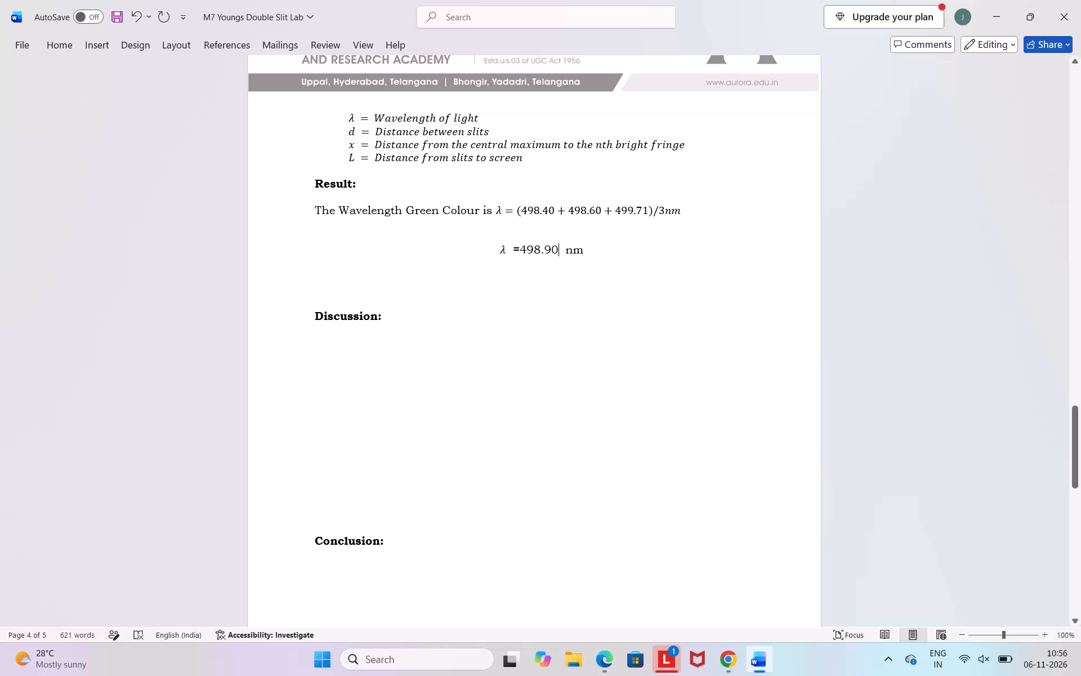
Browse the computer's installed apps to locate WhatsApp.
click(323, 663)
scroll(519, 304, down, 1)
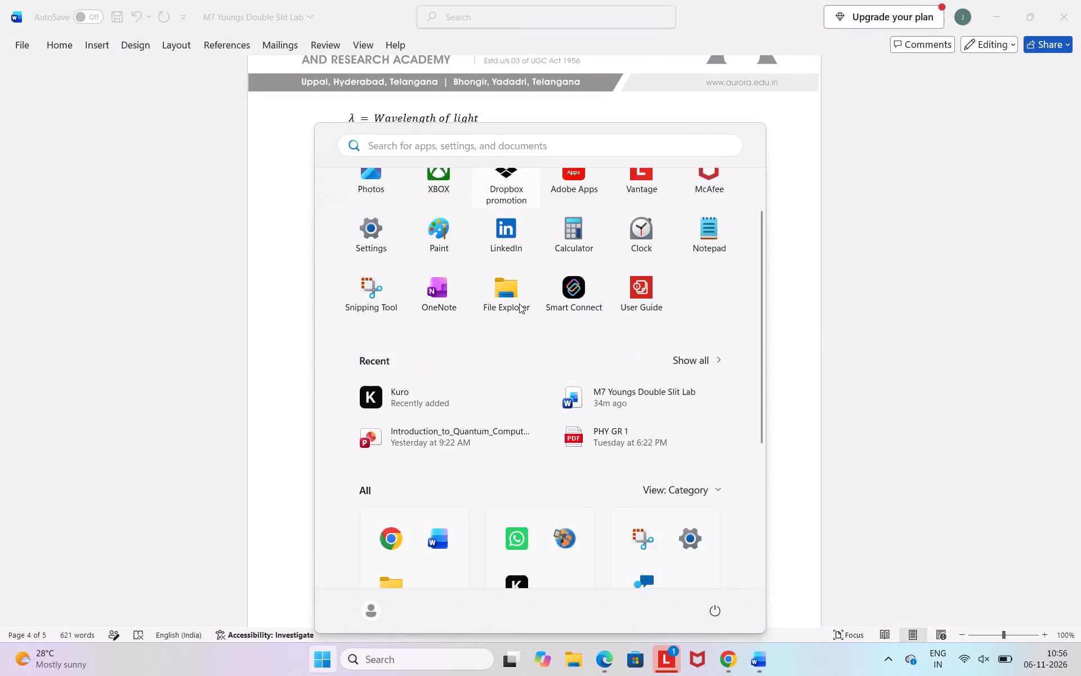
scroll(519, 304, down, 1)
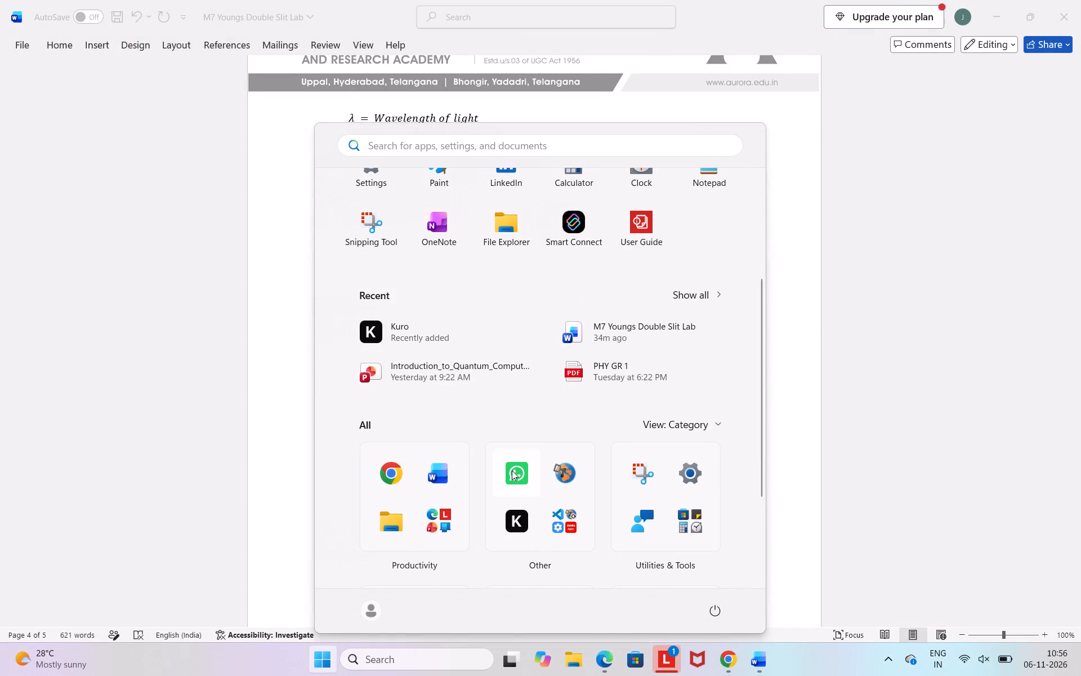
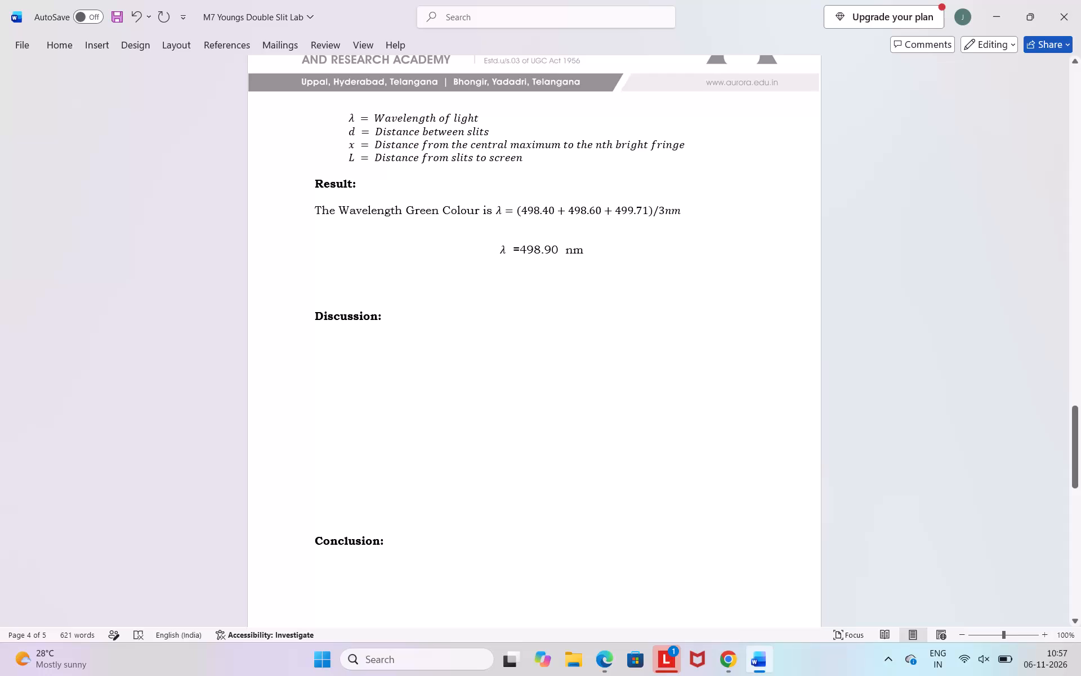
Paste the copied seven-point discussion text, starting "1. Young's Double Slit Experiment was performed using a PhET simulation", below the Discussion heading.
click(381, 319)
key(Return)
key(super+v)
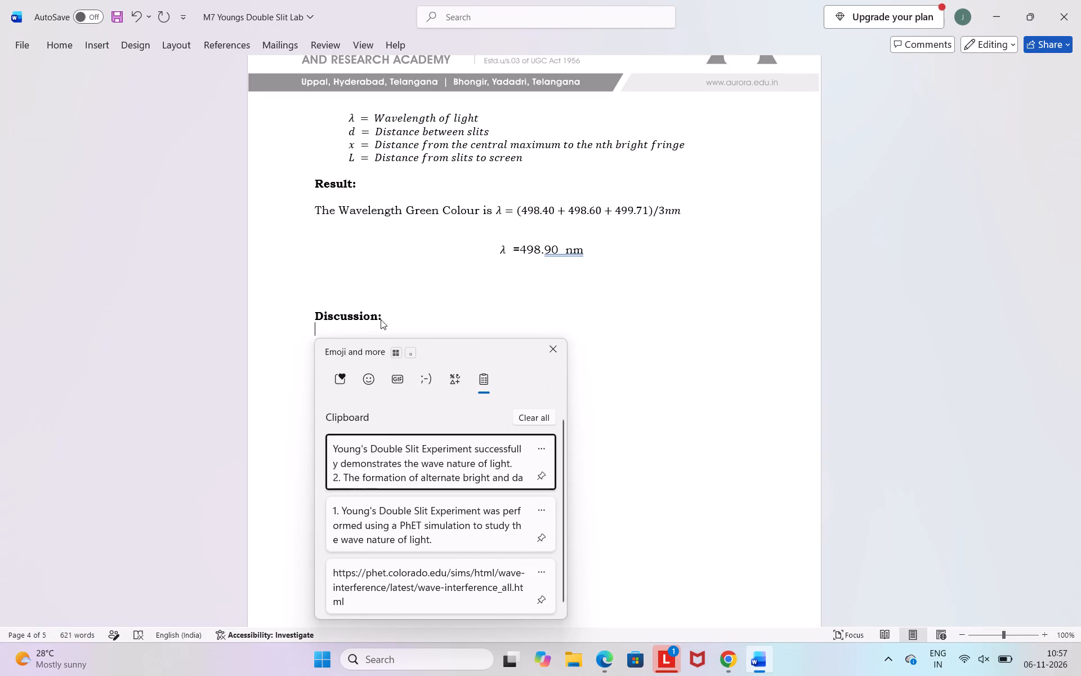
click(383, 508)
key(ctrl+v)
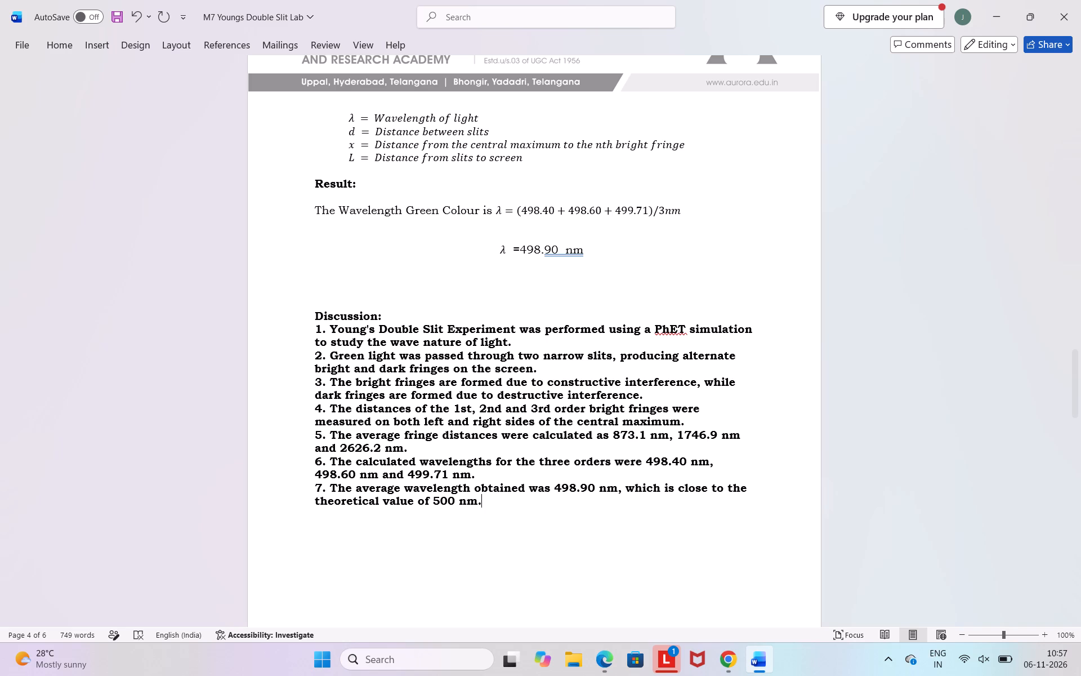
Paste the copied conclusion text, starting "Young's Double Slit Experiment successfully demonstrates the wave nature of light", below the Conclusion heading.
scroll(392, 502, down, 3)
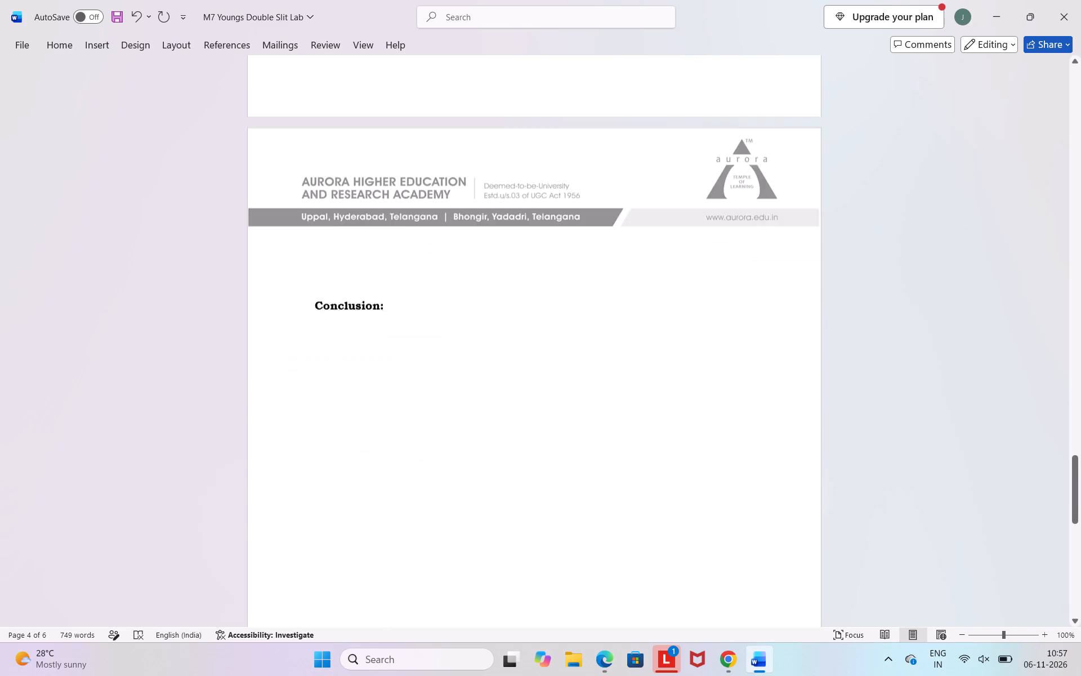
scroll(382, 264, up, 1)
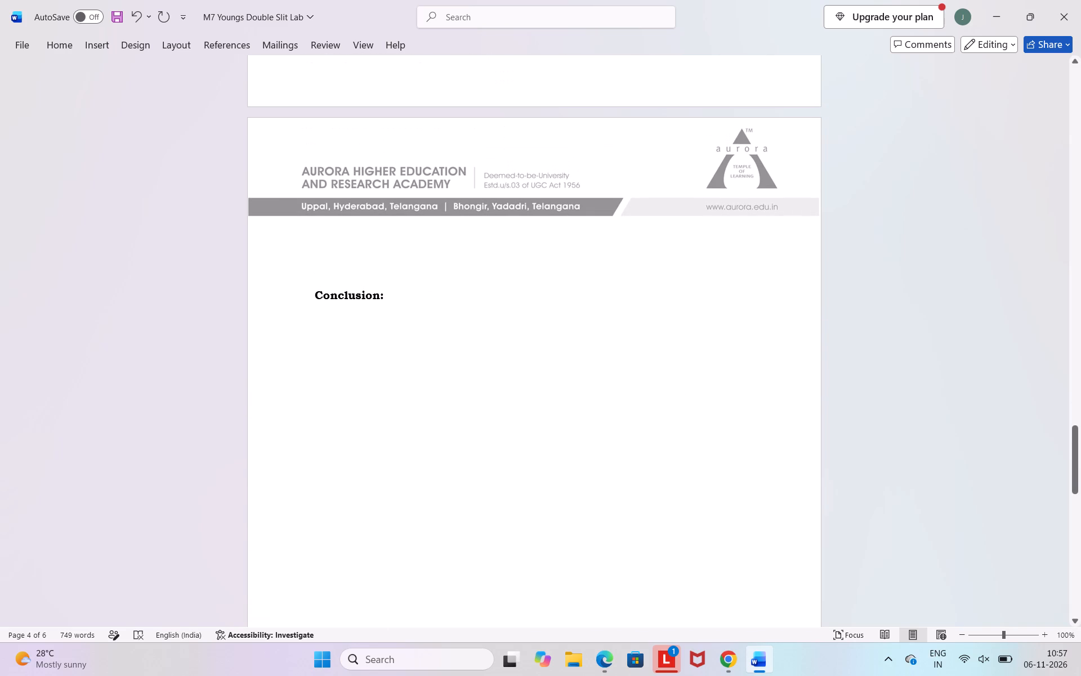
click(388, 296)
key(Return)
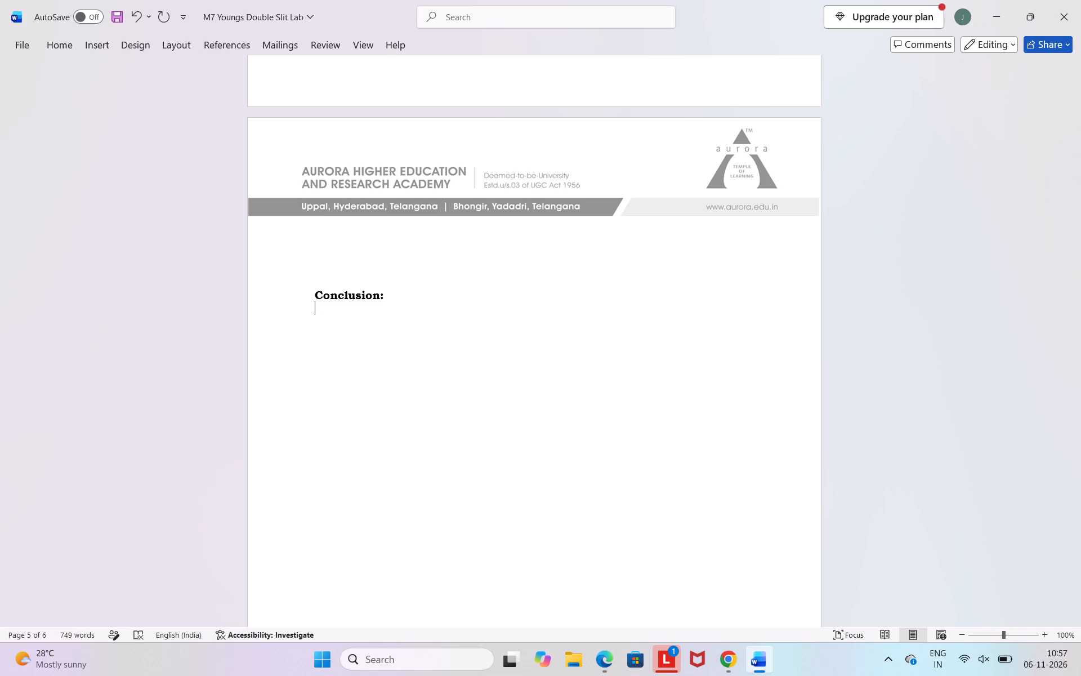
key(super+v)
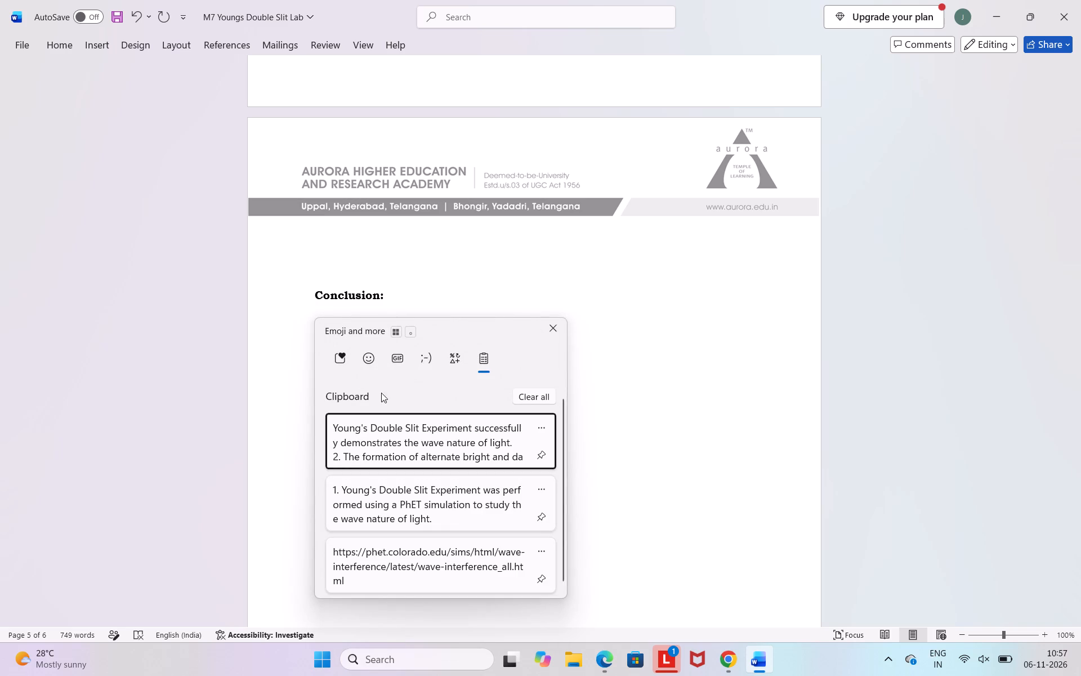
click(369, 441)
key(ctrl+v)
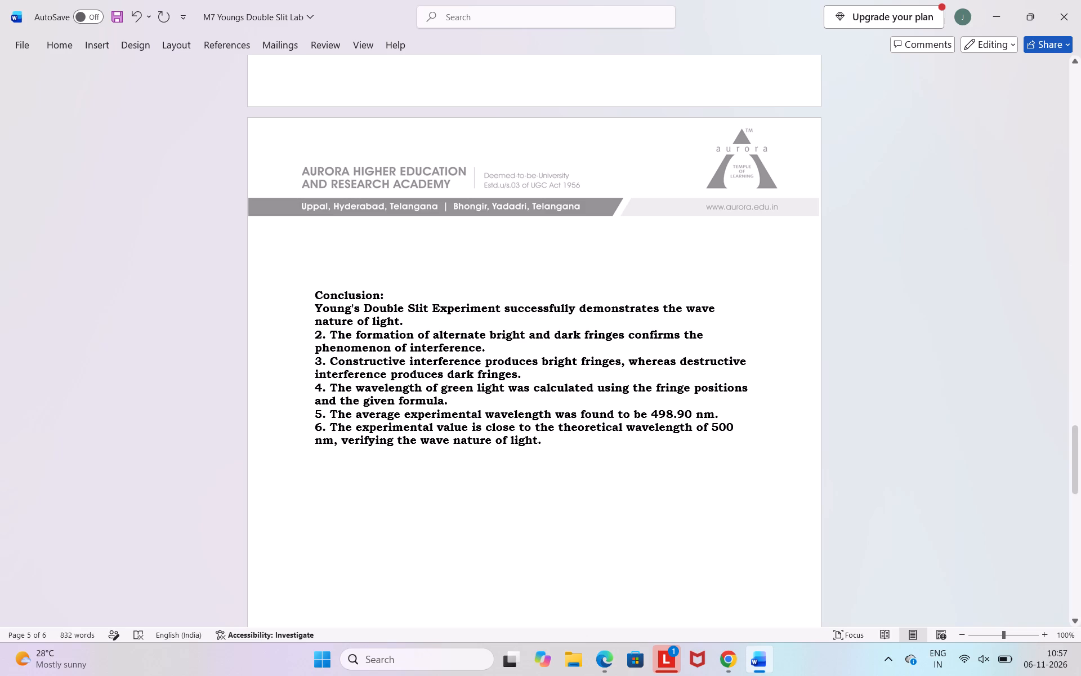
Add the number "1." at the start of the first conclusion point.
click(315, 308)
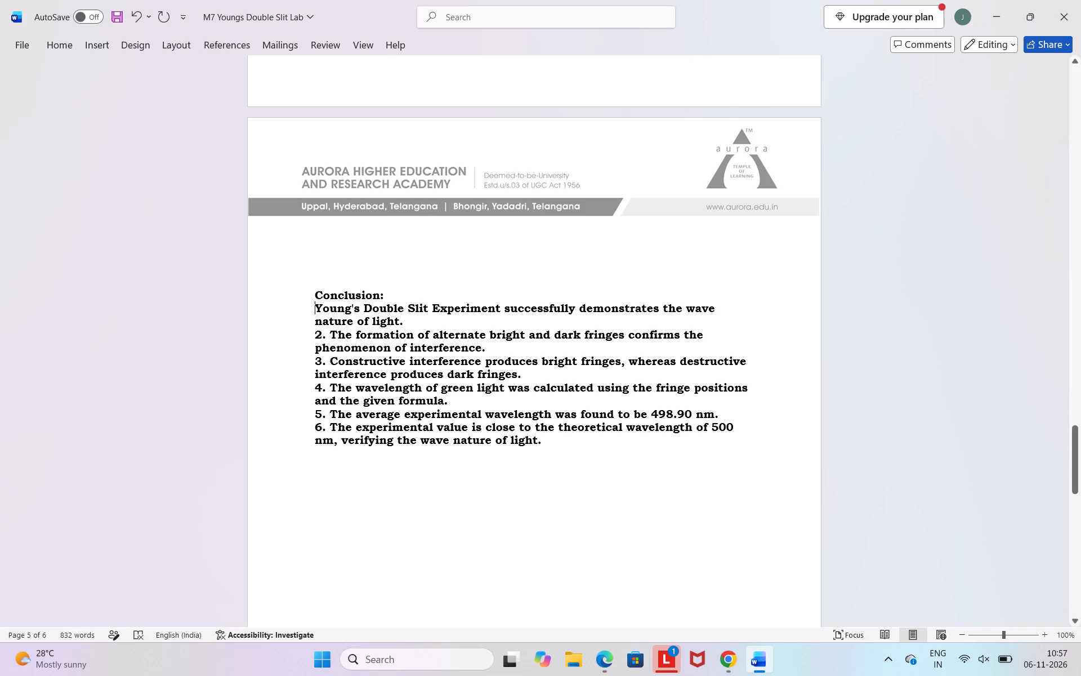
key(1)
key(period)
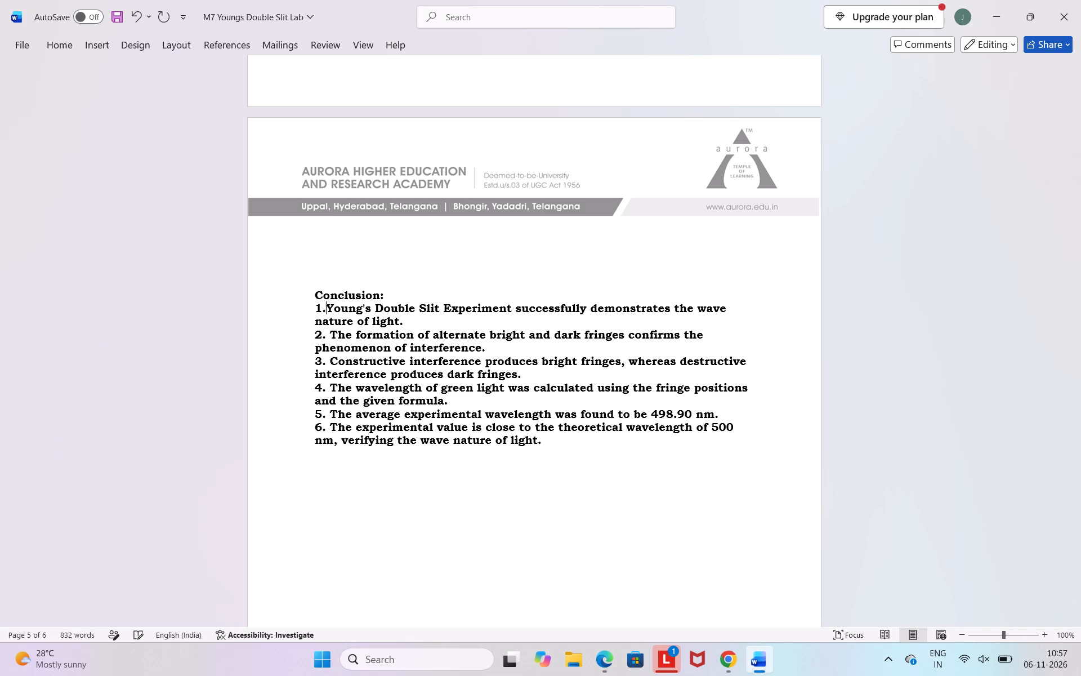
Enter the student's full name in capitals in the Student Name cell of the first page's details table.
scroll(302, 389, up, 2)
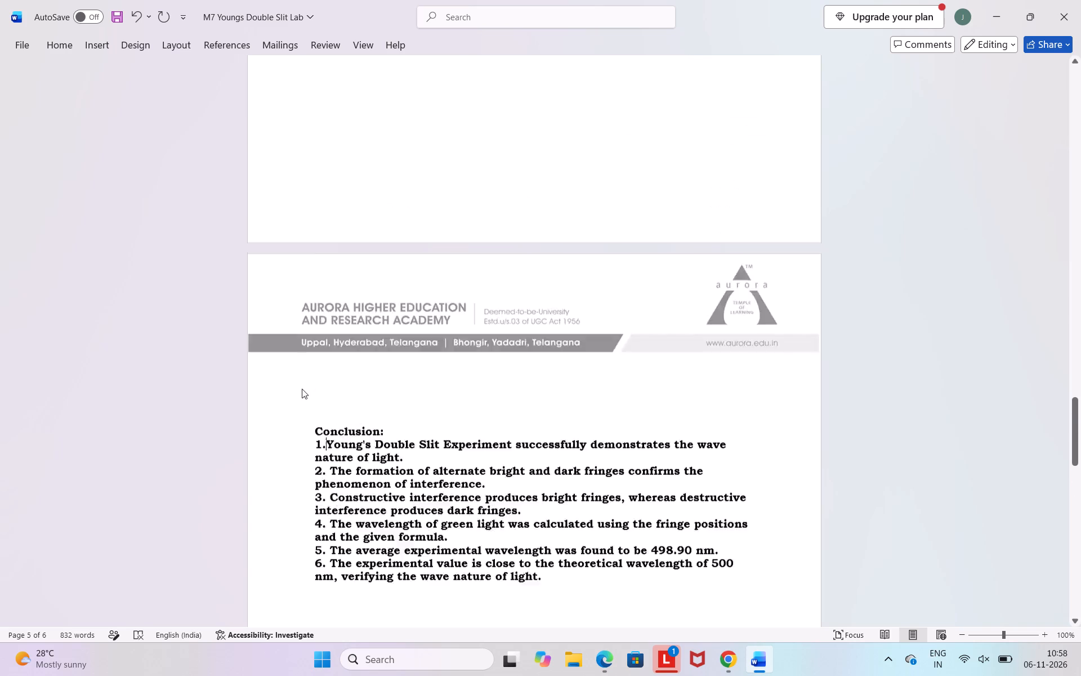
scroll(302, 389, up, 6)
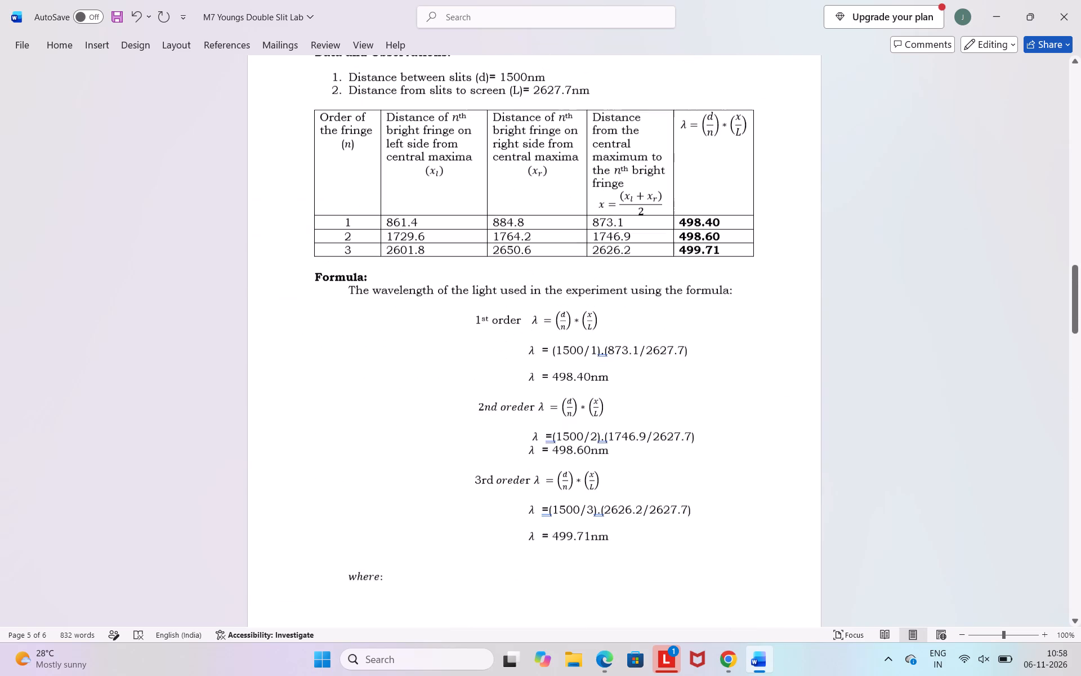
scroll(302, 389, up, 2)
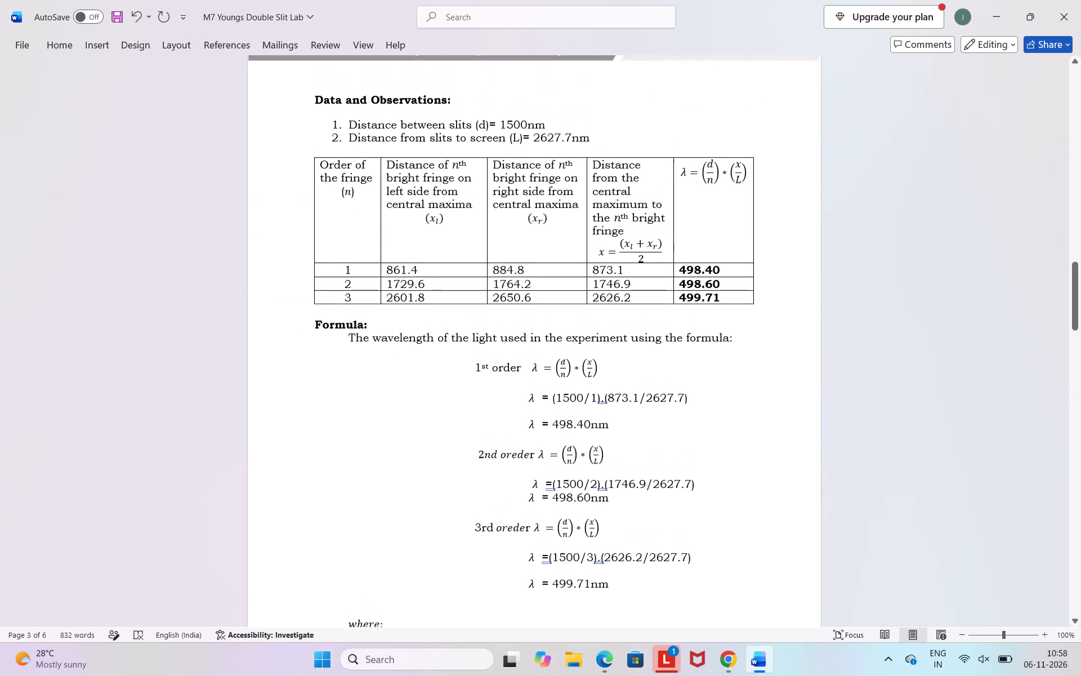
scroll(302, 389, up, 3)
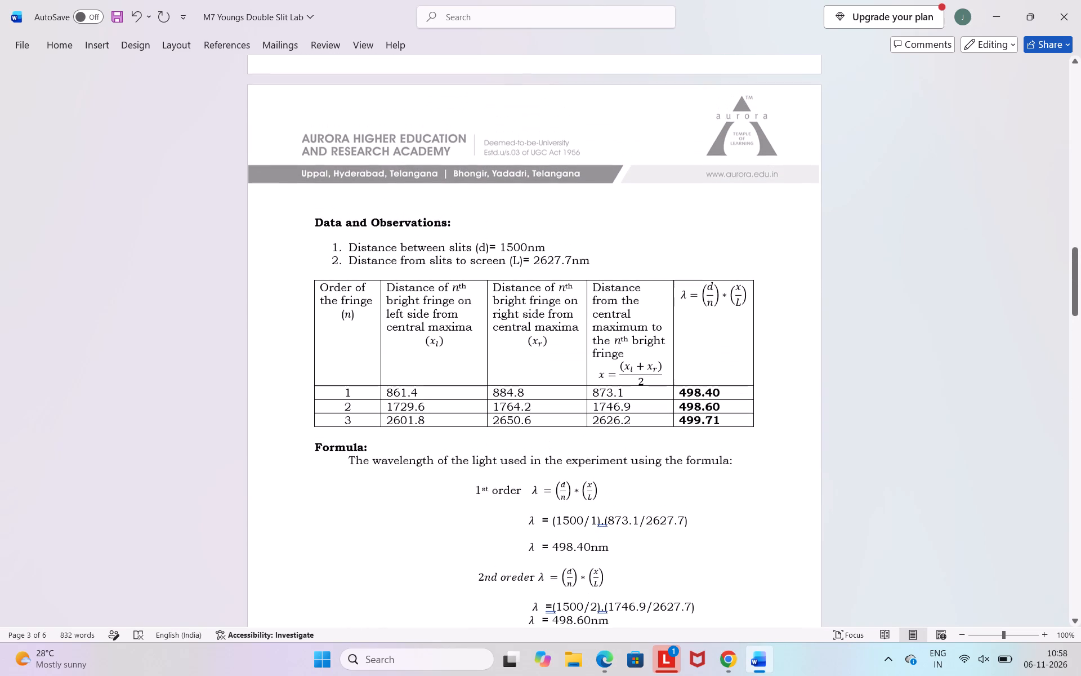
scroll(302, 389, up, 1)
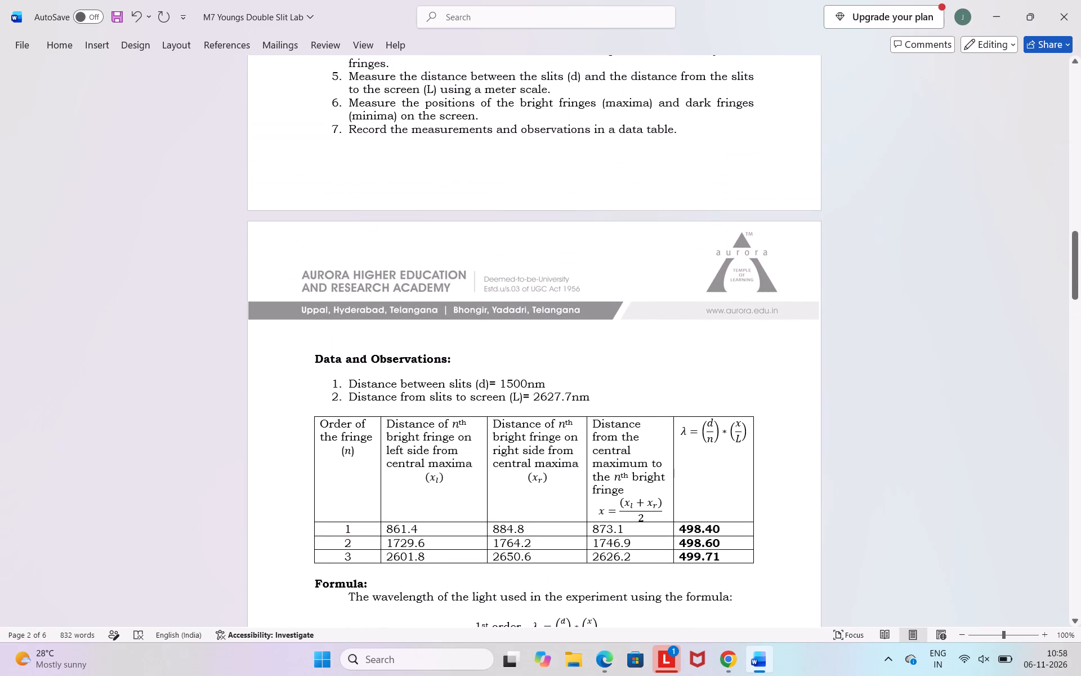
scroll(302, 389, up, 11)
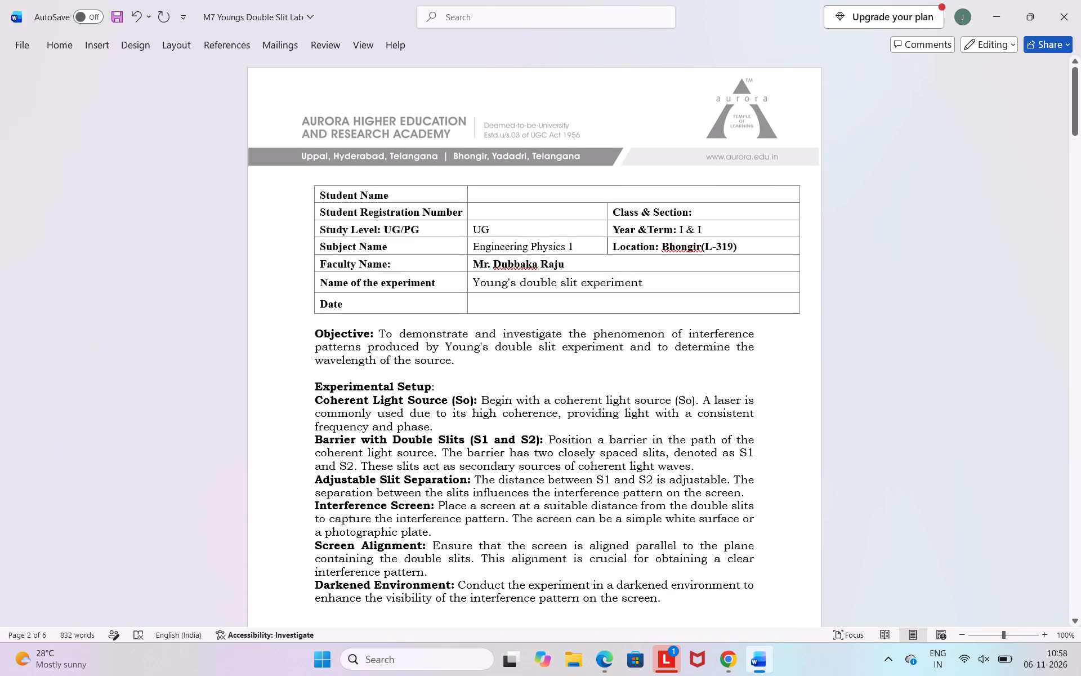
click(476, 196)
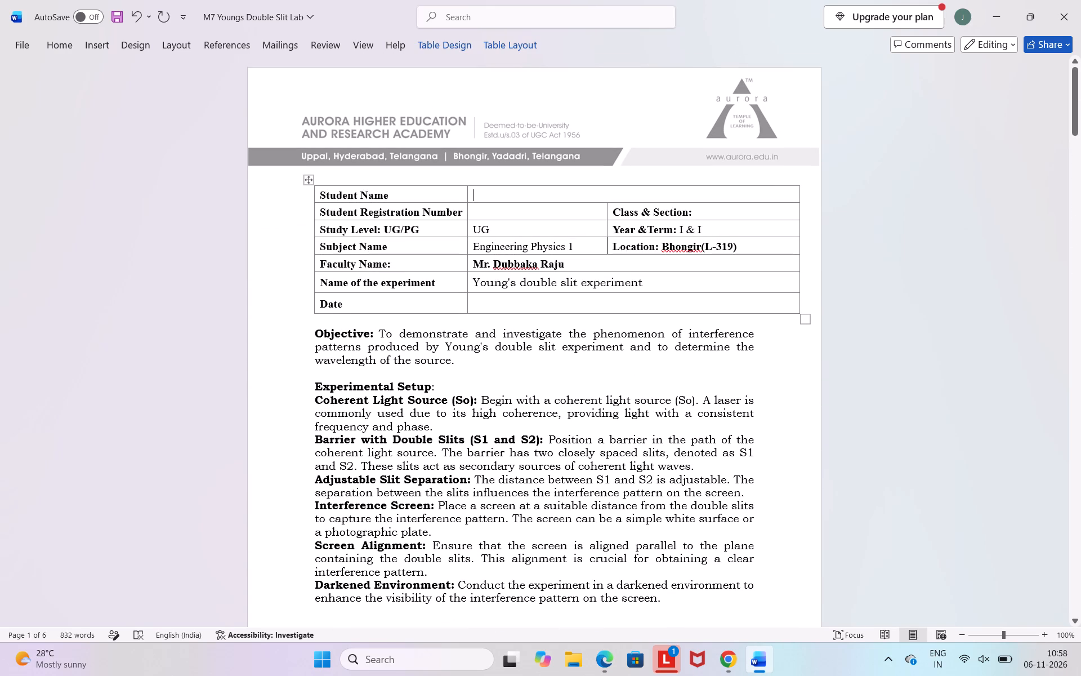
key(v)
key(BackSpace)
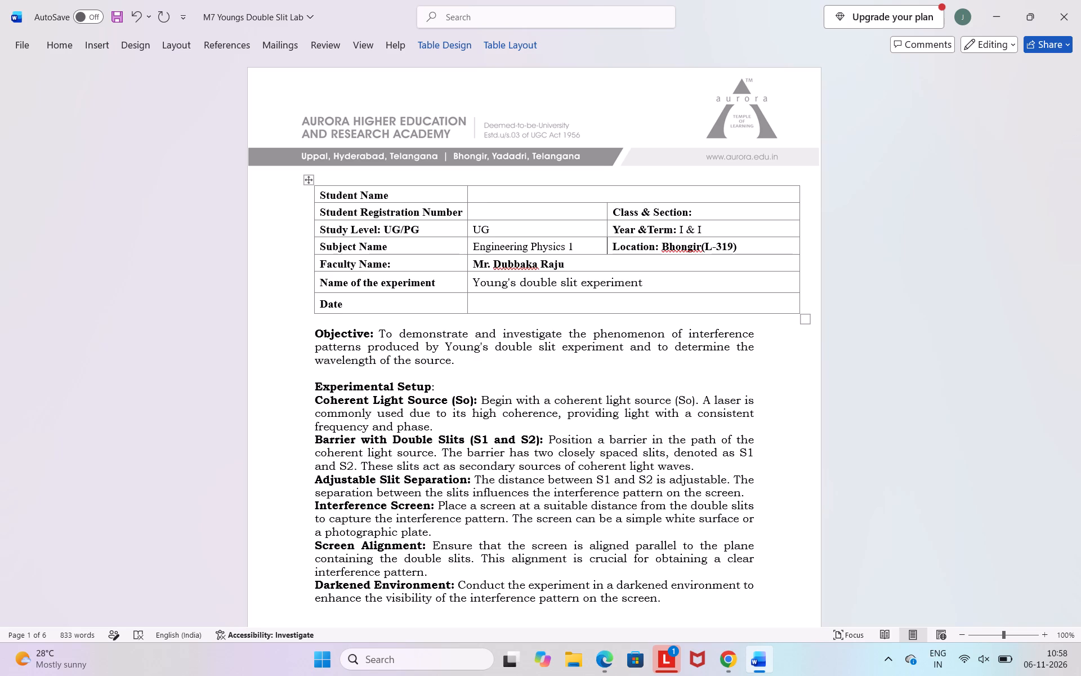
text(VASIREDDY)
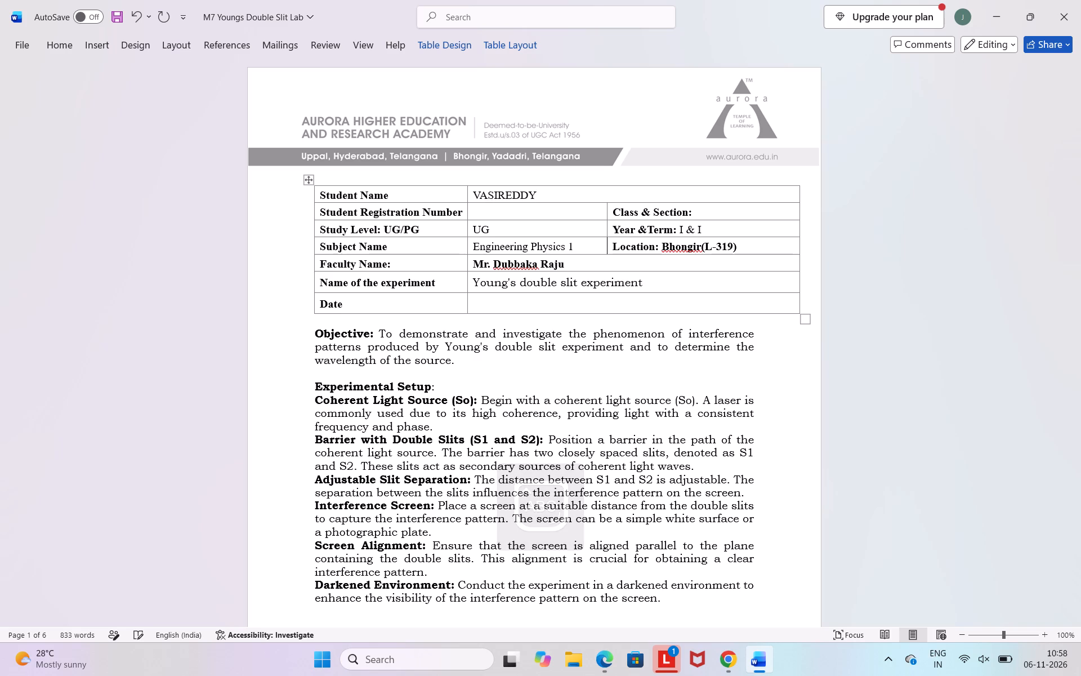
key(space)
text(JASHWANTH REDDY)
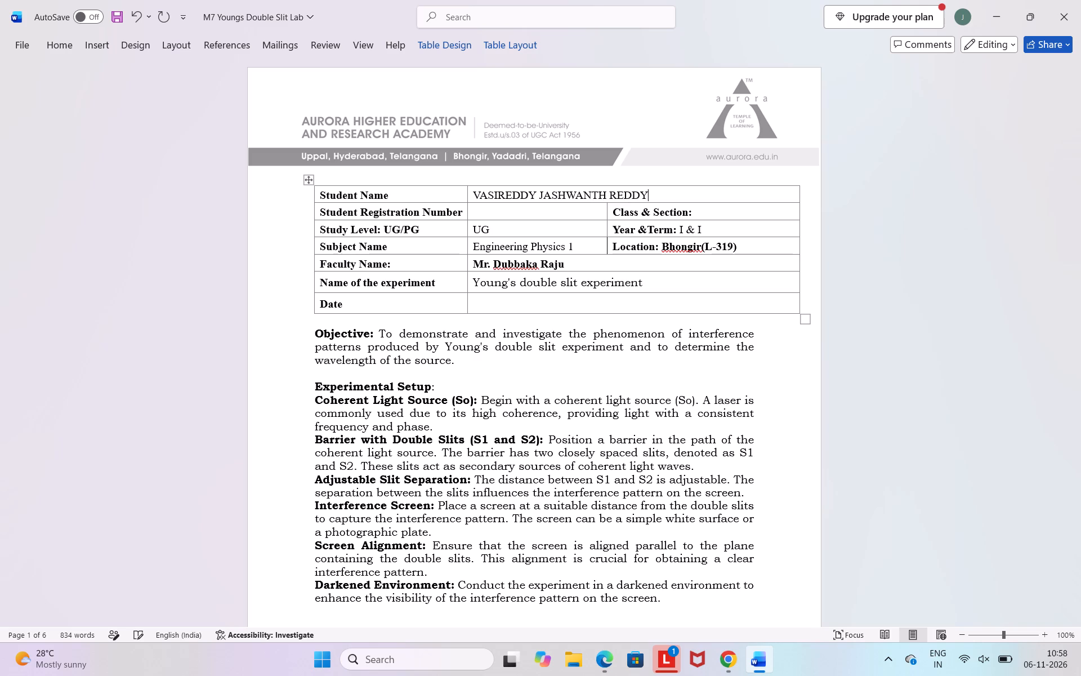
Enter the student's registration number in the Student Registration Number cell of the details table.
click(470, 208)
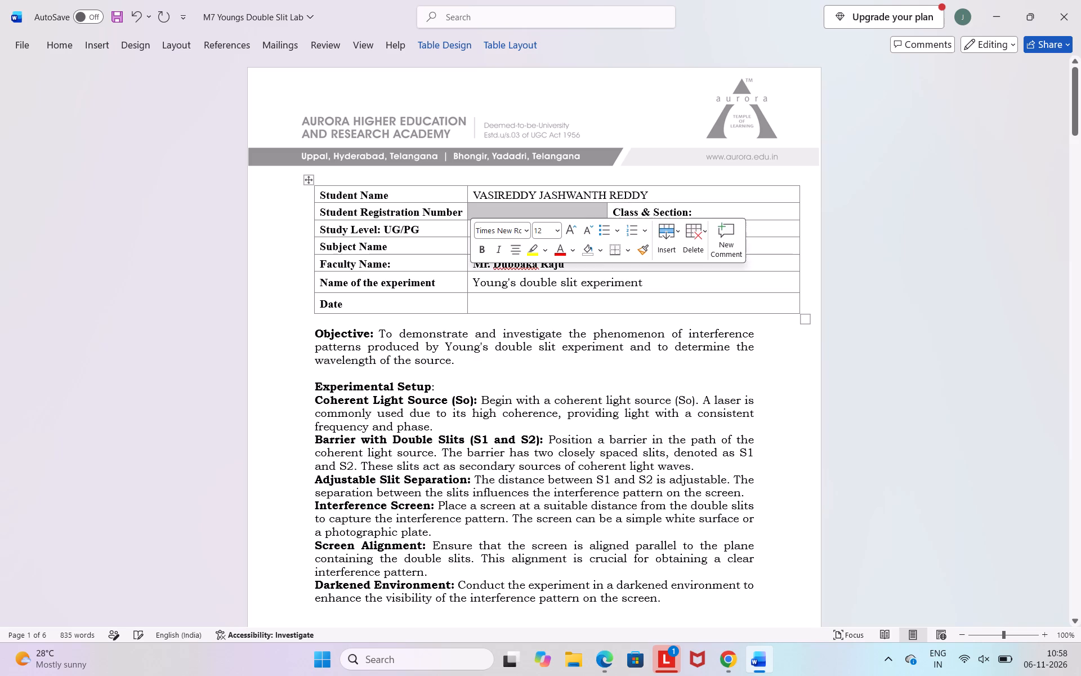
click(476, 210)
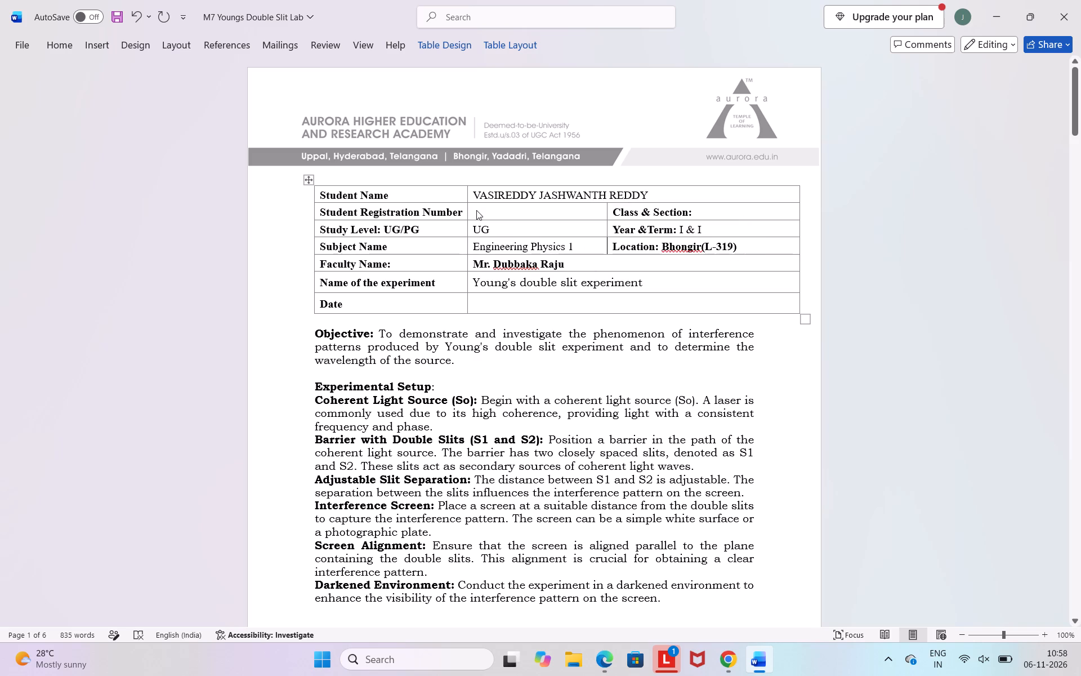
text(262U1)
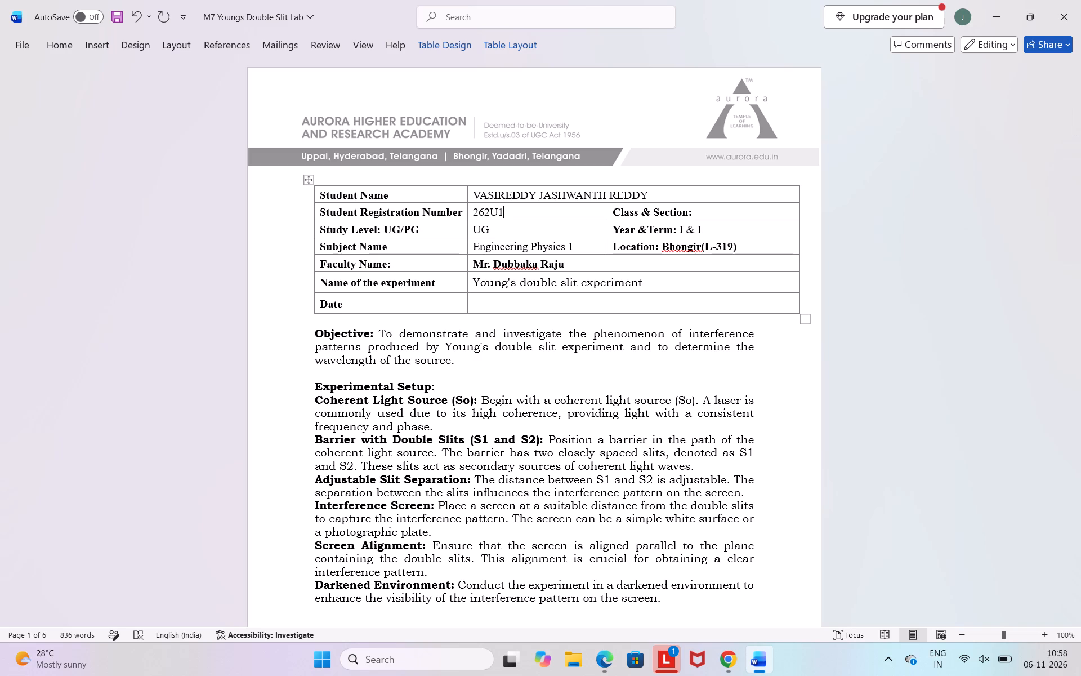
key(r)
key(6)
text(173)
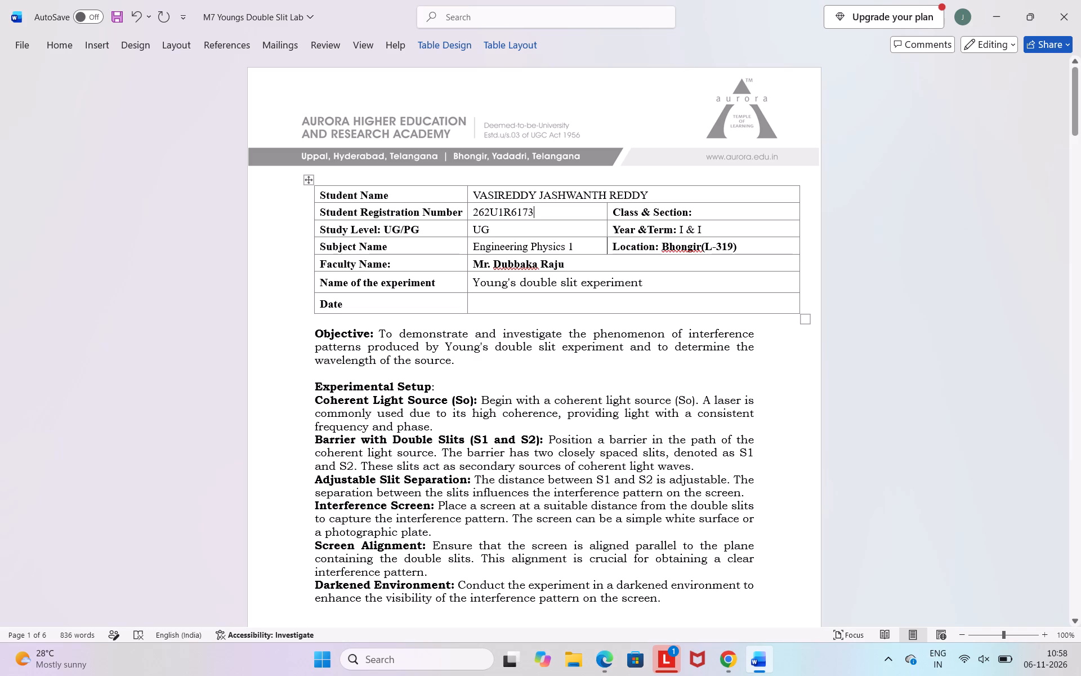
Add AIML-1C after the Class & Section label in the details table.
click(698, 216)
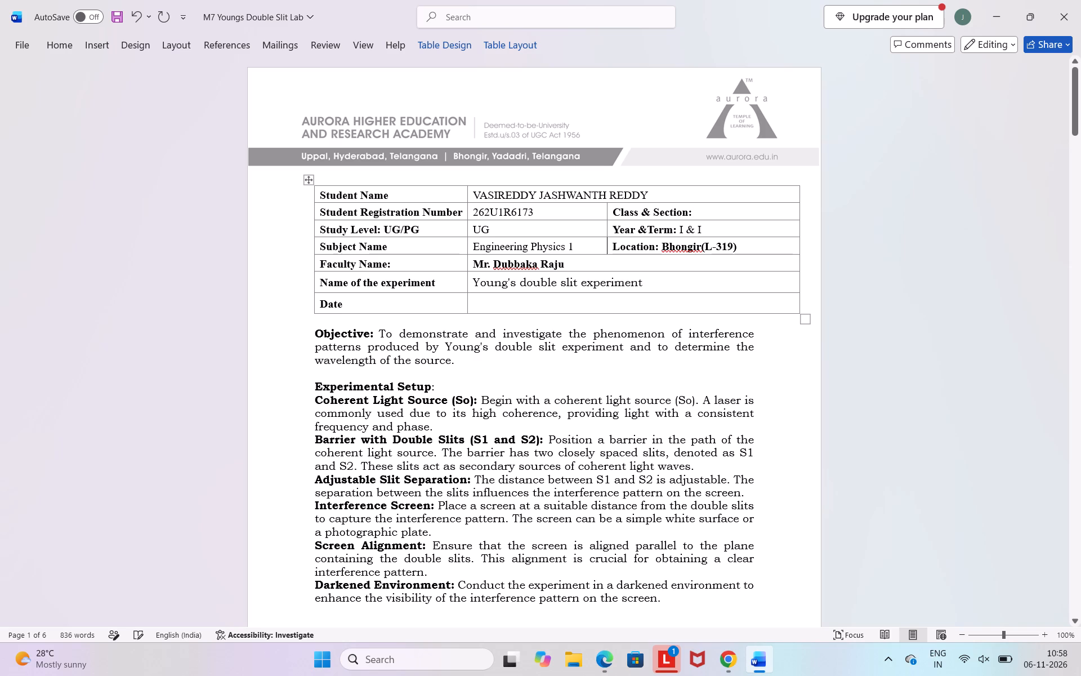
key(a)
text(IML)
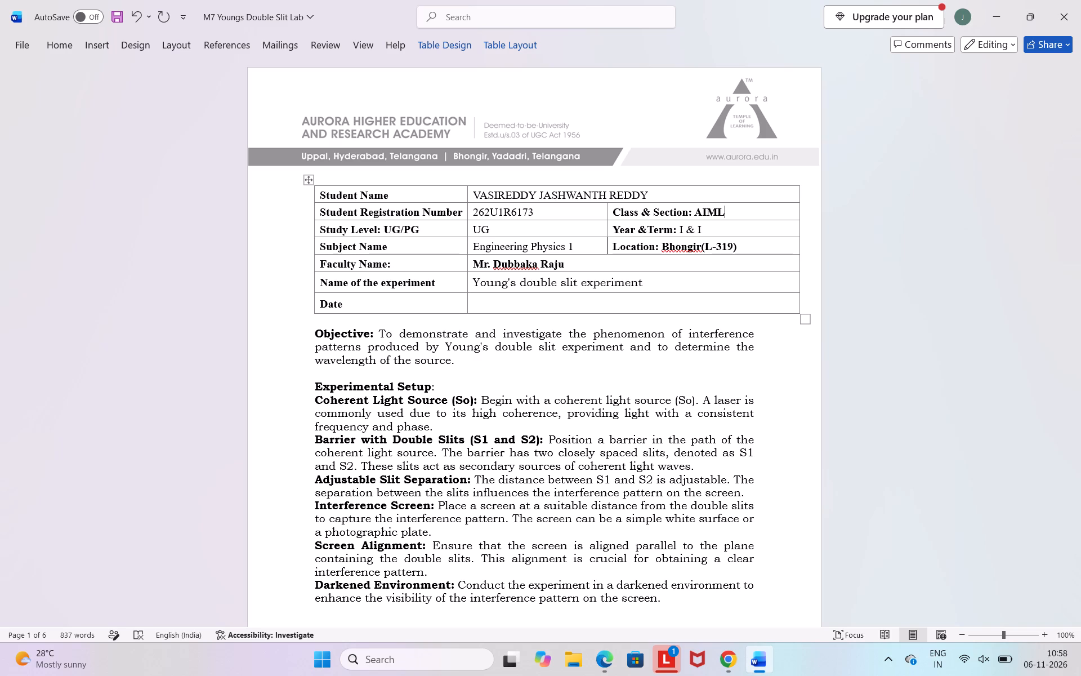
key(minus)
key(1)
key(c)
Enter the date 6.11.2026 in the Date cell of the details table.
click(523, 306)
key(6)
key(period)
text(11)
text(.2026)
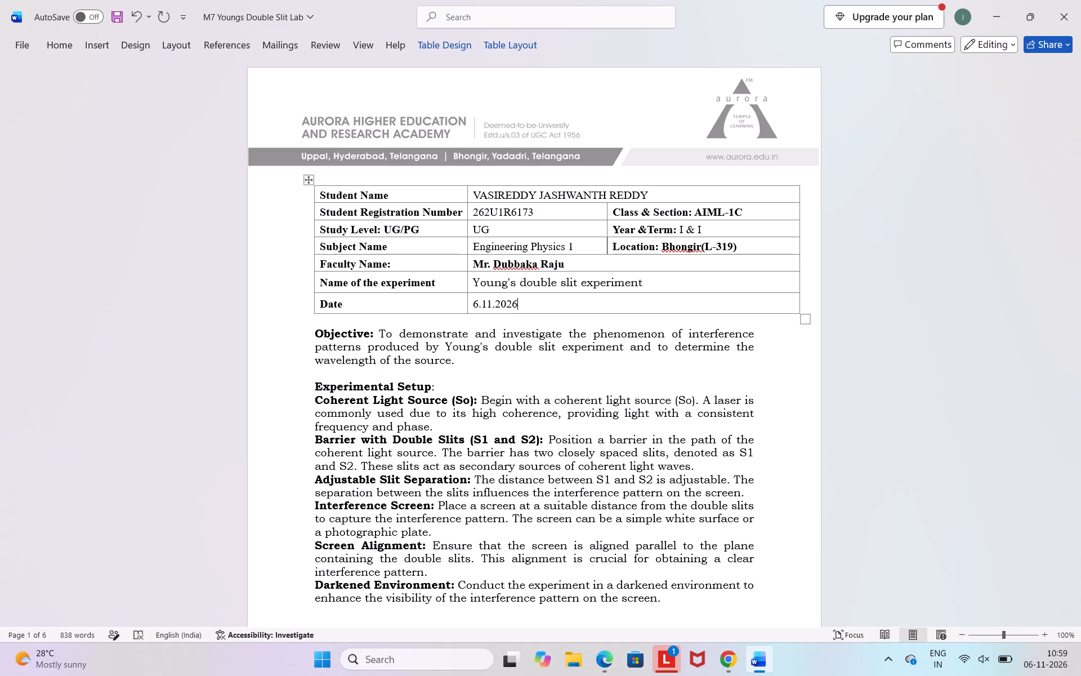
Review the completed lab document from the details table through the observations, calculations and conclusion to the viva voce questions.
scroll(382, 301, down, 4)
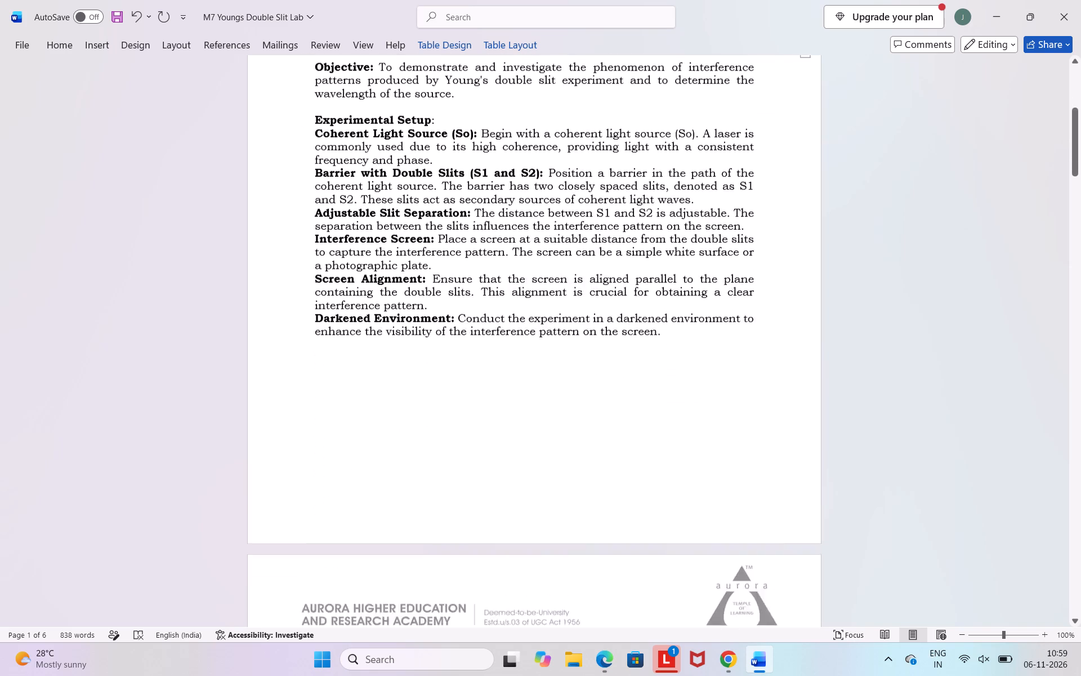
scroll(382, 301, down, 6)
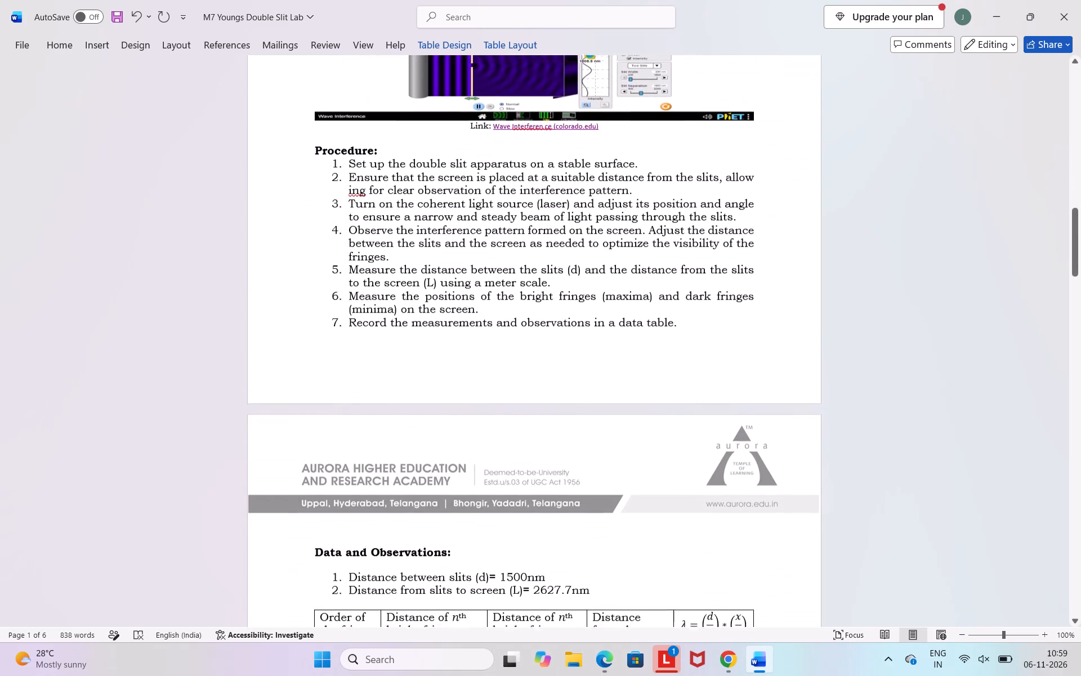
scroll(382, 301, down, 5)
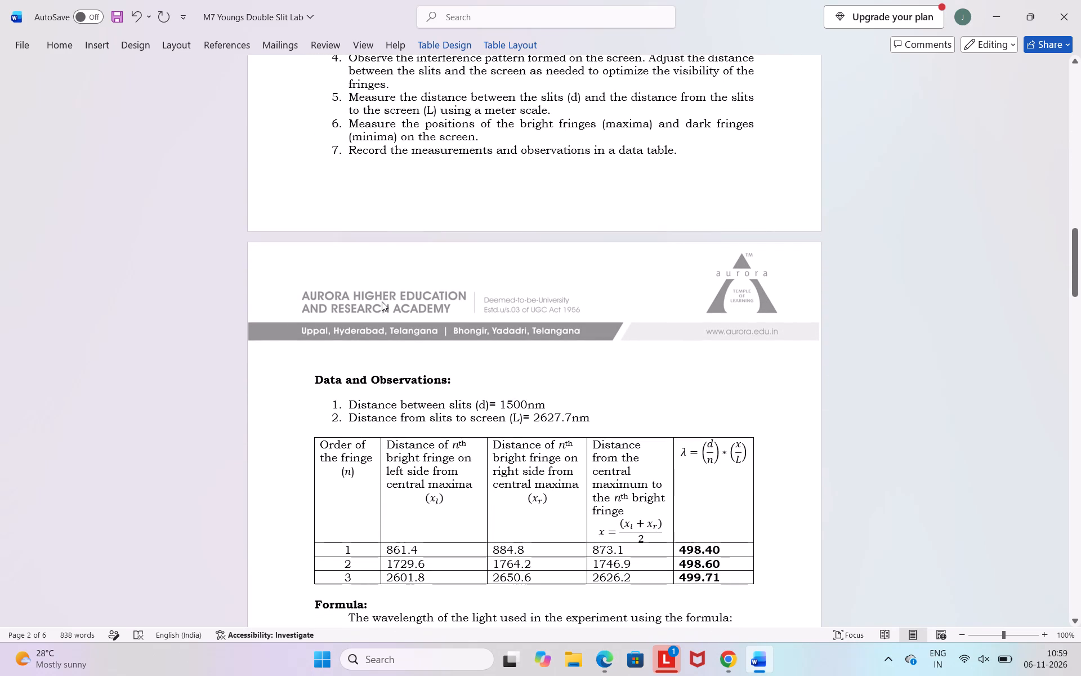
scroll(382, 301, down, 6)
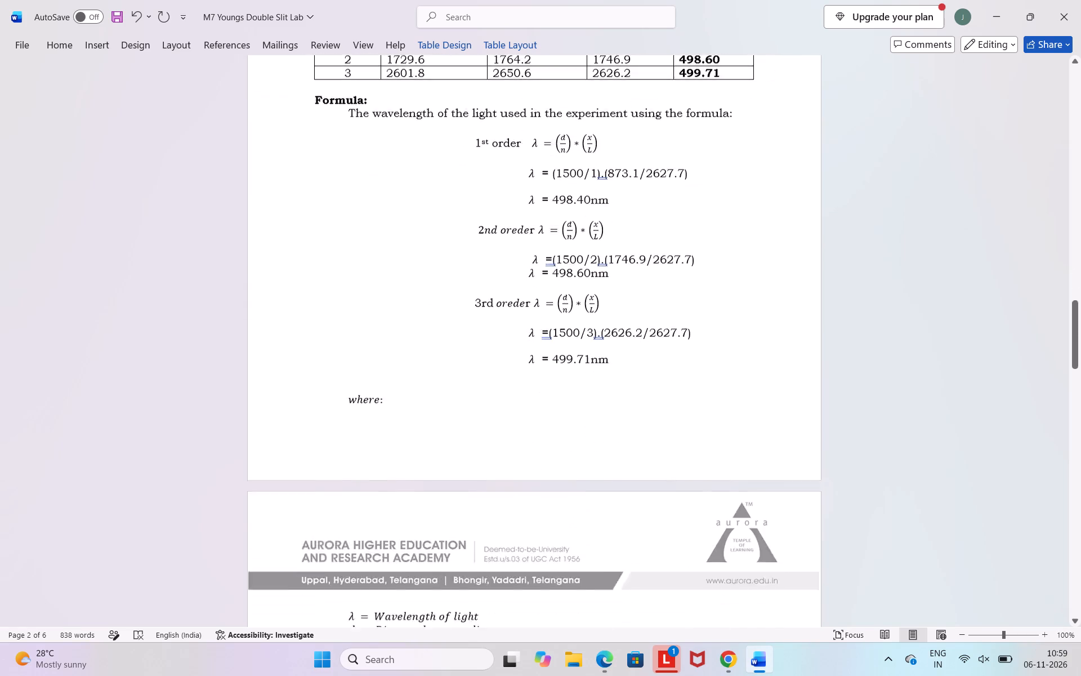
scroll(382, 301, down, 5)
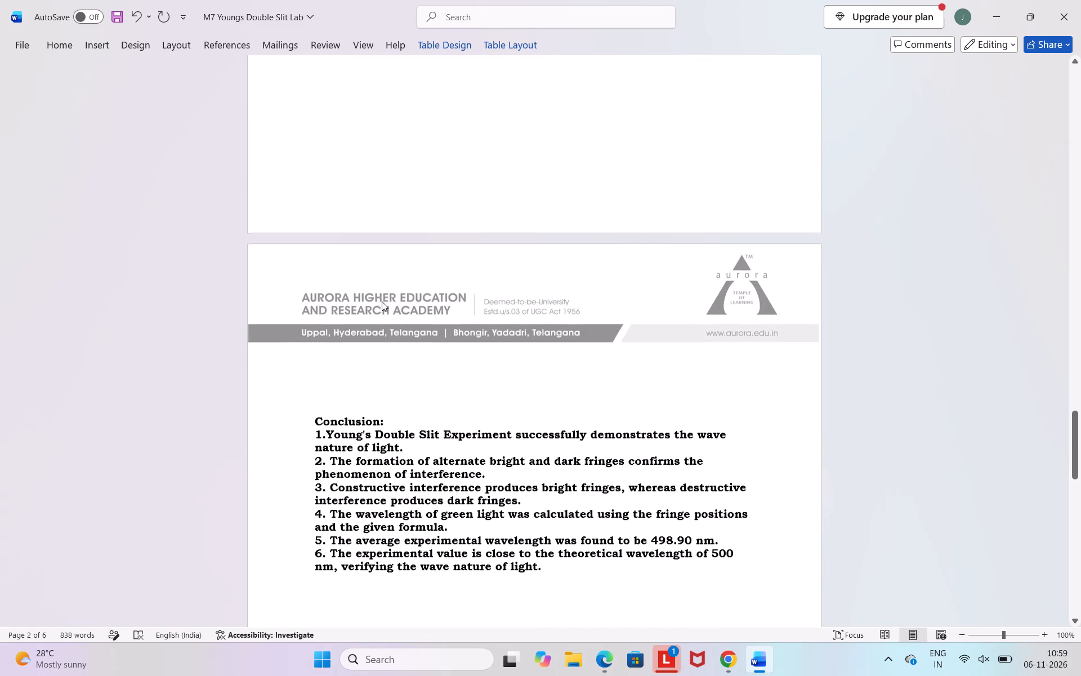
scroll(382, 301, down, 7)
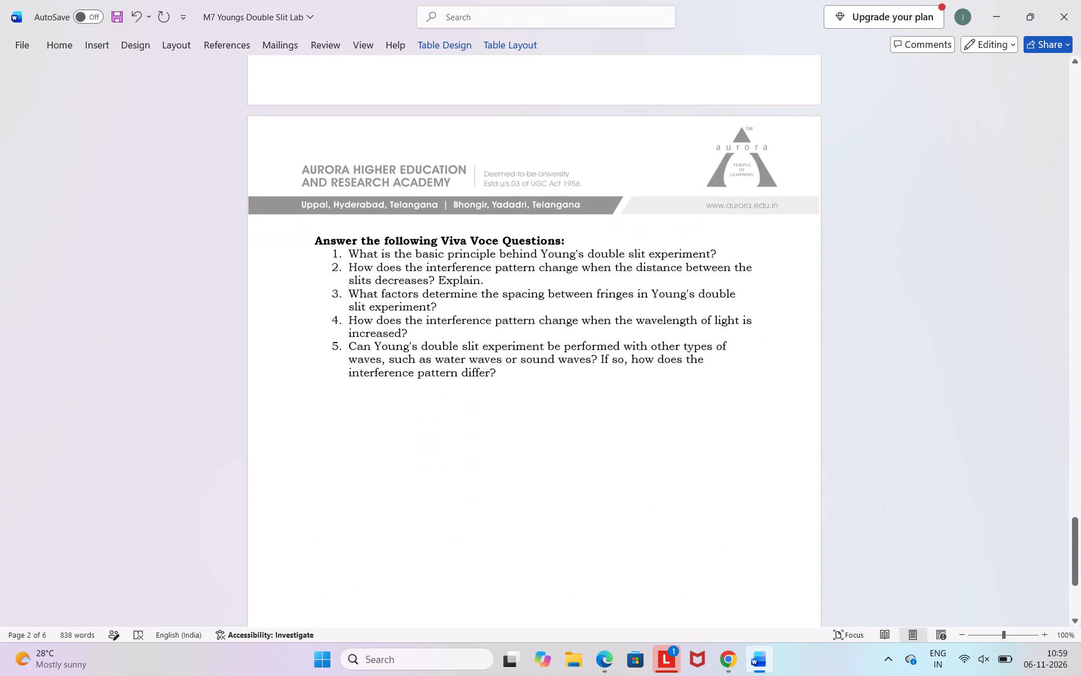
scroll(382, 301, down, 1)
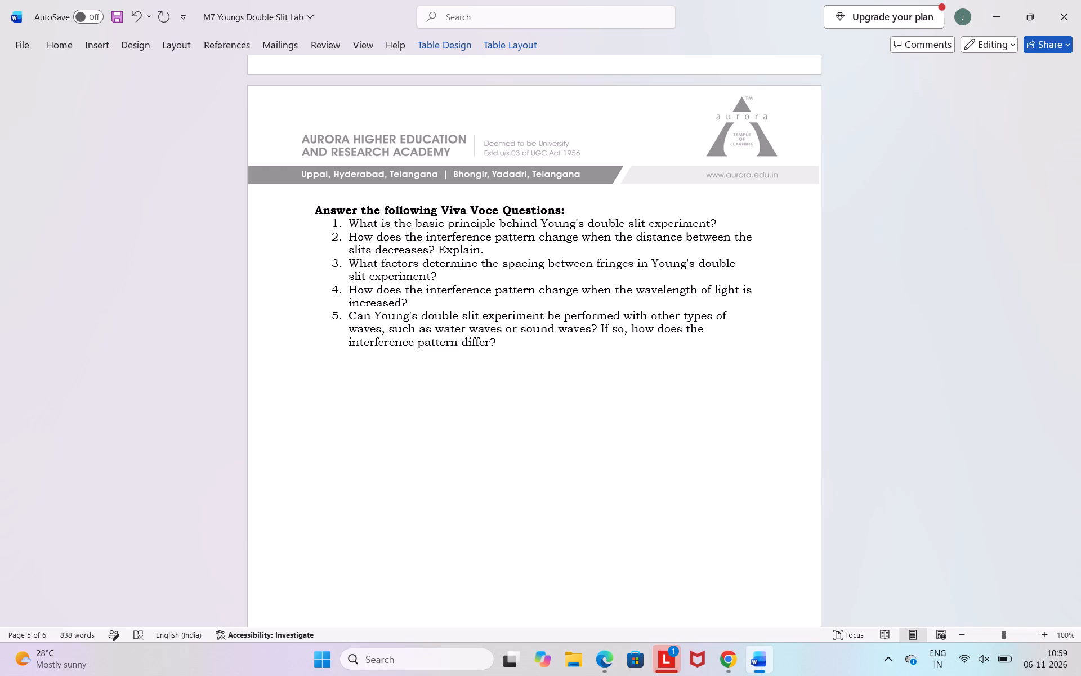
Print the whole document to PDF with Microsoft Print to PDF, saving it as PHY LAB 7 in the Documents folder.
key(ctrl+p)
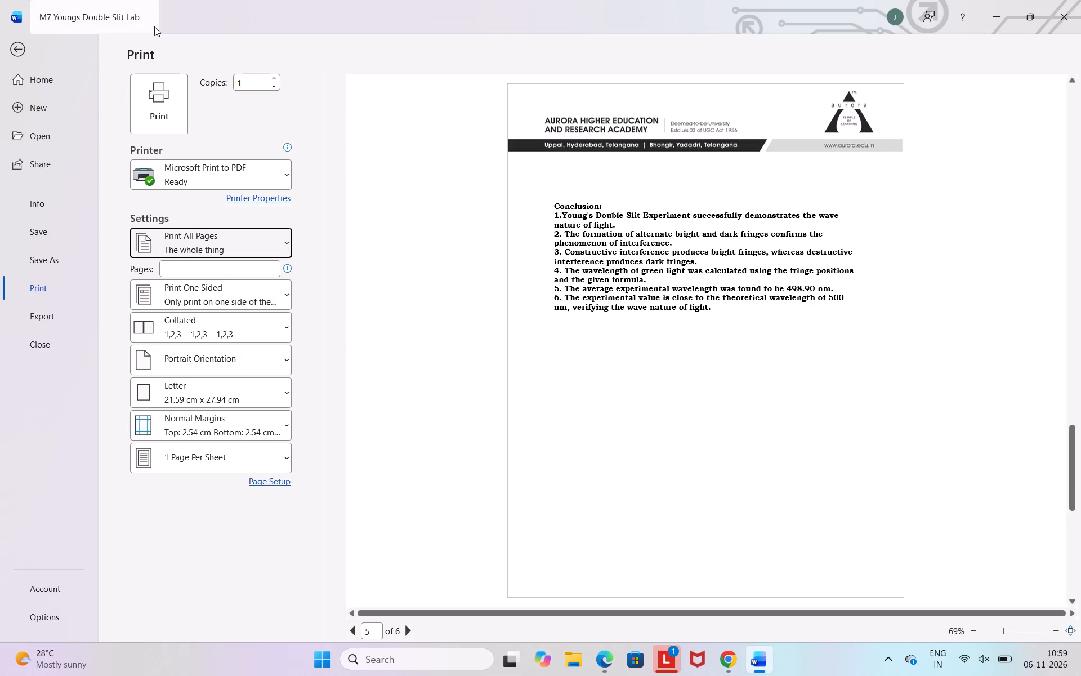
click(158, 99)
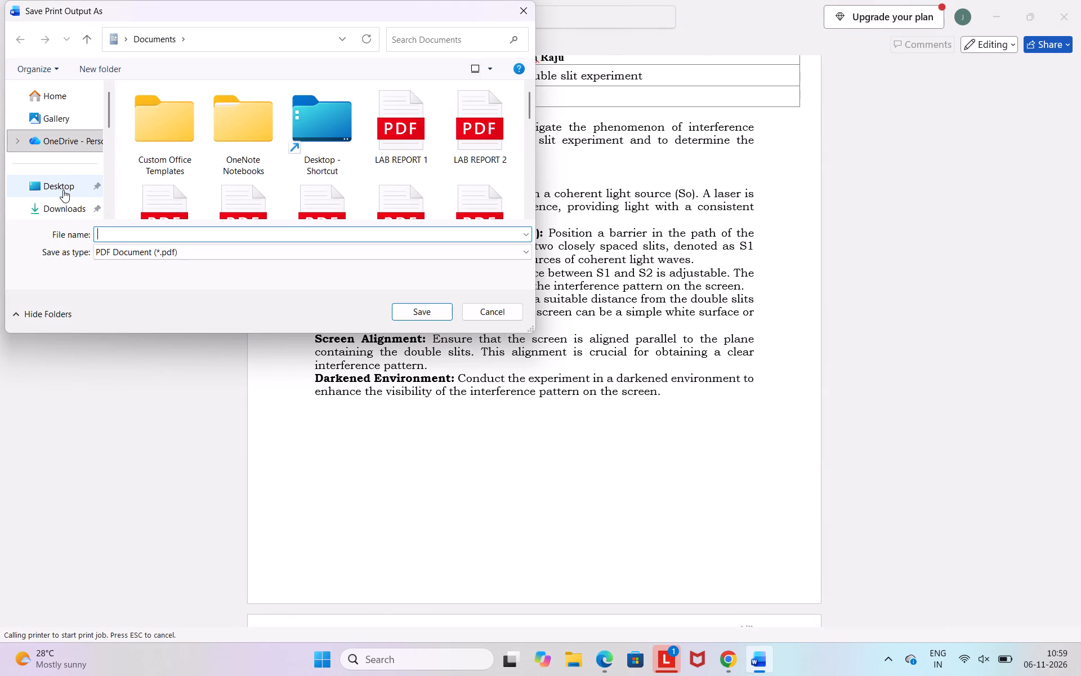
scroll(63, 190, down, 1)
click(73, 161)
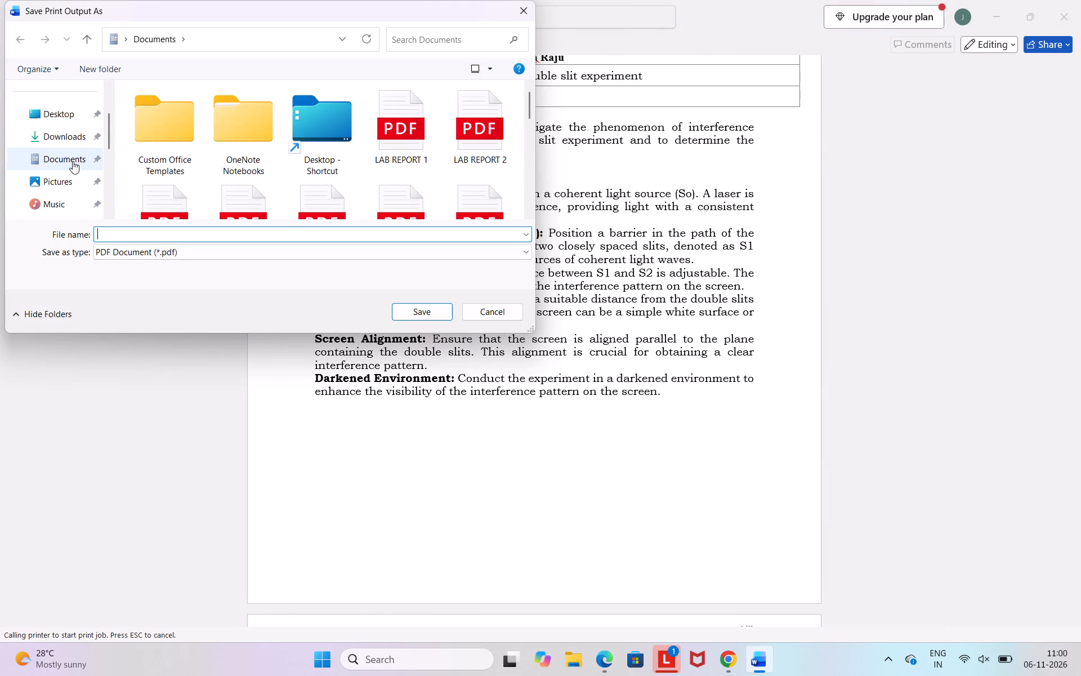
click(104, 232)
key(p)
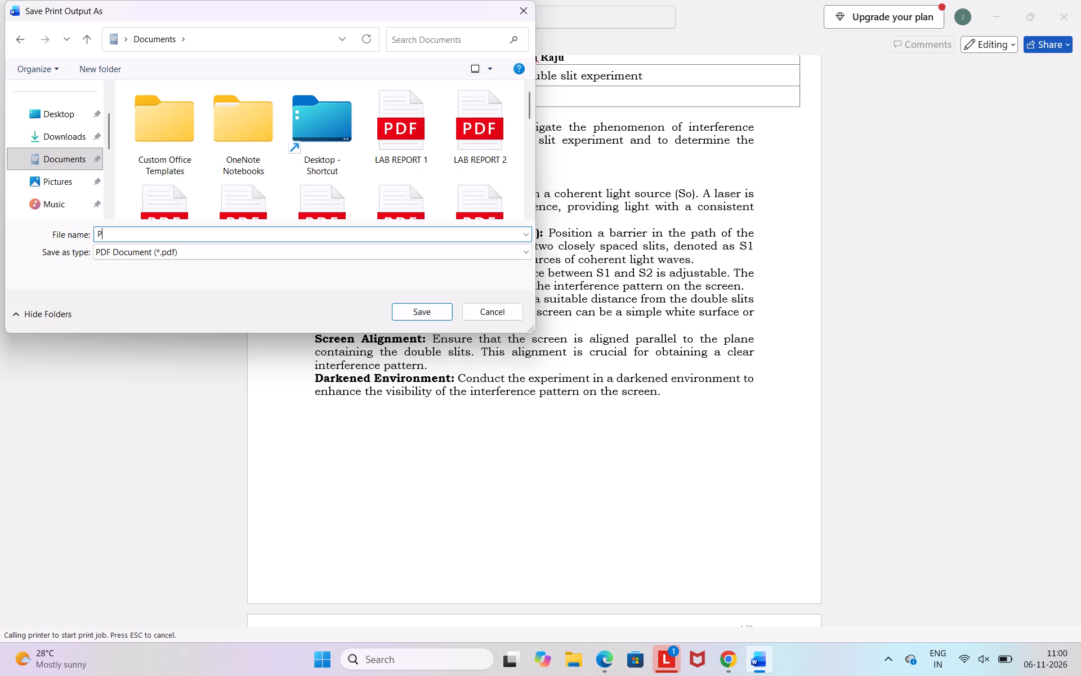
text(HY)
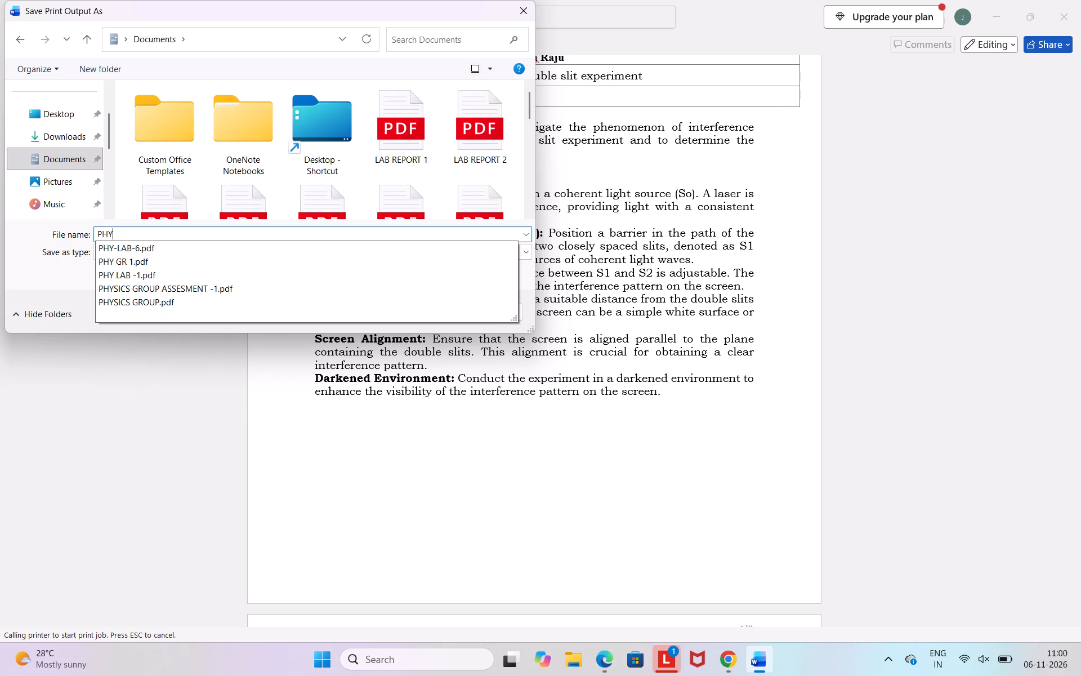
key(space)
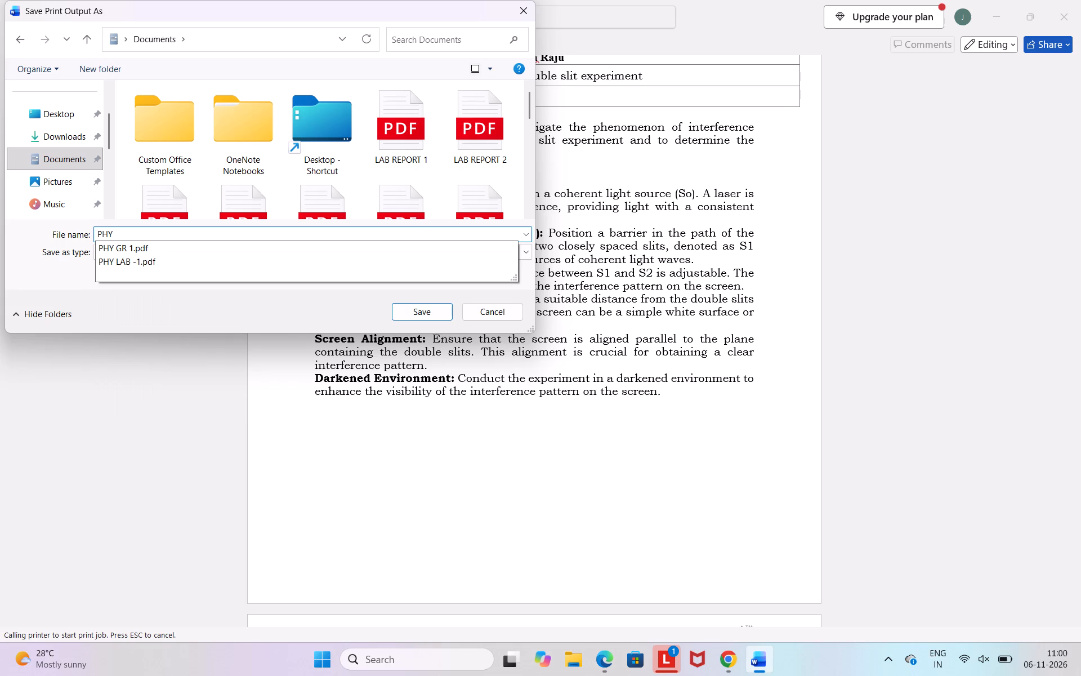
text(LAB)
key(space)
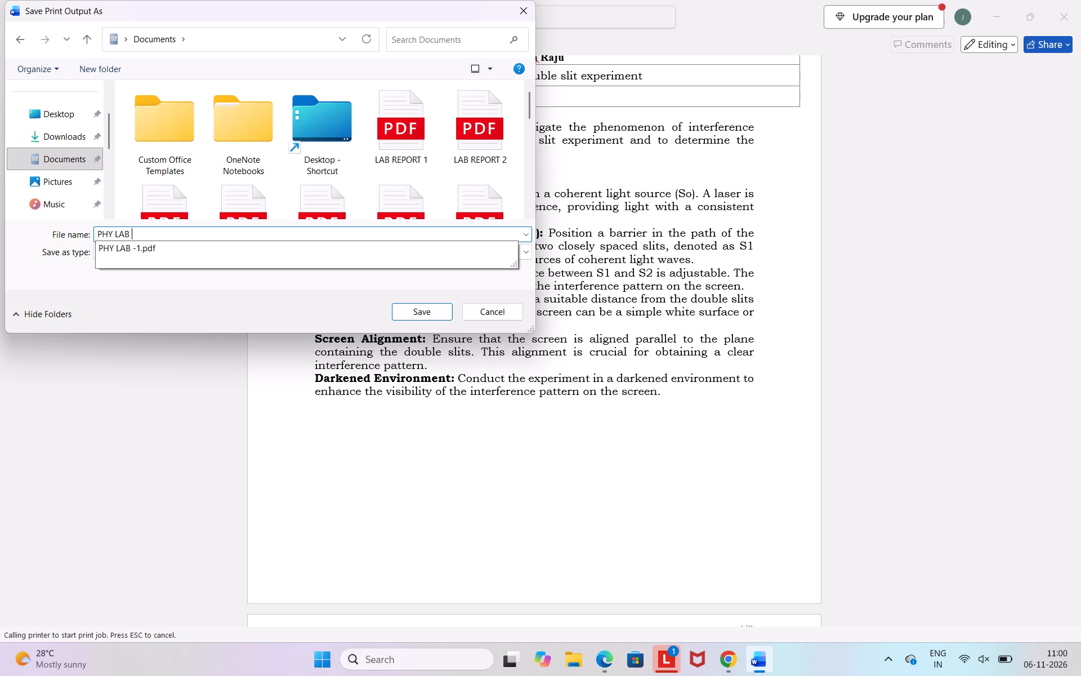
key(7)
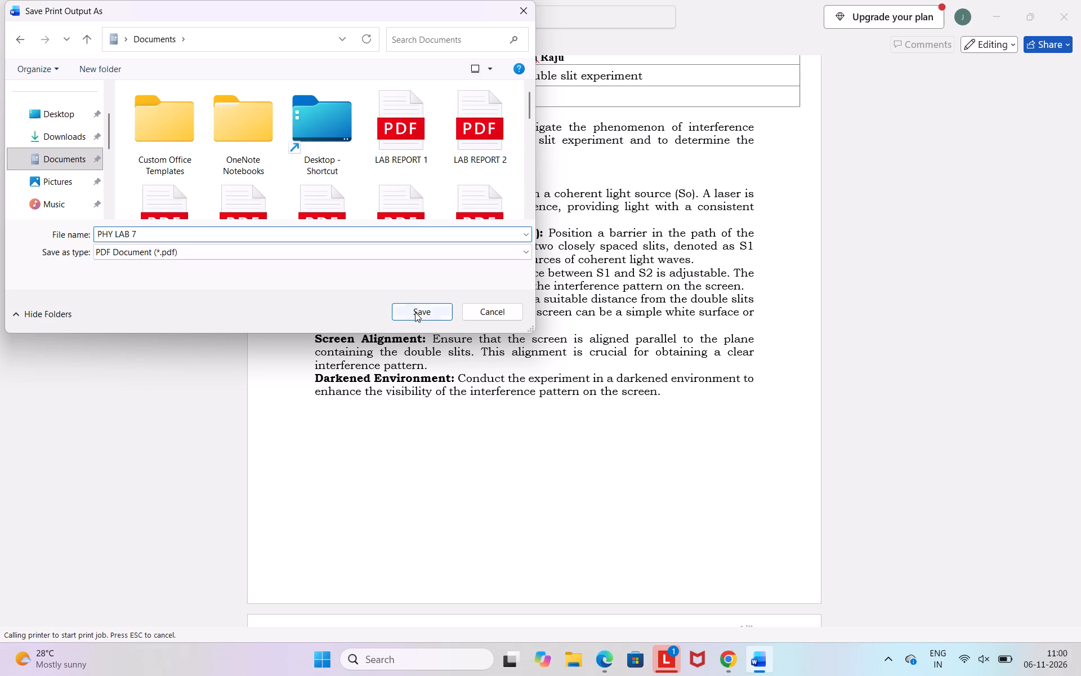
click(422, 310)
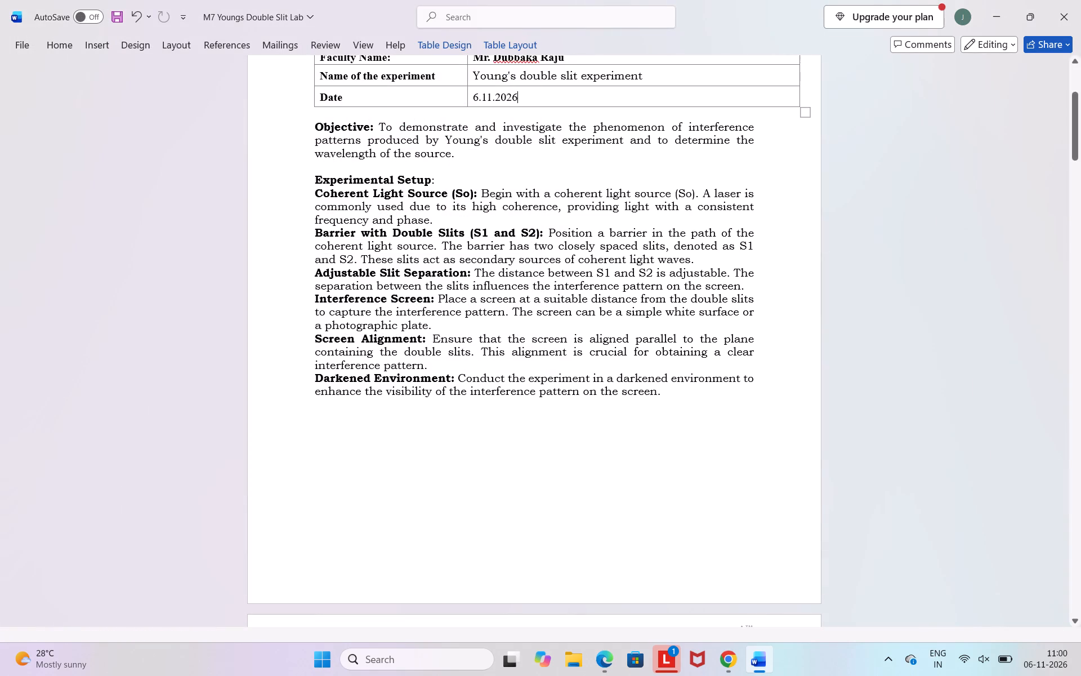
Close the lab document and save its changes under the existing file name and location.
click(1080, 0)
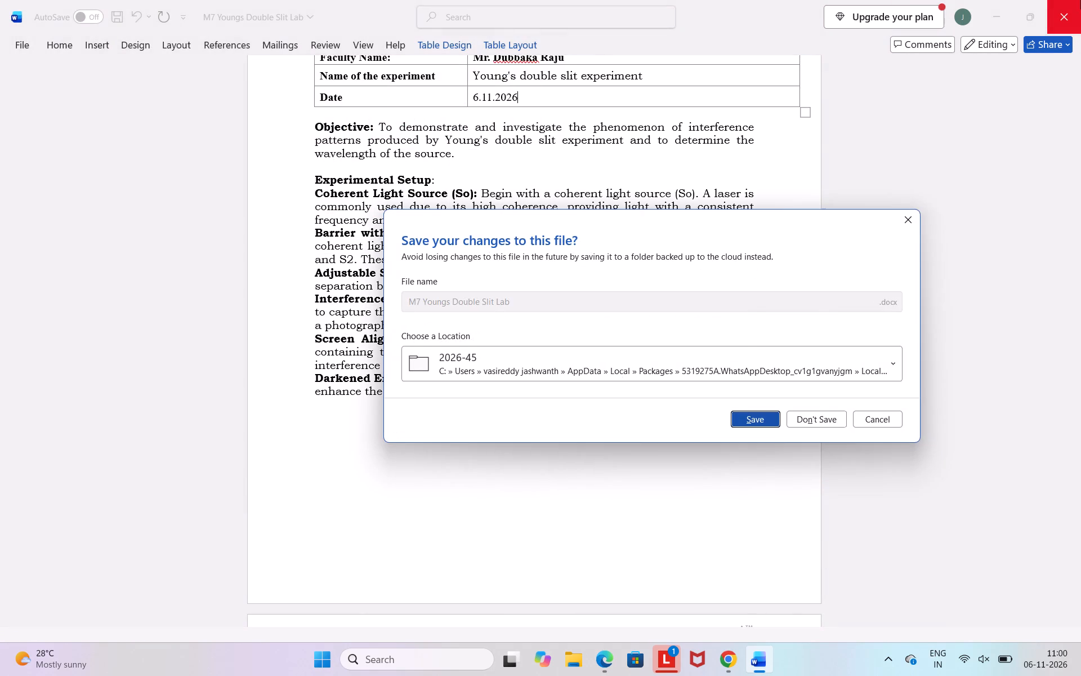
click(755, 411)
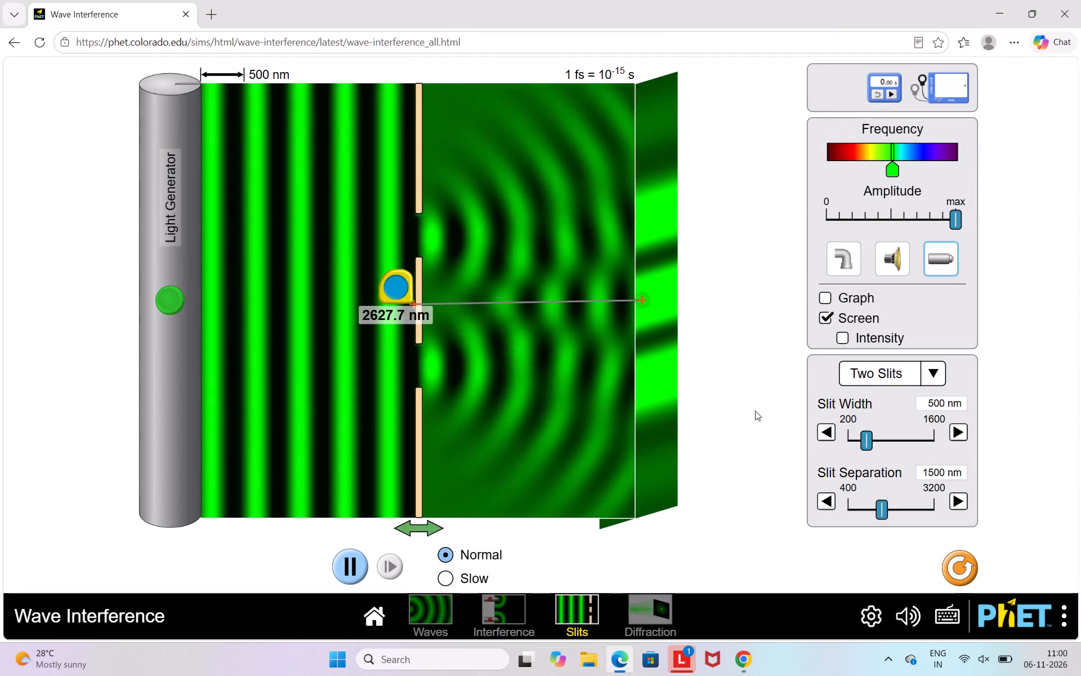
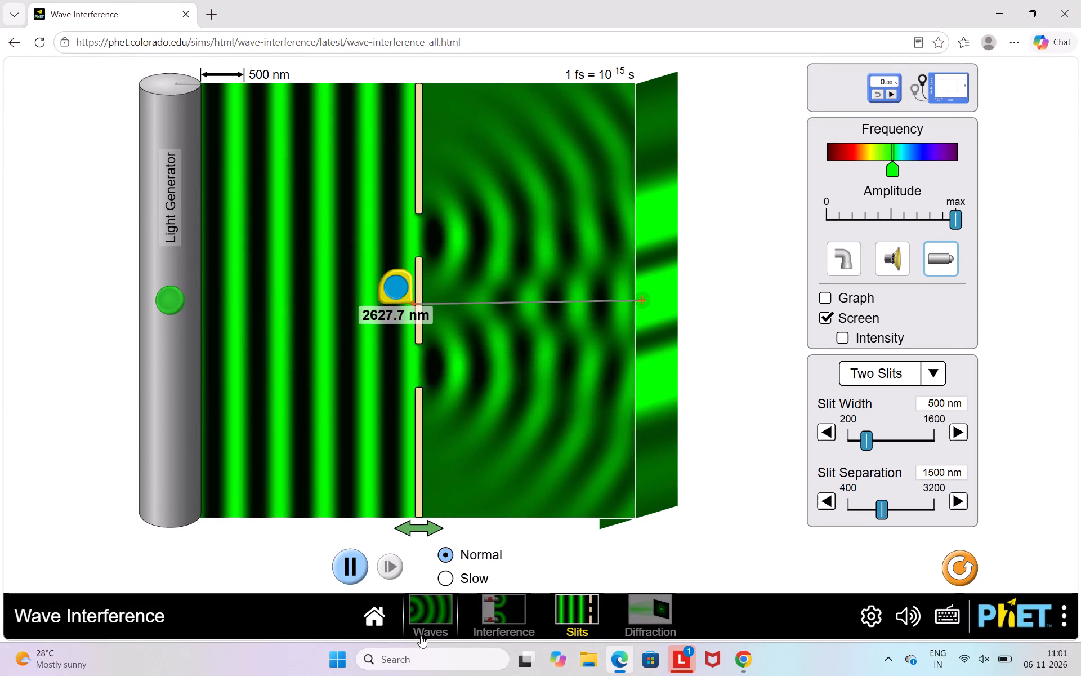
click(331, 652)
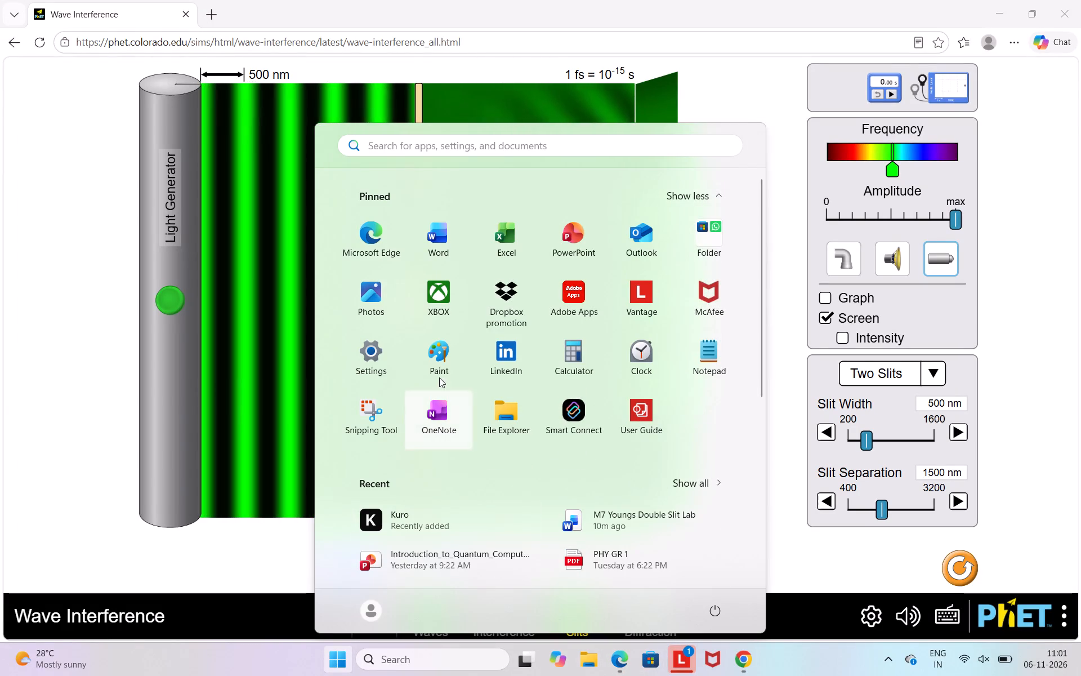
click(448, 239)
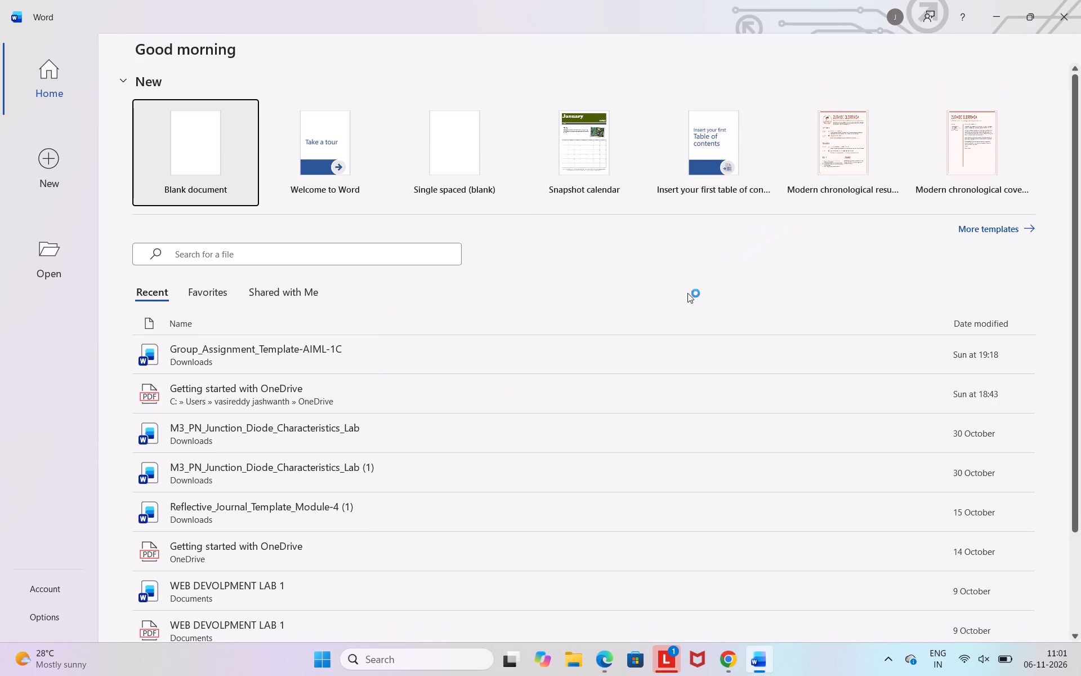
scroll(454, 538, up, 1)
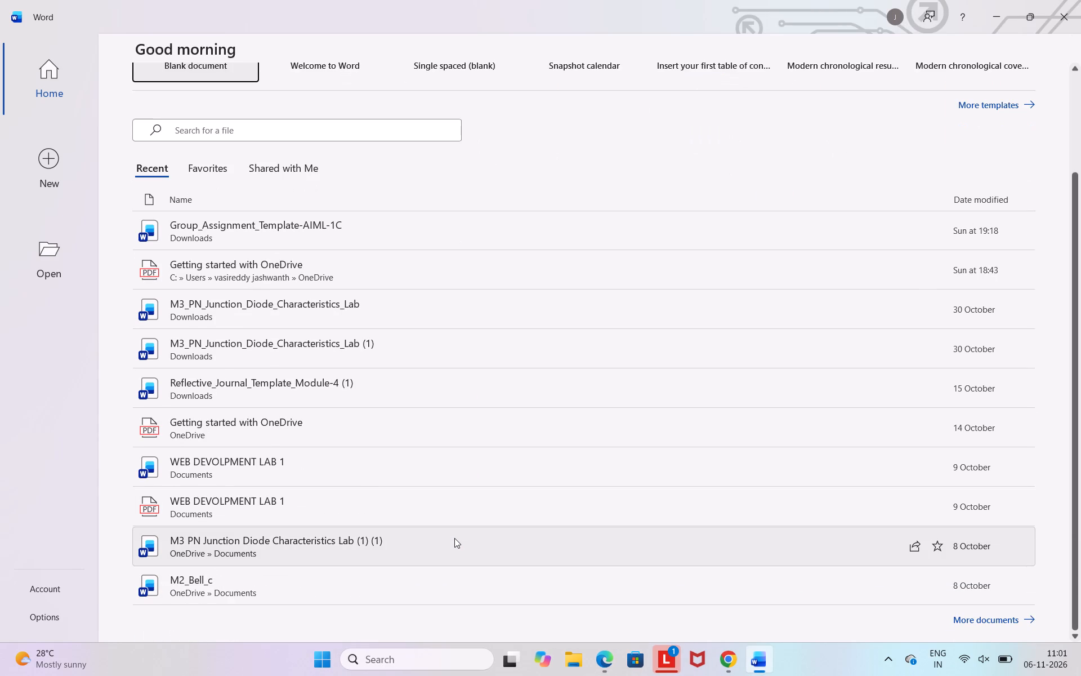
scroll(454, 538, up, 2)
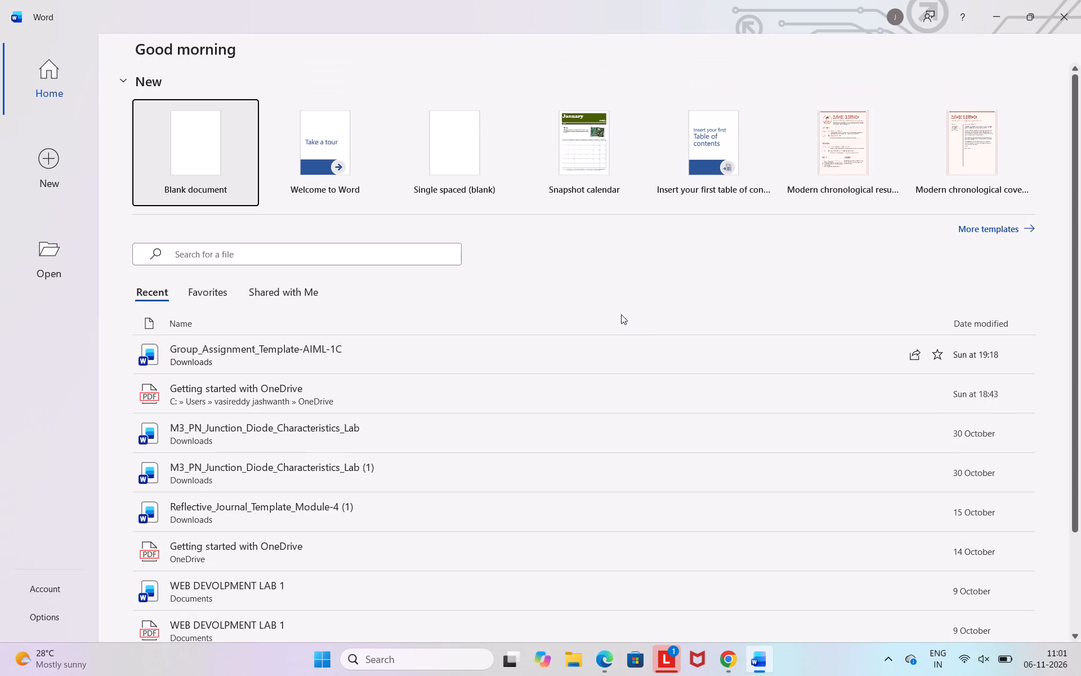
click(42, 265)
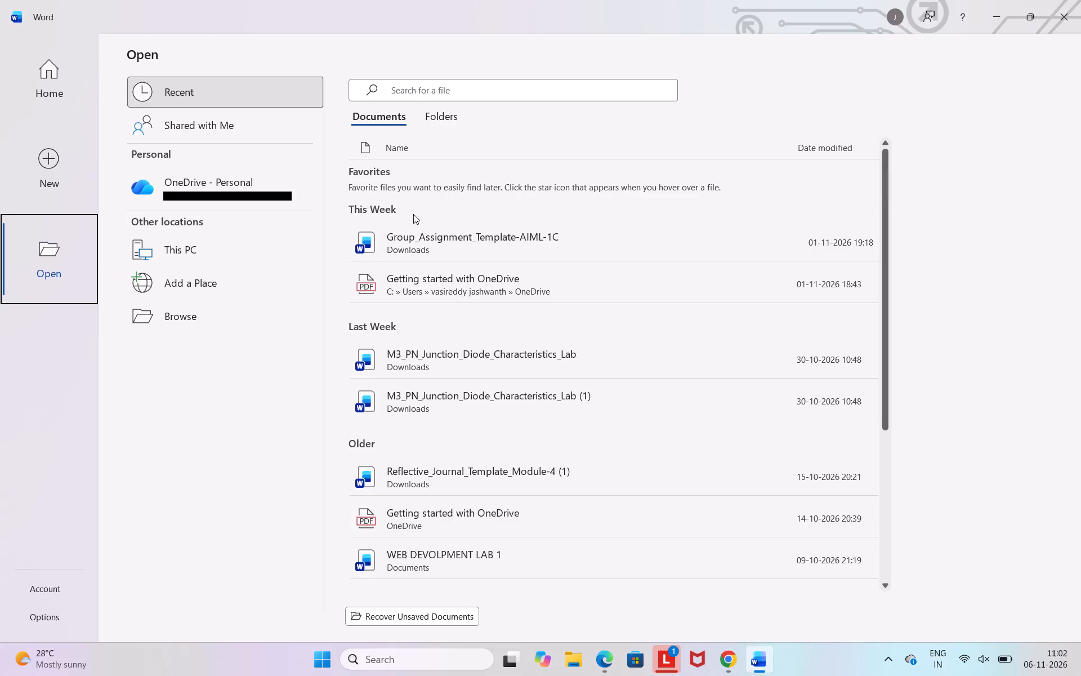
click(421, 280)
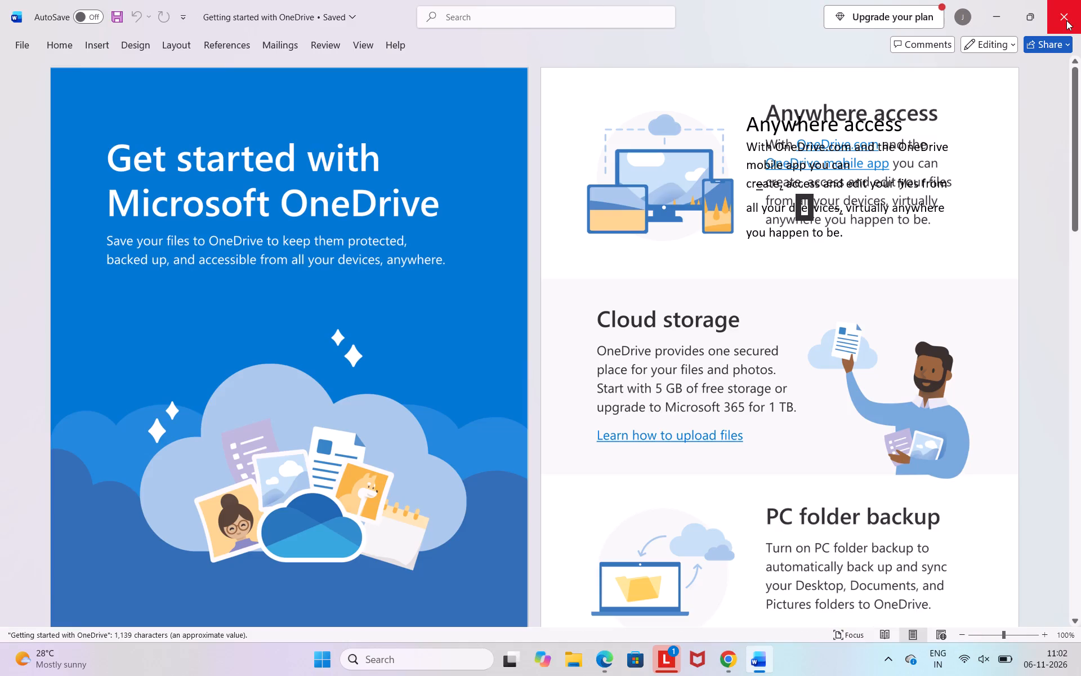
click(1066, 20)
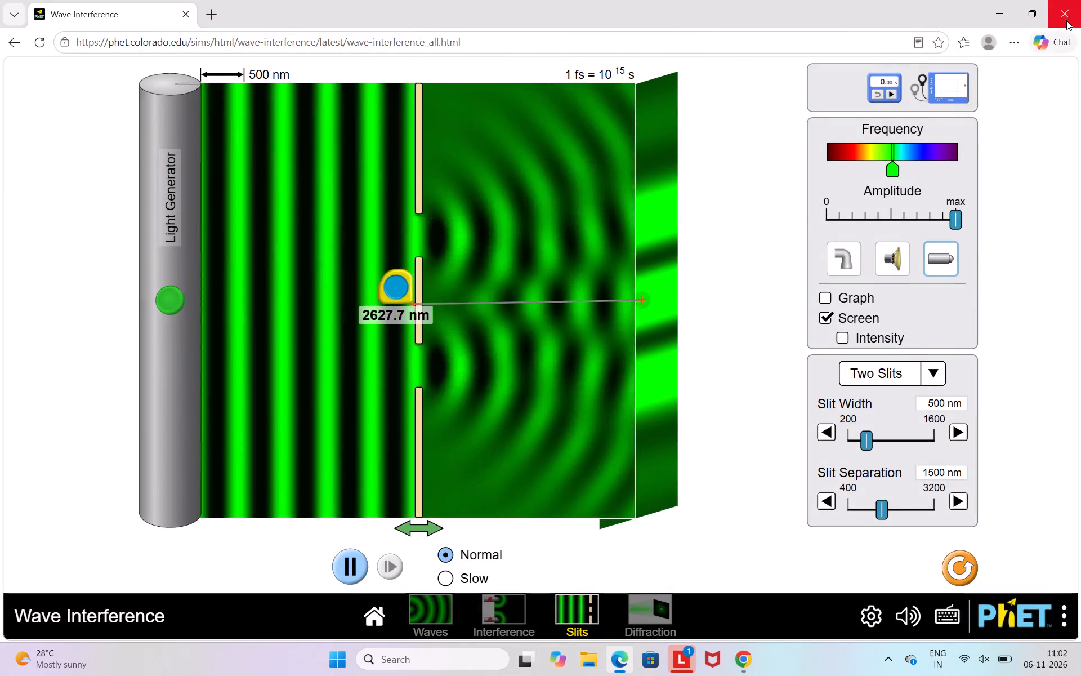
Close the Wave Interference simulation window and dismiss the Microsoft dialog asking for name details.
click(1066, 20)
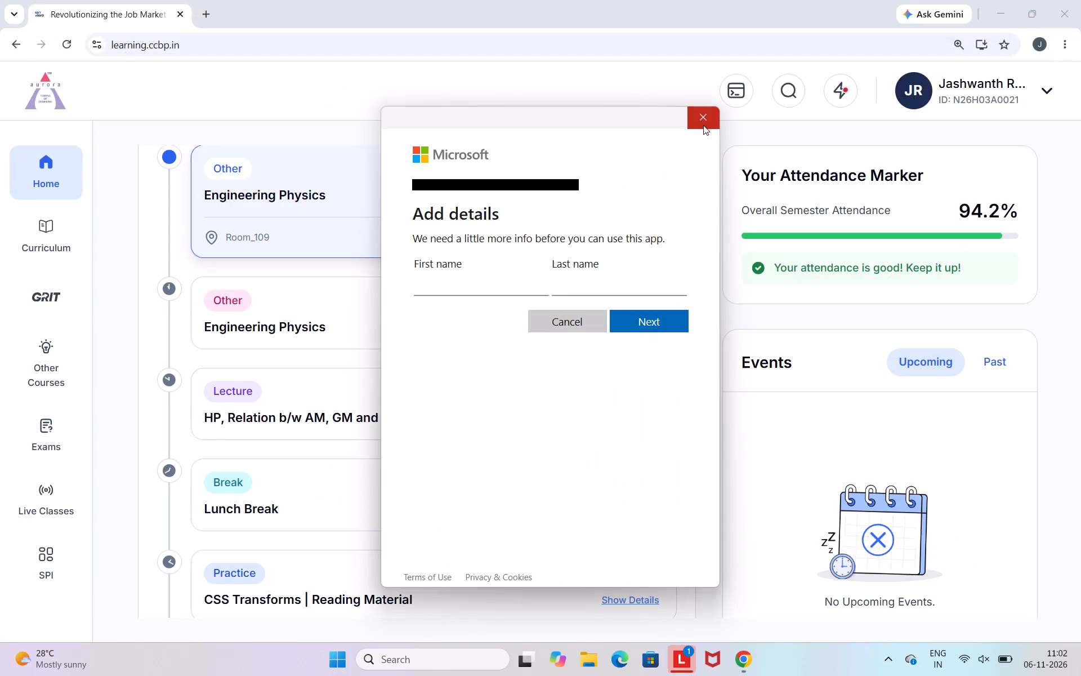
click(704, 125)
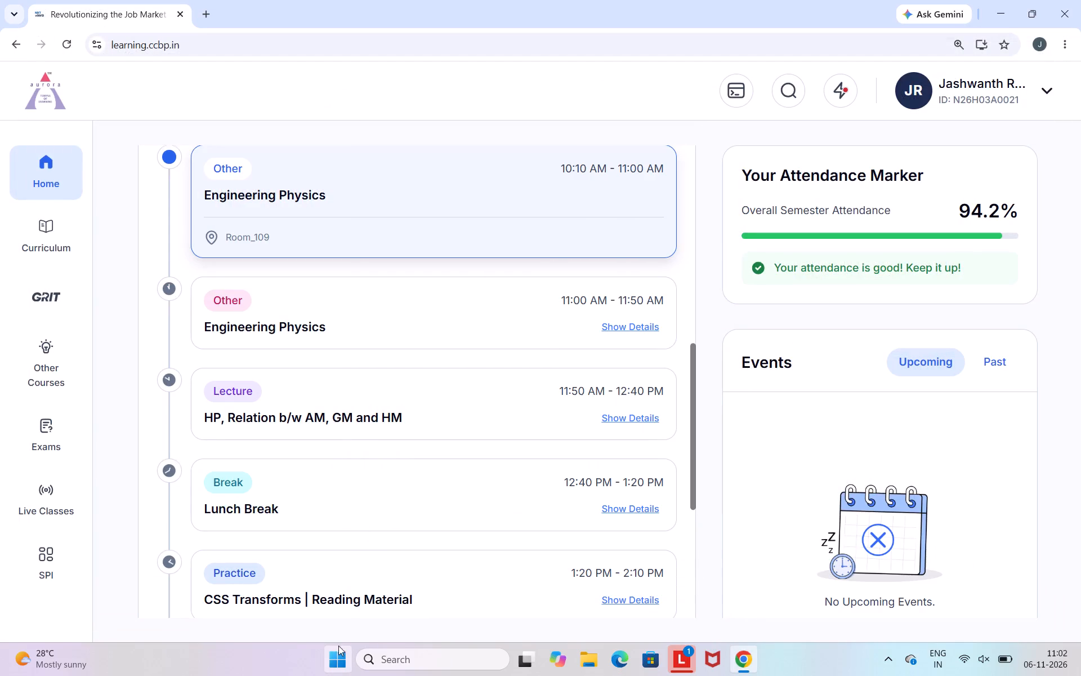
Open the PHY LAB 7 PDF from the recent files in File Explorer and review its details table, observations and wavelength calculations.
click(584, 660)
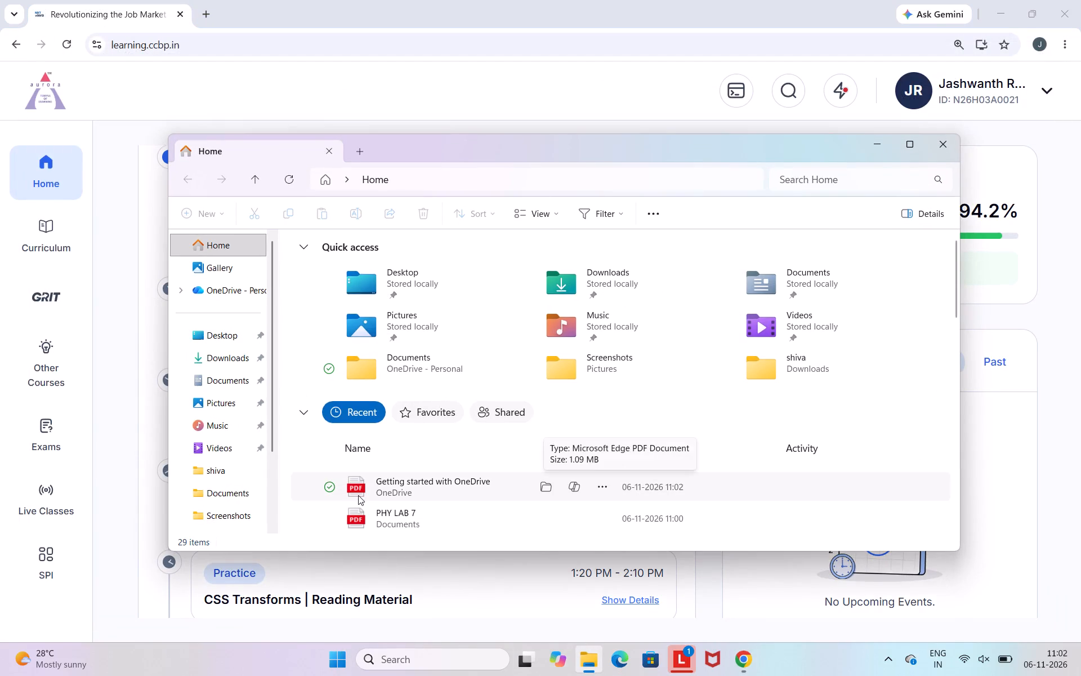
double_click(395, 519)
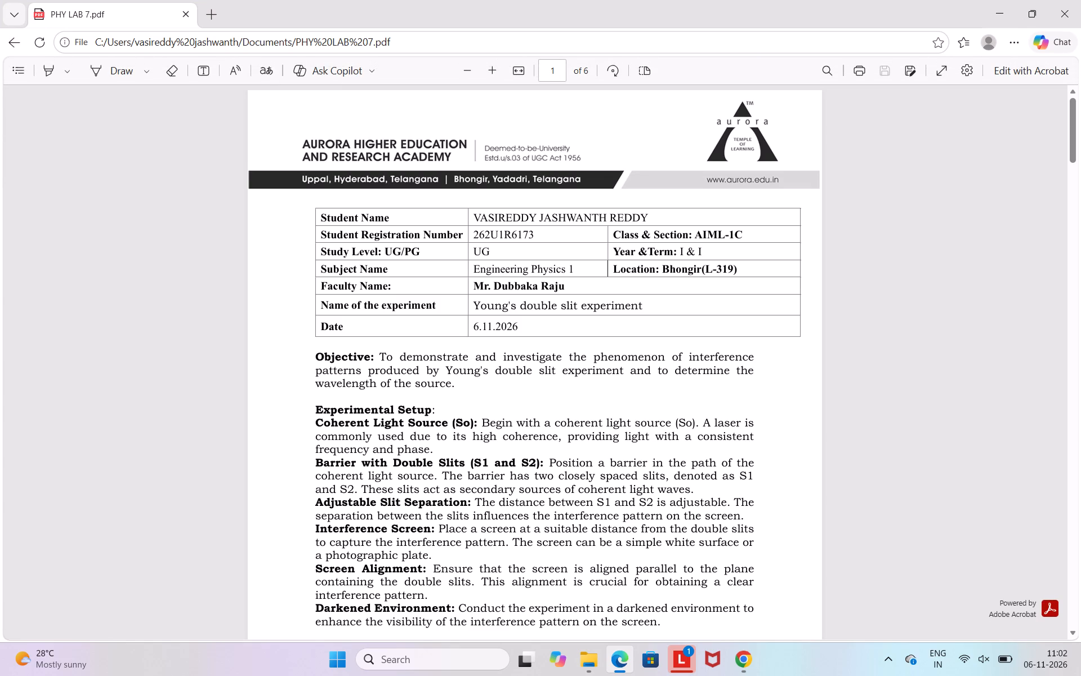
scroll(479, 371, down, 6)
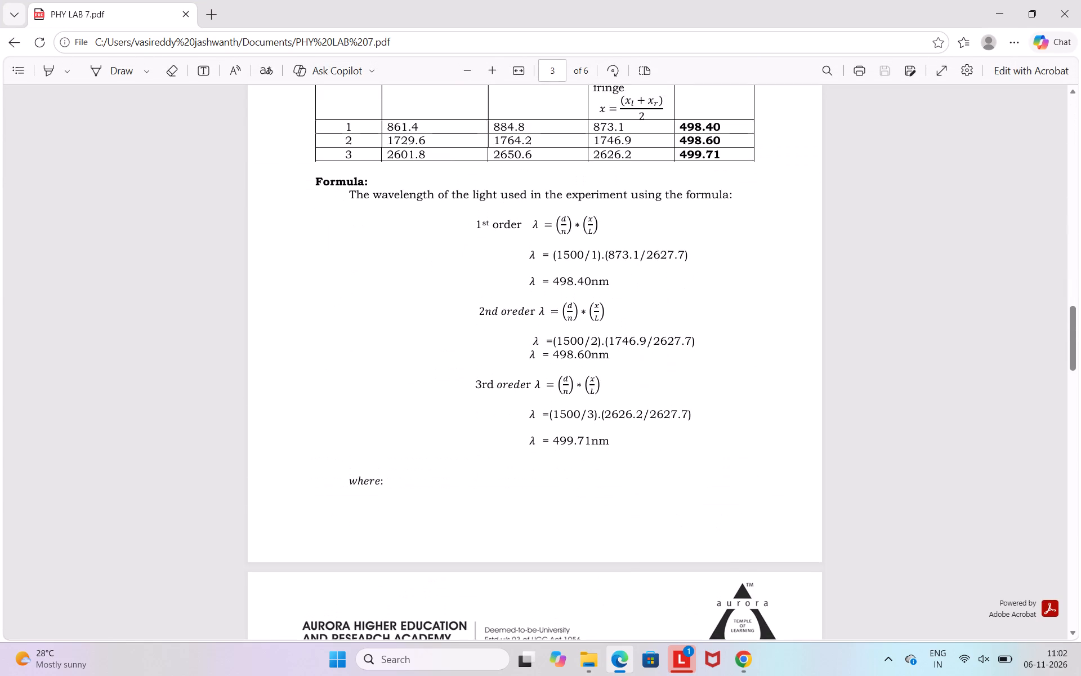
scroll(479, 371, down, 2)
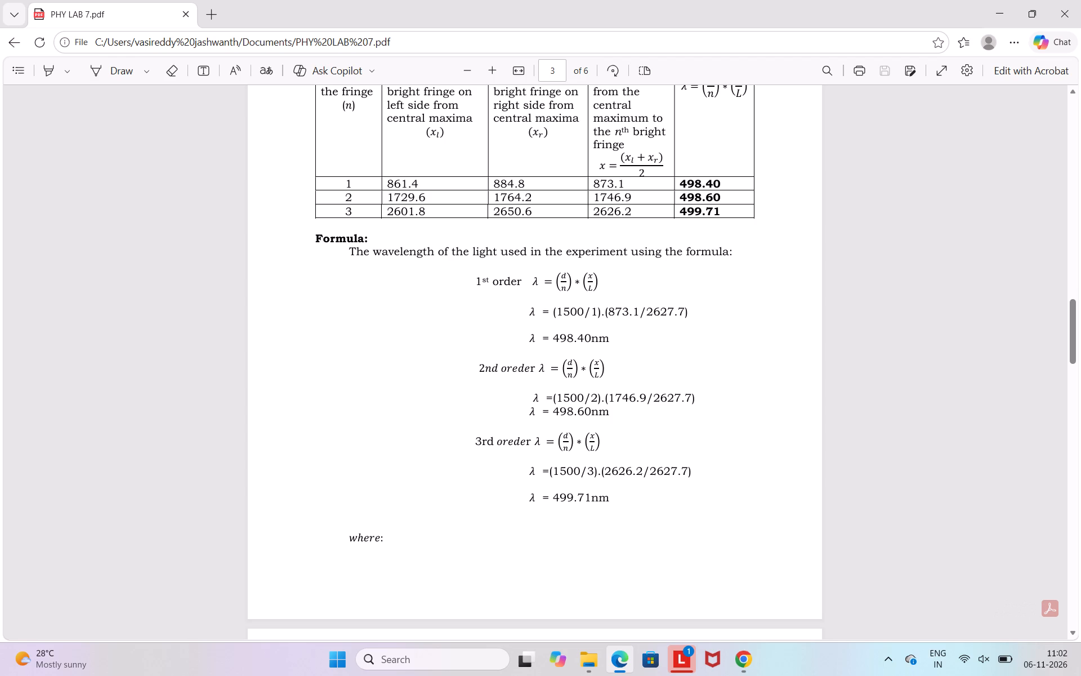
scroll(479, 371, left, 1)
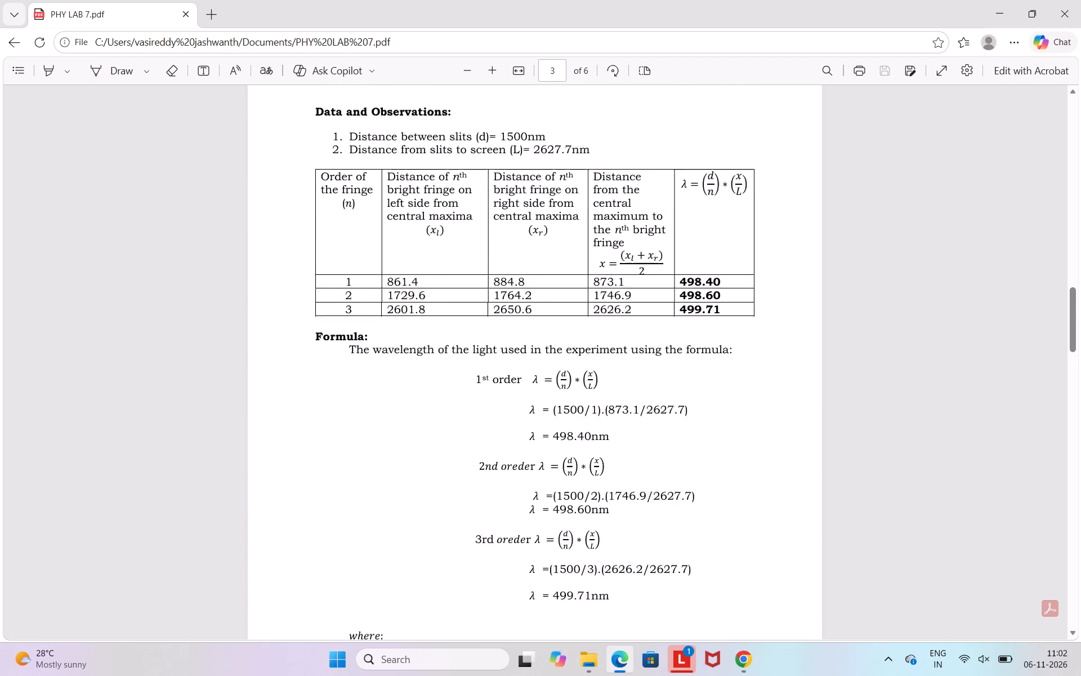
scroll(479, 371, left, 1)
scroll(479, 371, up, 11)
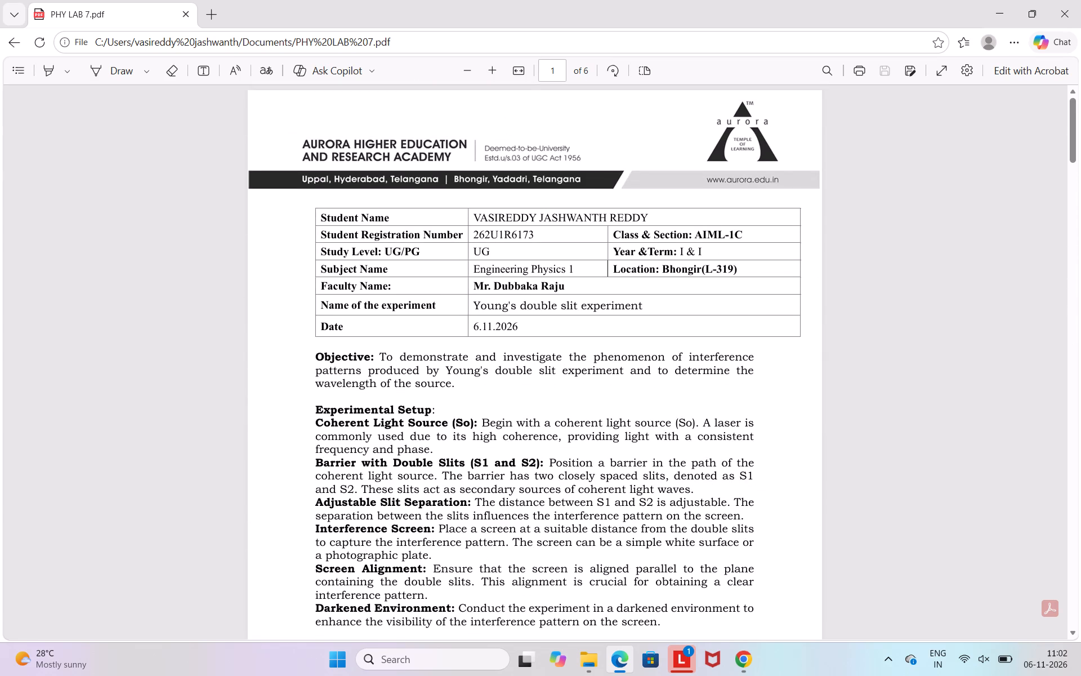
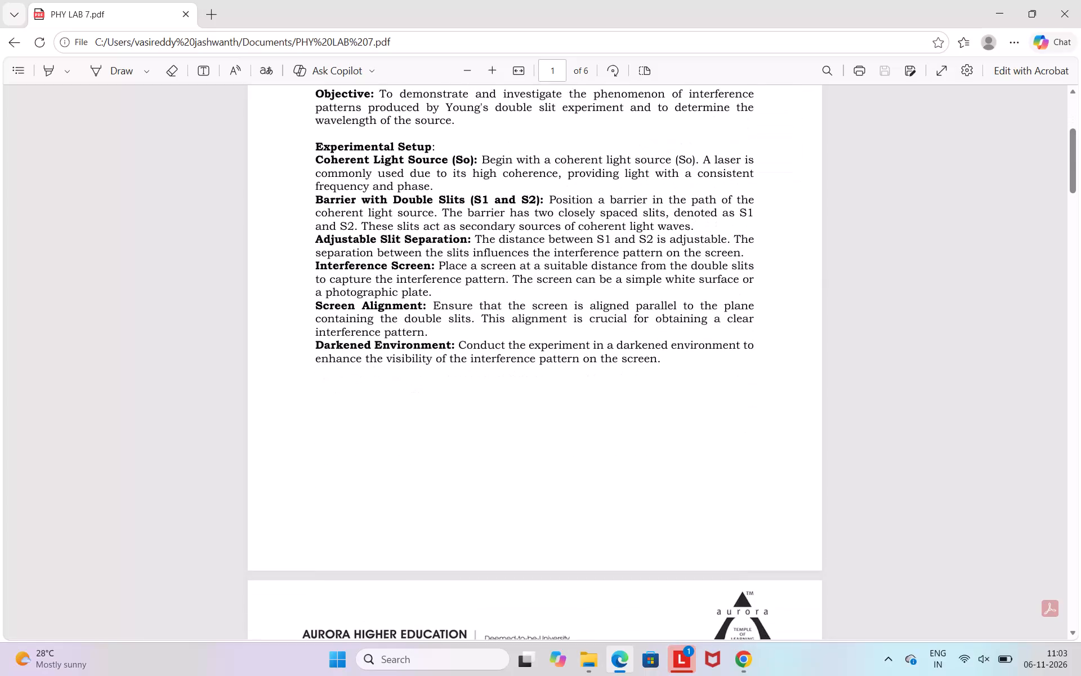
Review the exported PDF from the experimental setup through the circuit diagram, procedure, observations table and wavelength calculations for the three fringe orders.
scroll(479, 371, down, 6)
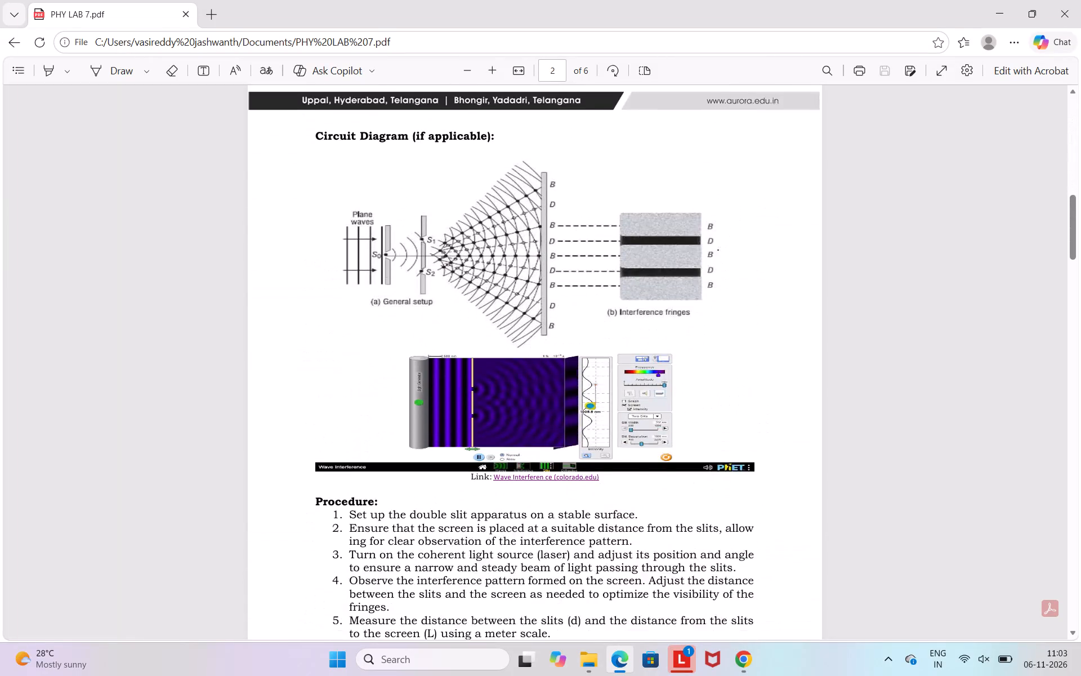
scroll(479, 371, down, 4)
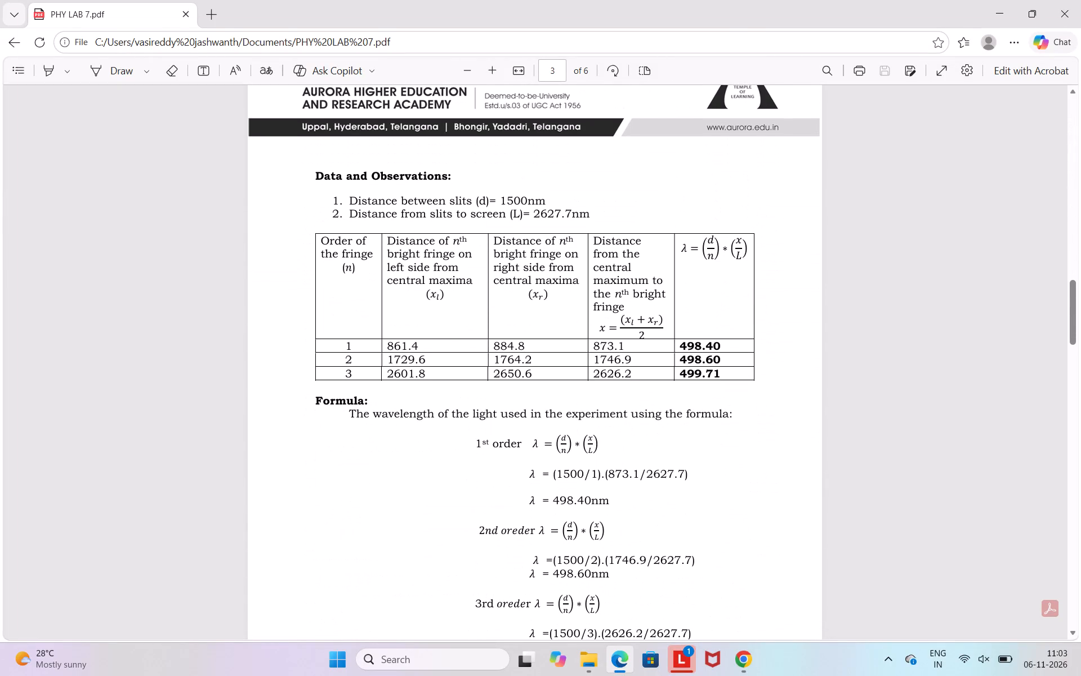
scroll(479, 371, down, 2)
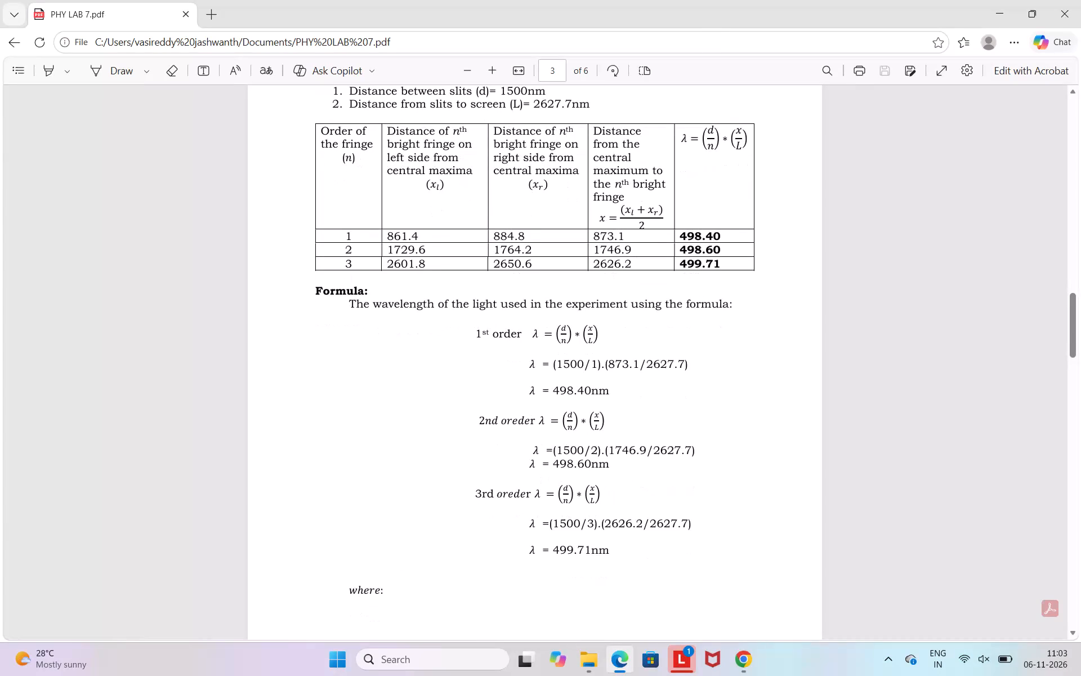
scroll(479, 371, down, 5)
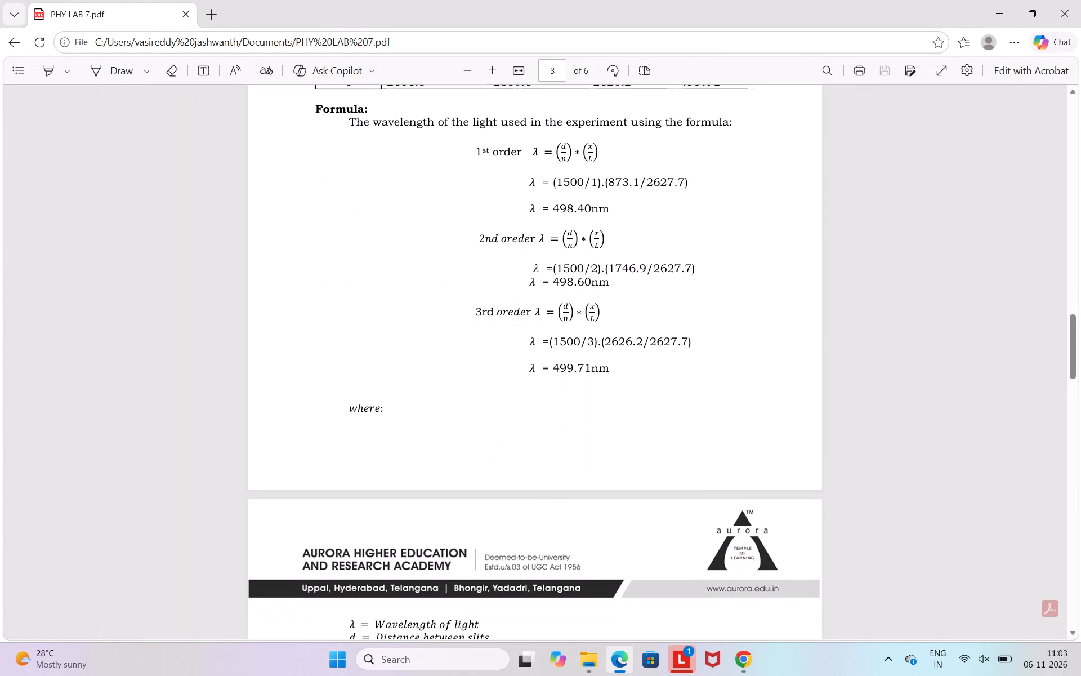
scroll(479, 371, down, 1)
click(421, 368)
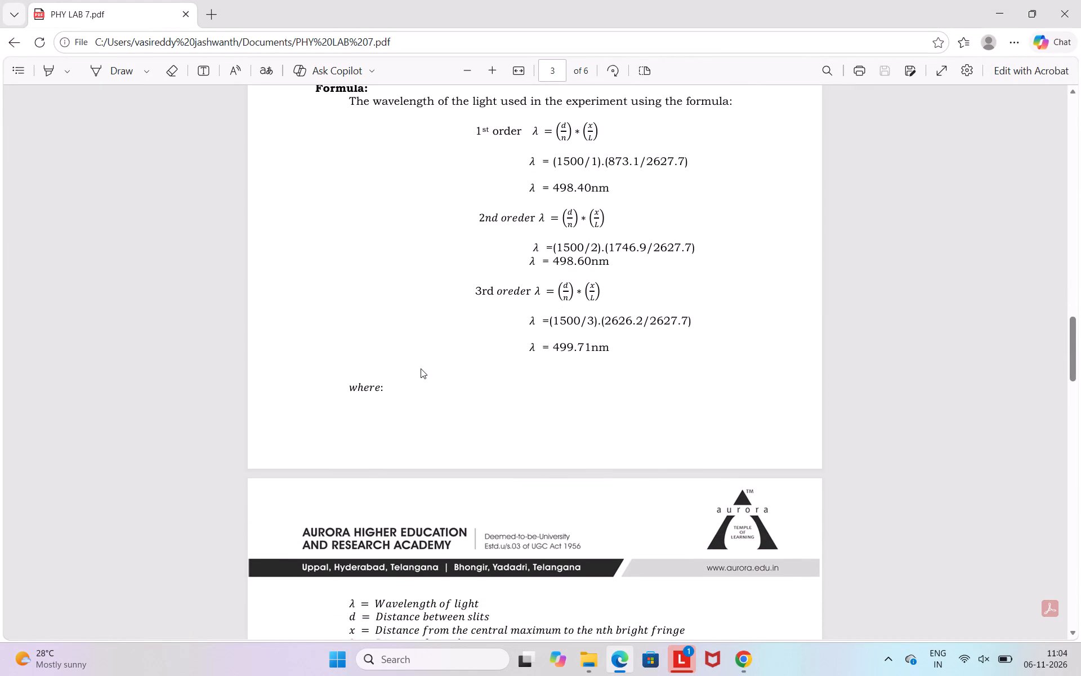
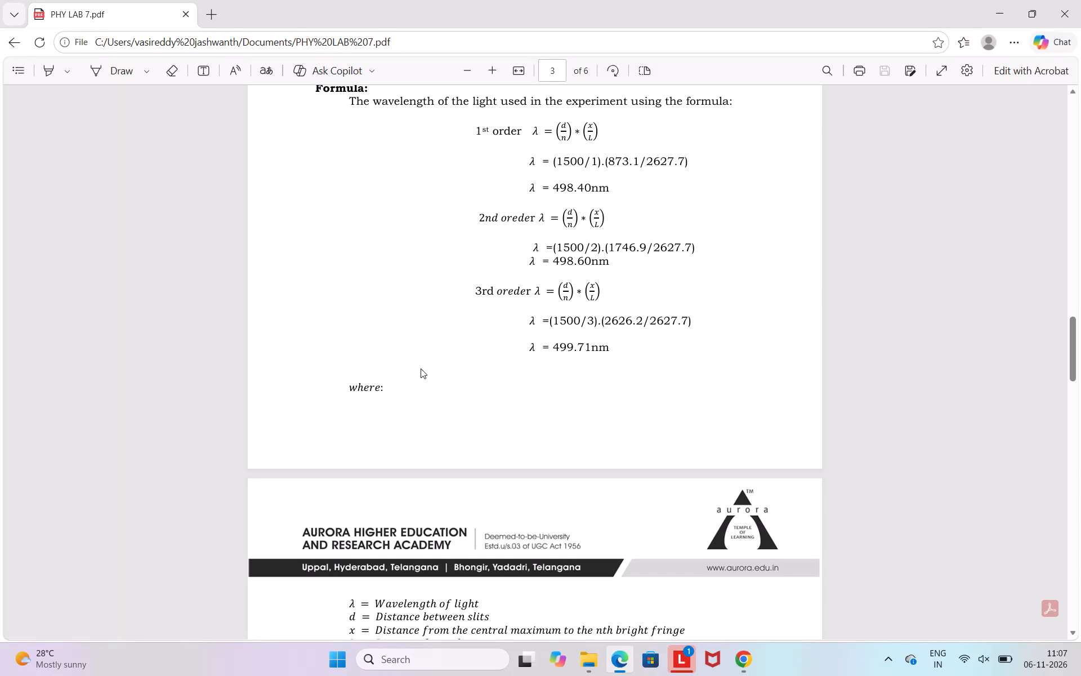
Review the rest of the exported PDF, from the observations table through the result and conclusion to the Viva Voce questions.
scroll(421, 368, up, 4)
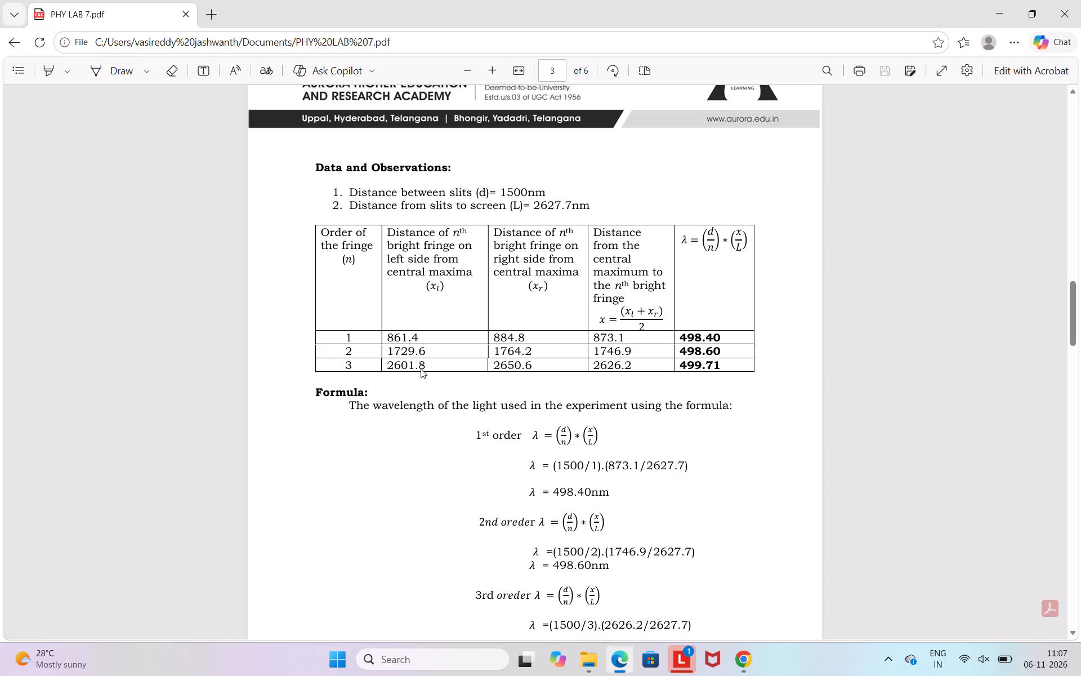
scroll(421, 368, down, 2)
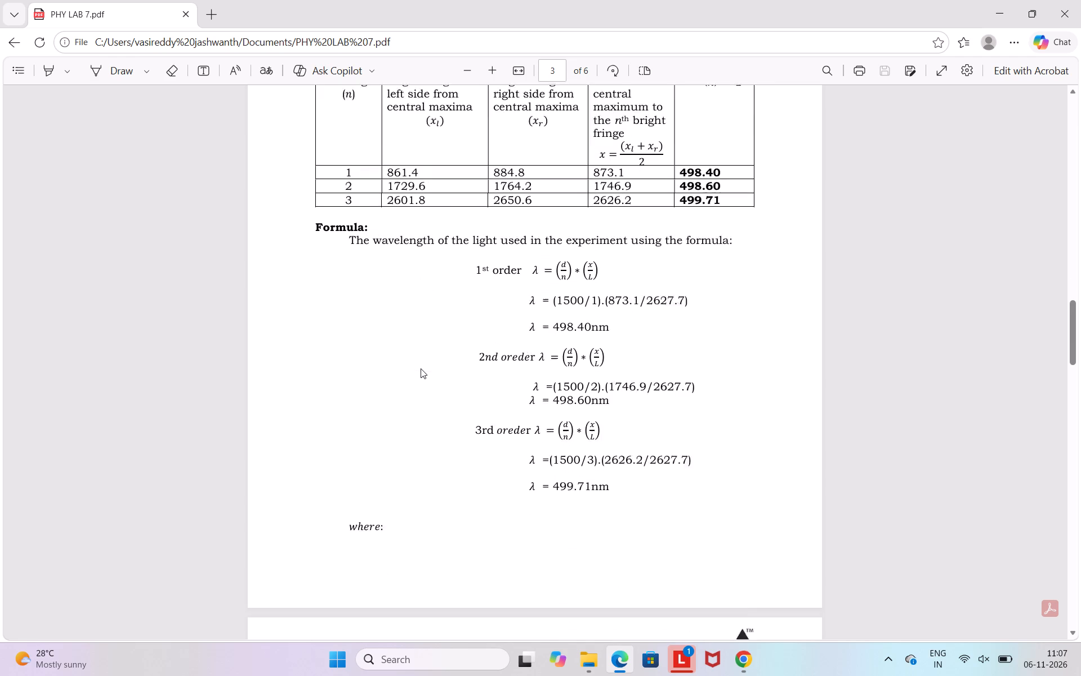
scroll(421, 368, down, 9)
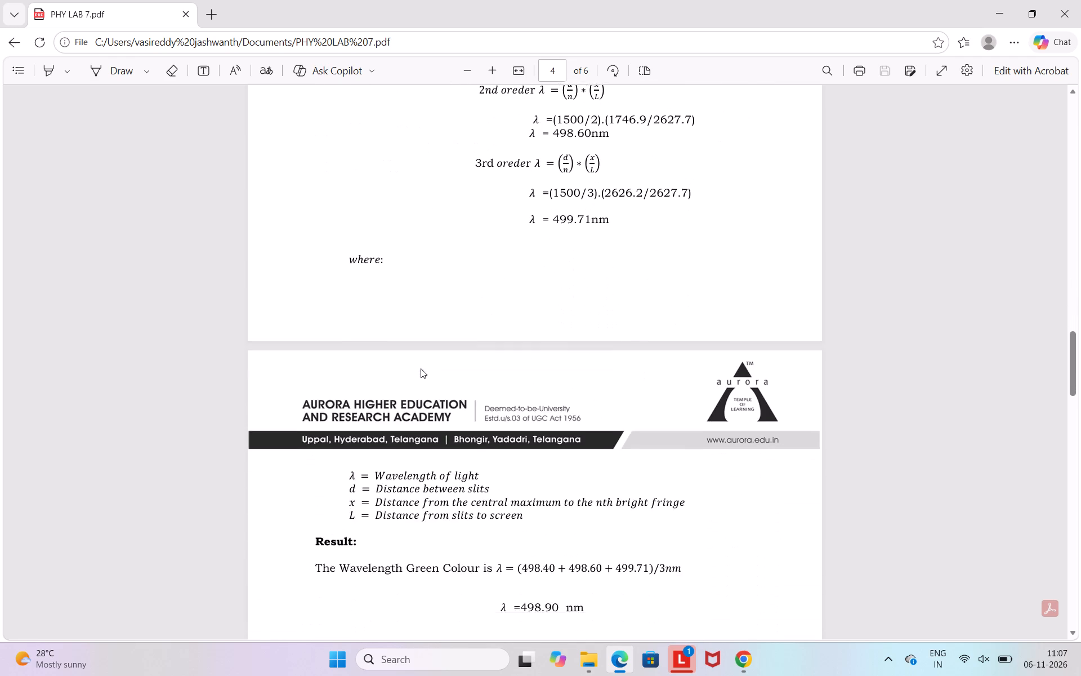
scroll(421, 368, down, 9)
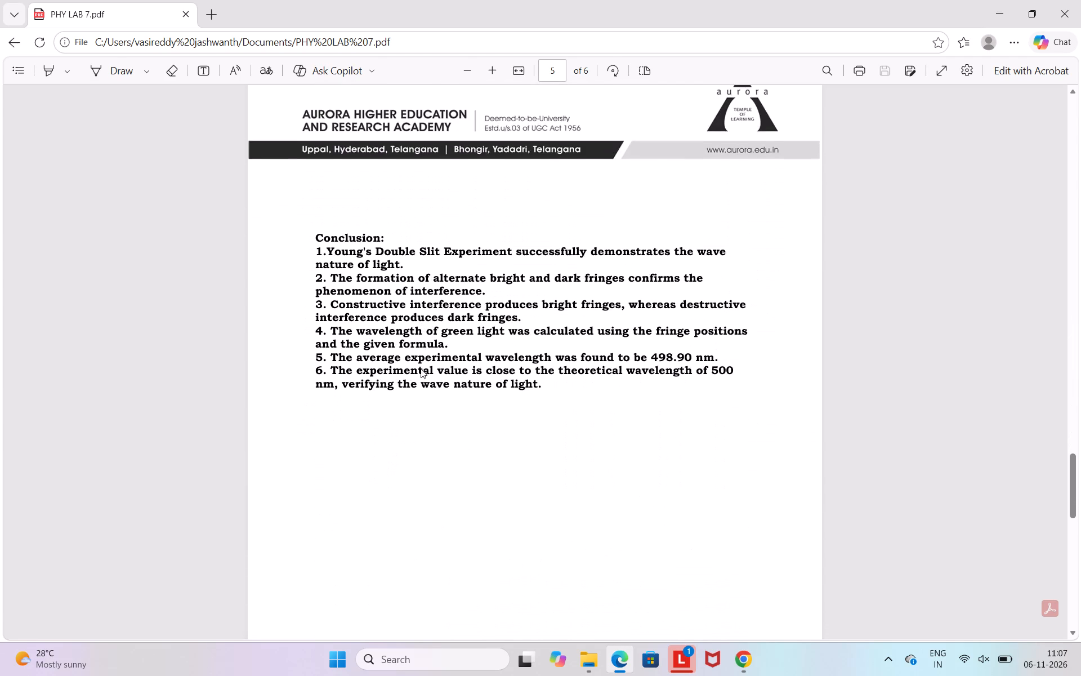
scroll(421, 368, down, 6)
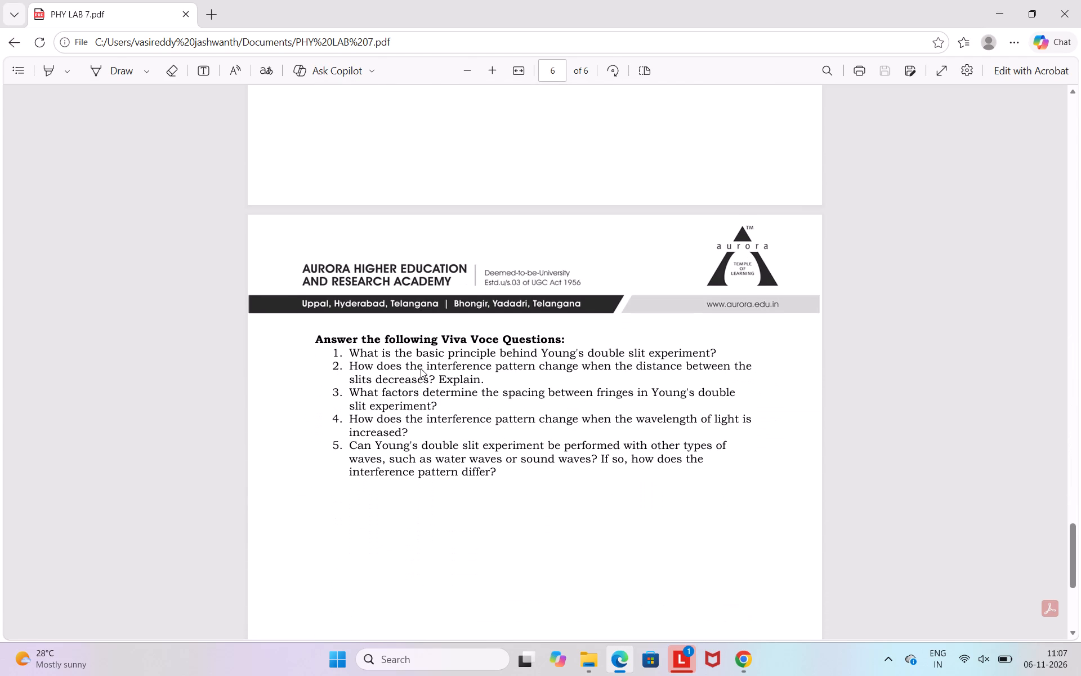
scroll(421, 368, down, 1)
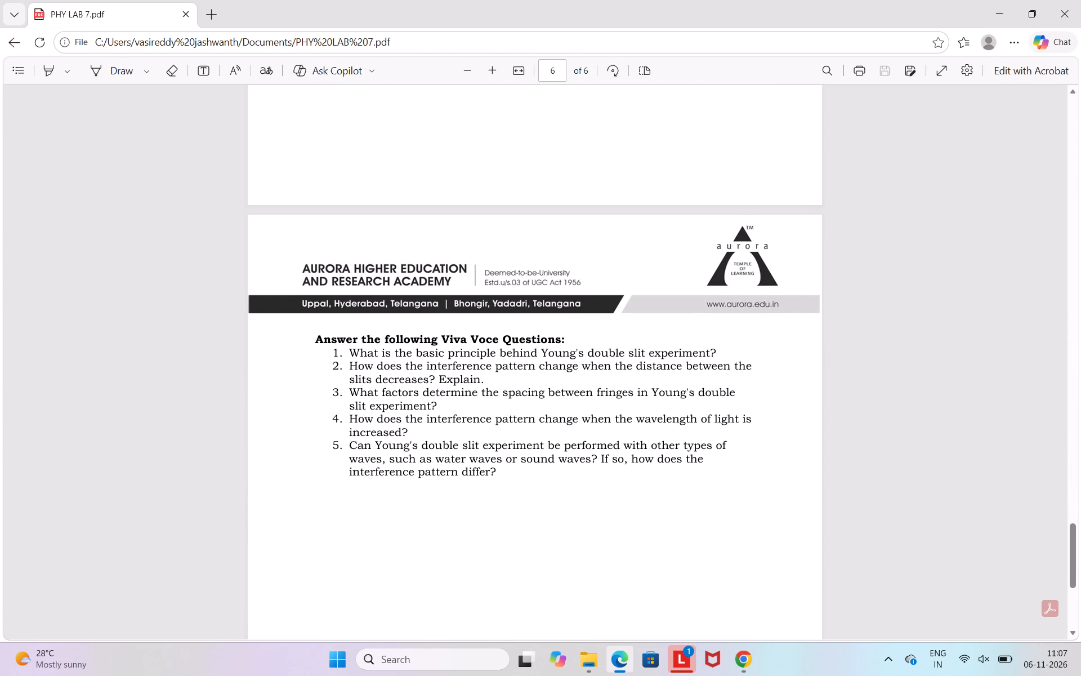
click(713, 352)
click(713, 352)
Close the exported PDF's window and the File Explorer window.
click(1075, 8)
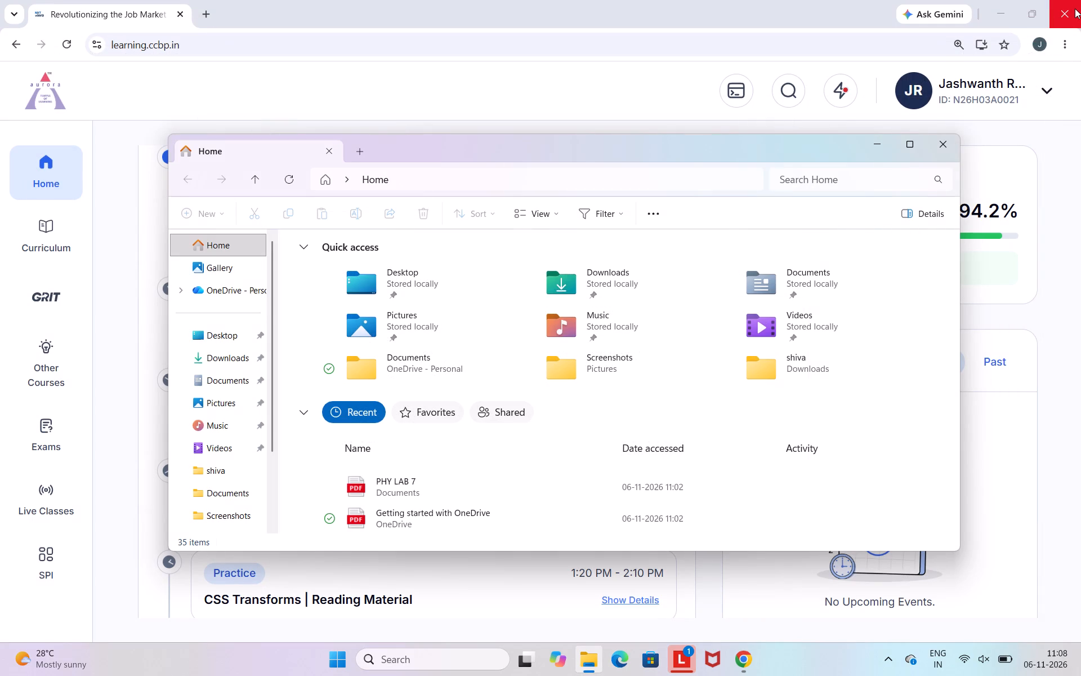
click(947, 146)
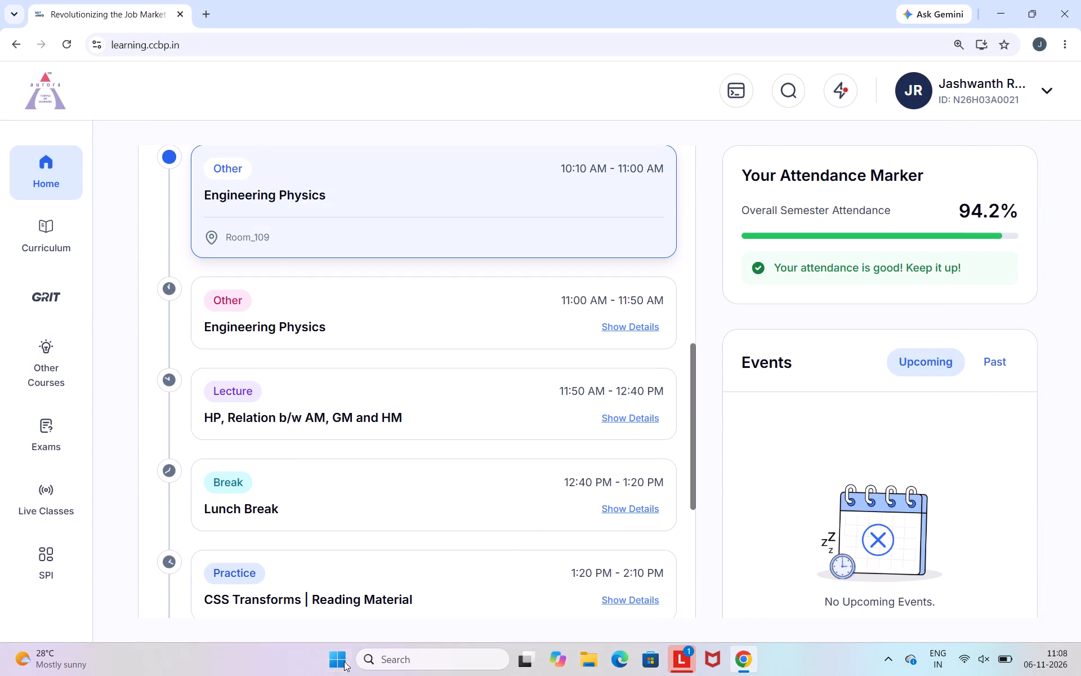
Reopen the recent document M7 Youngs Double Slit Lab in Word and go to the Viva Voce questions on its last page.
click(346, 662)
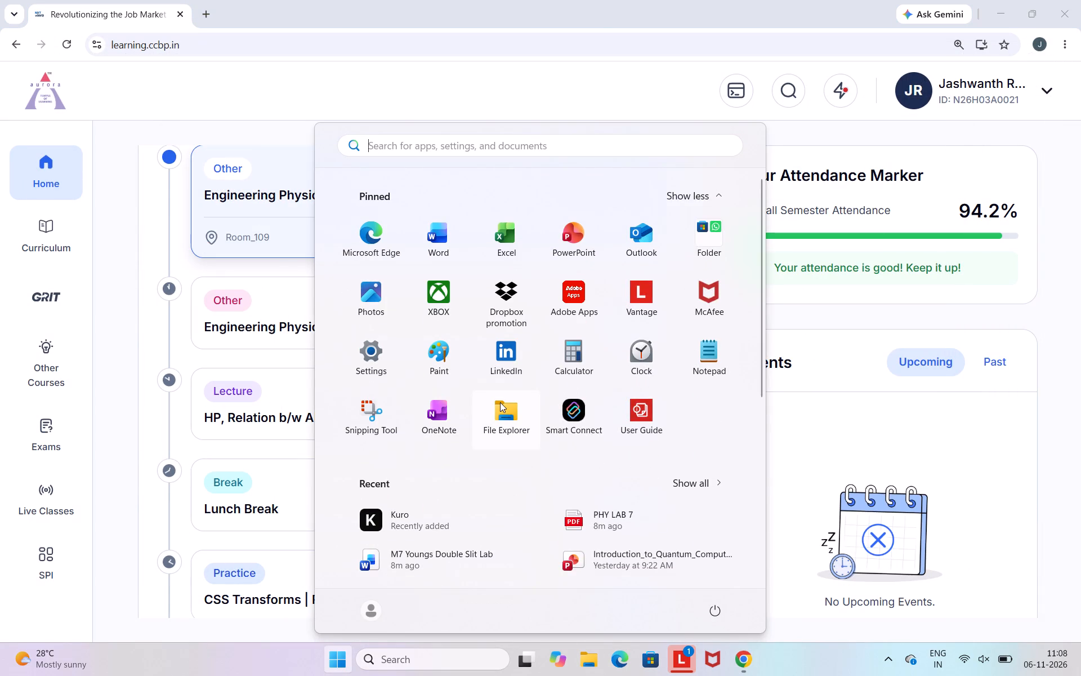
scroll(500, 402, down, 2)
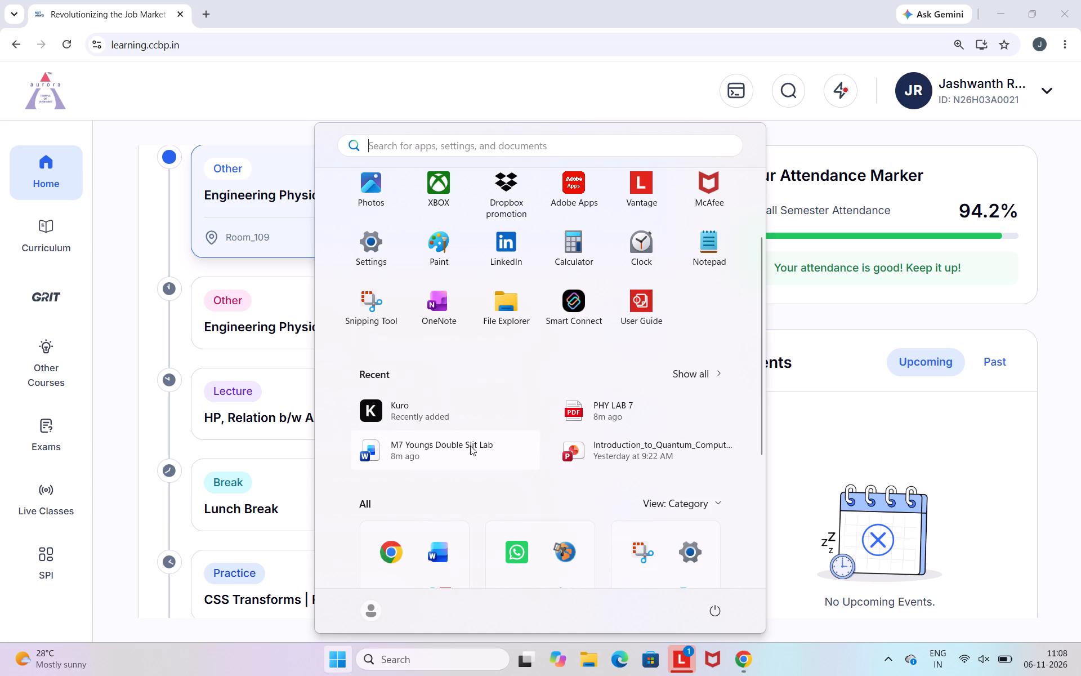
click(470, 446)
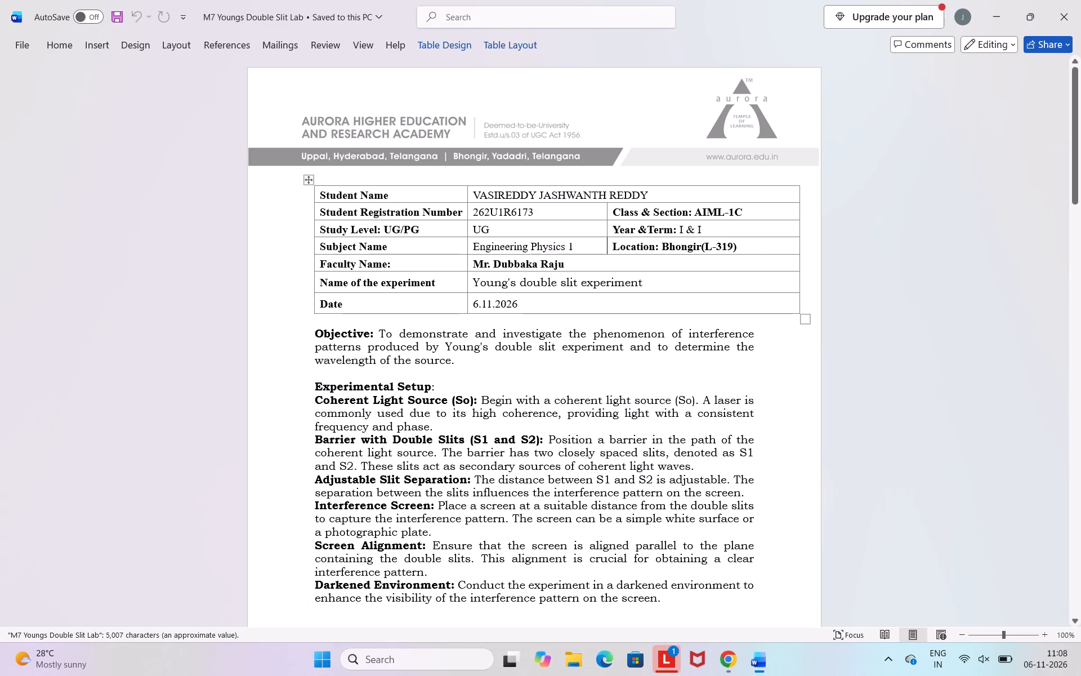
scroll(628, 292, down, 12)
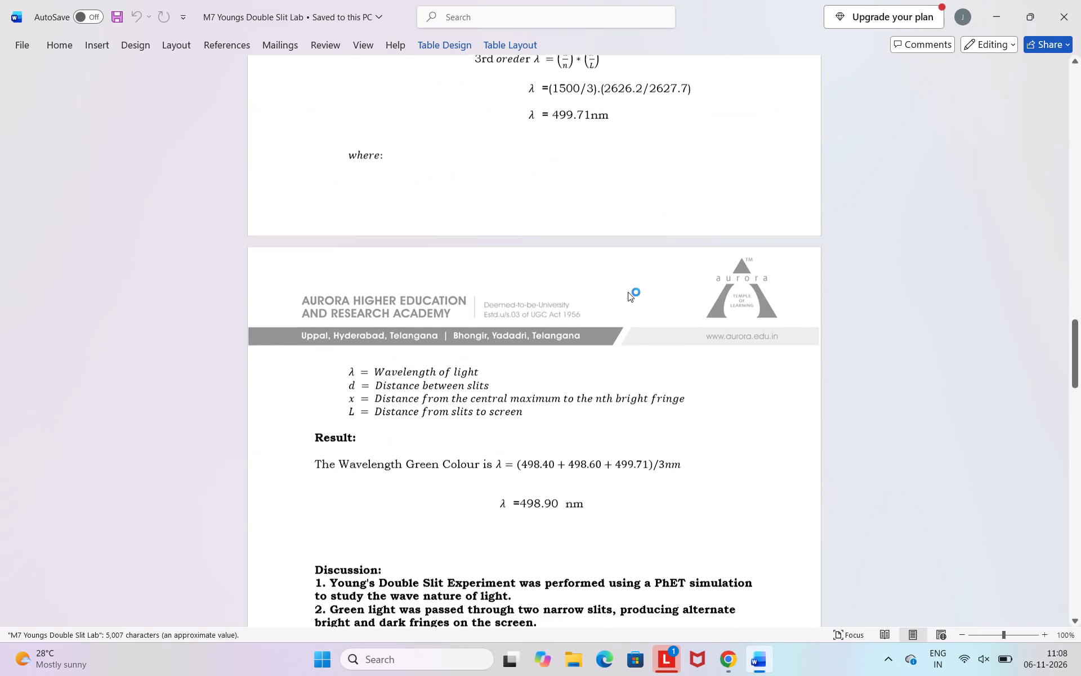
scroll(628, 292, down, 14)
scroll(628, 292, up, 1)
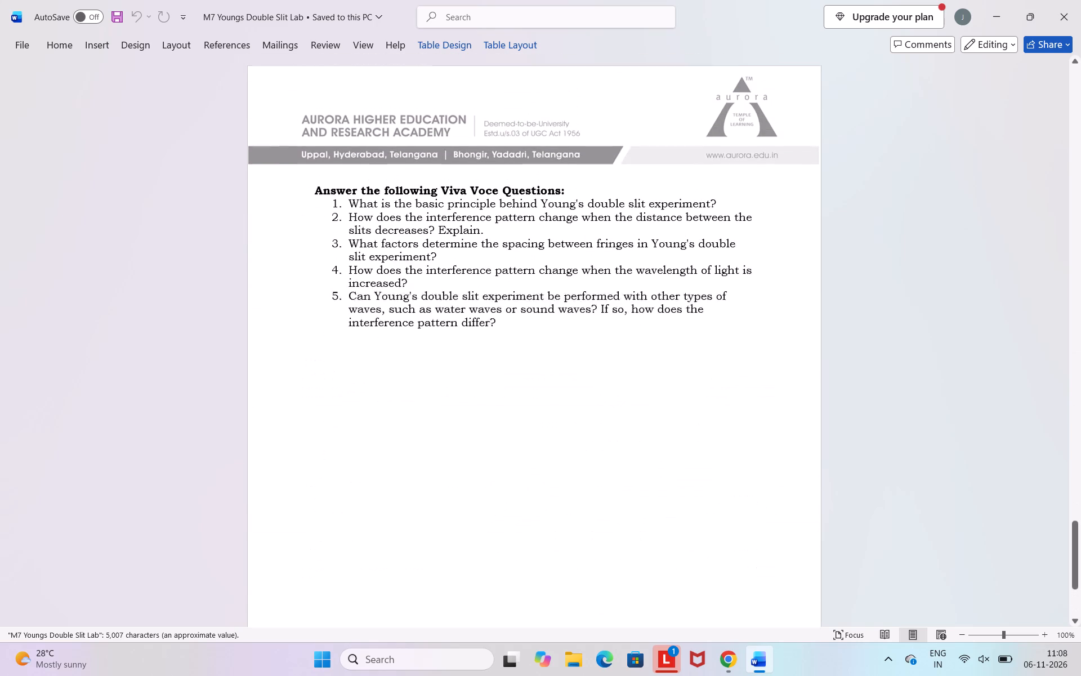
scroll(628, 292, up, 1)
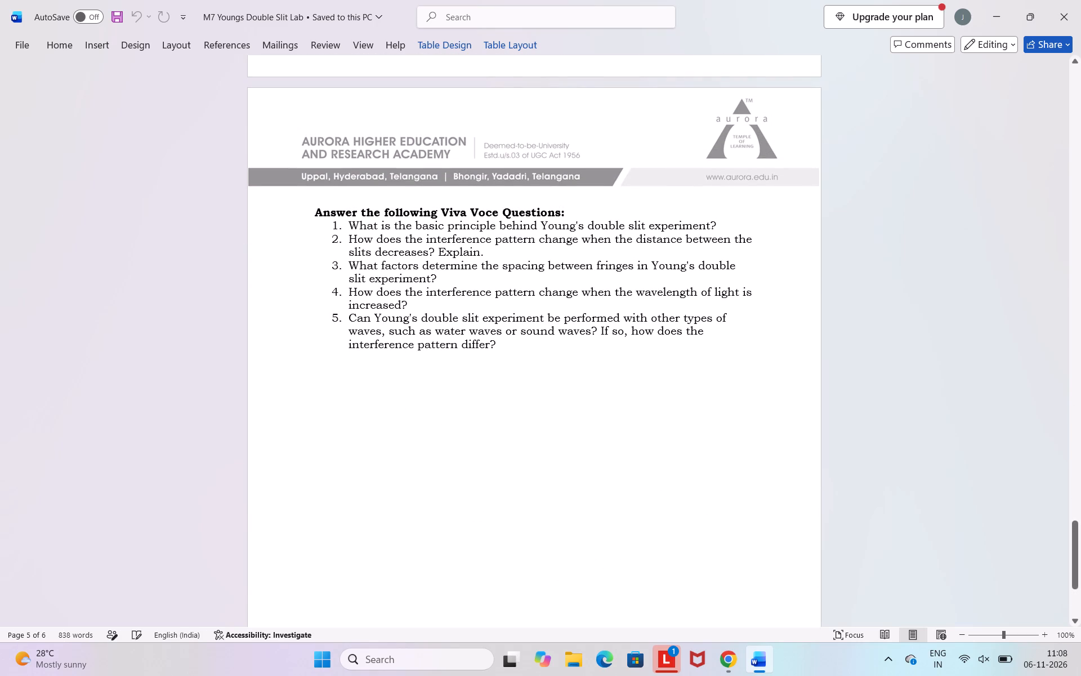
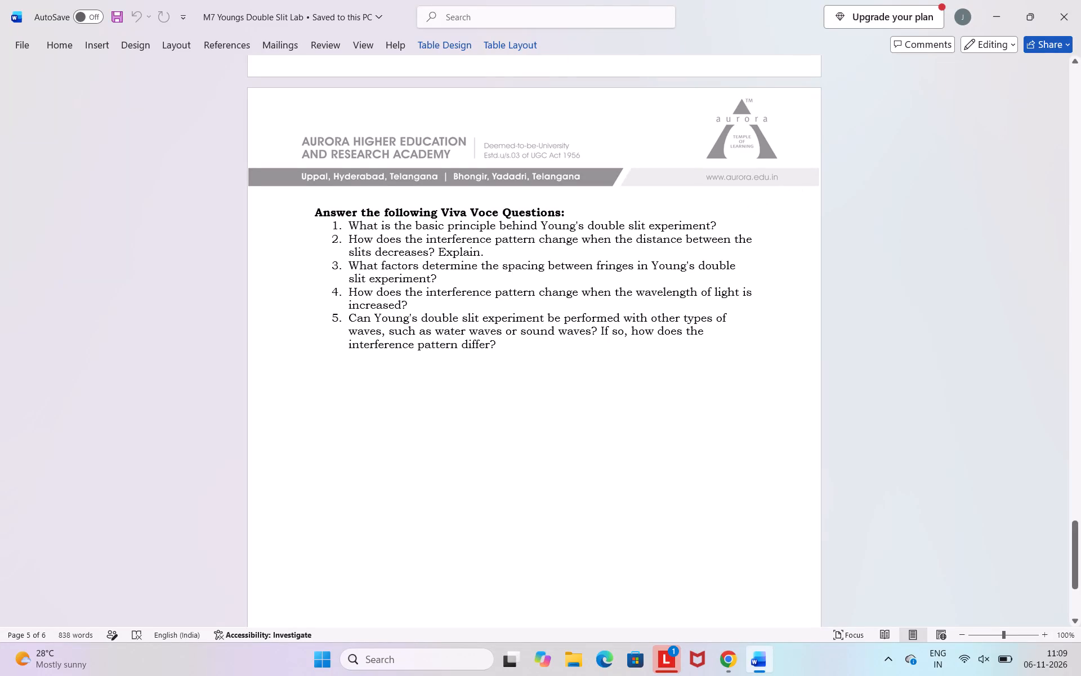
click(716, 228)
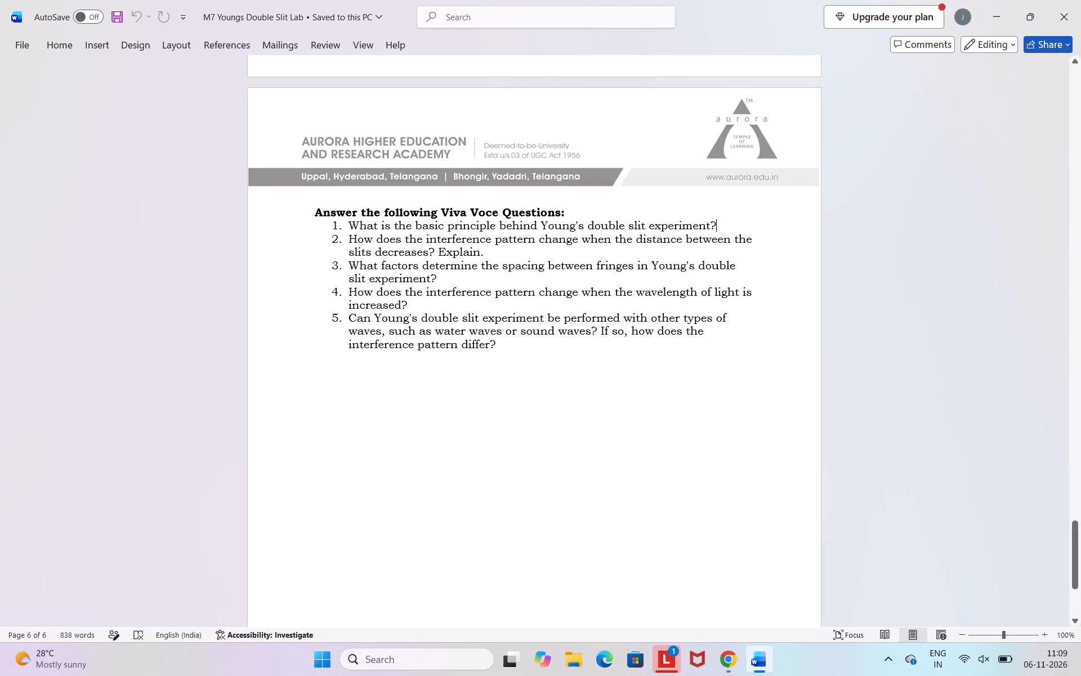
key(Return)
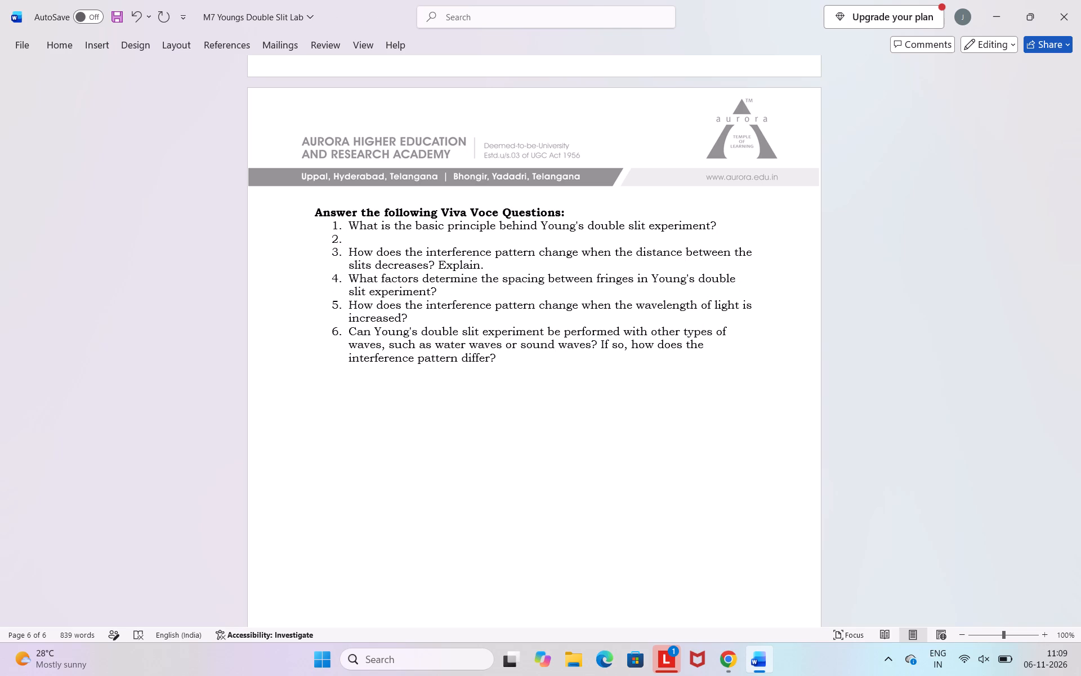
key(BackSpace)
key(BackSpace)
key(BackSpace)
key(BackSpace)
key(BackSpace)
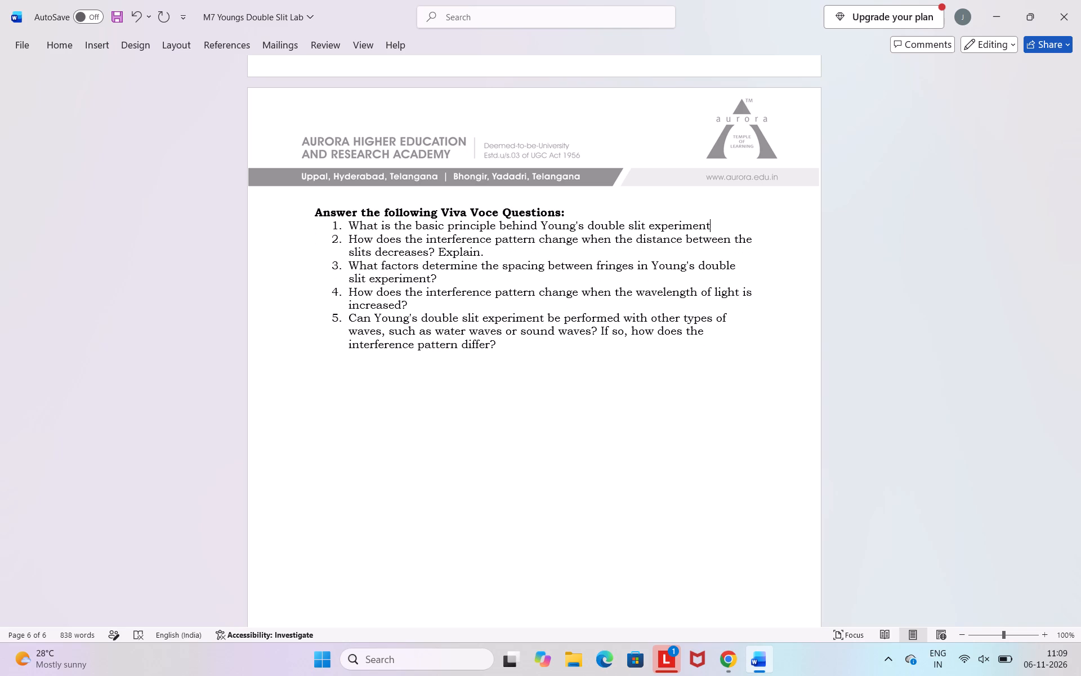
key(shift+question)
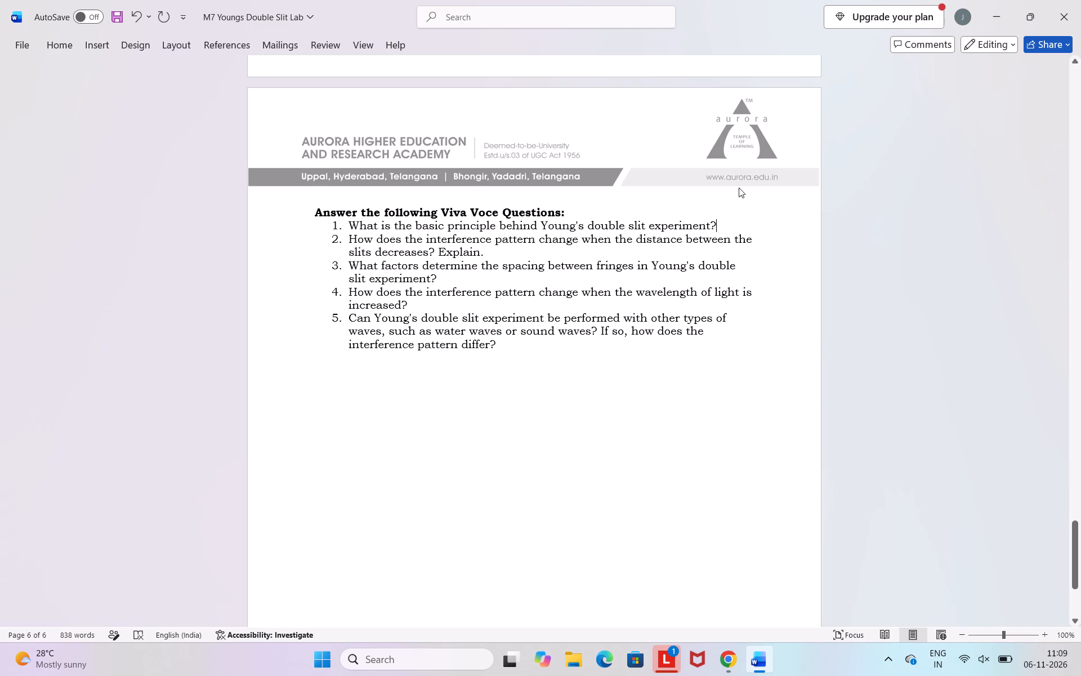
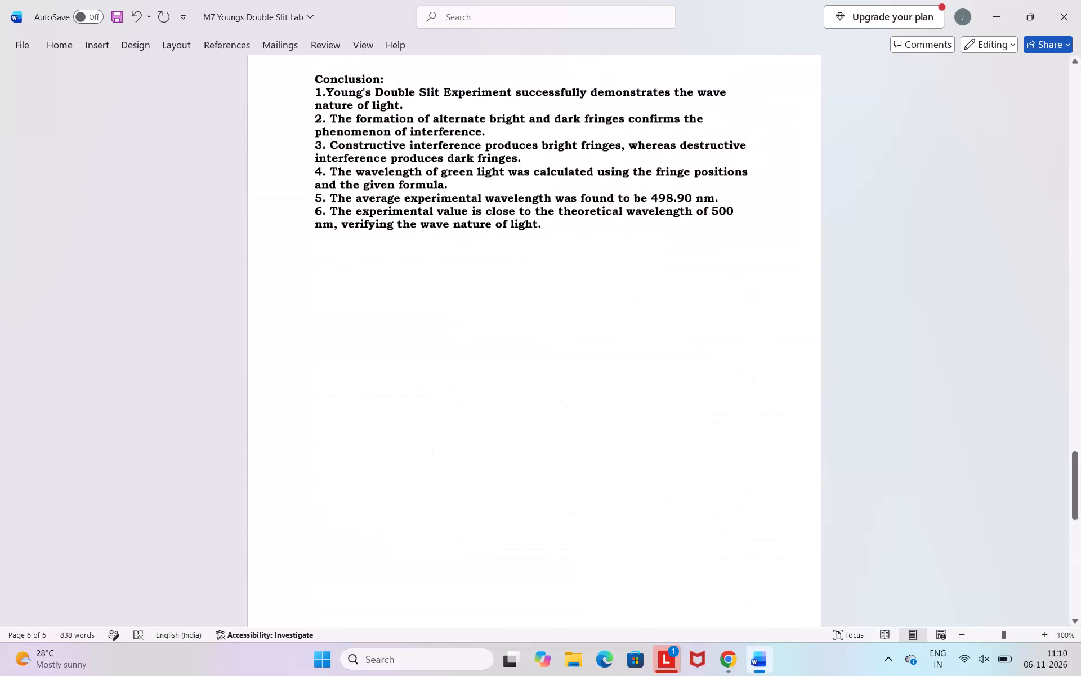
Review the lab document's fringe table, wavelength calculations, conclusion and Viva Voce questions.
scroll(739, 188, up, 6)
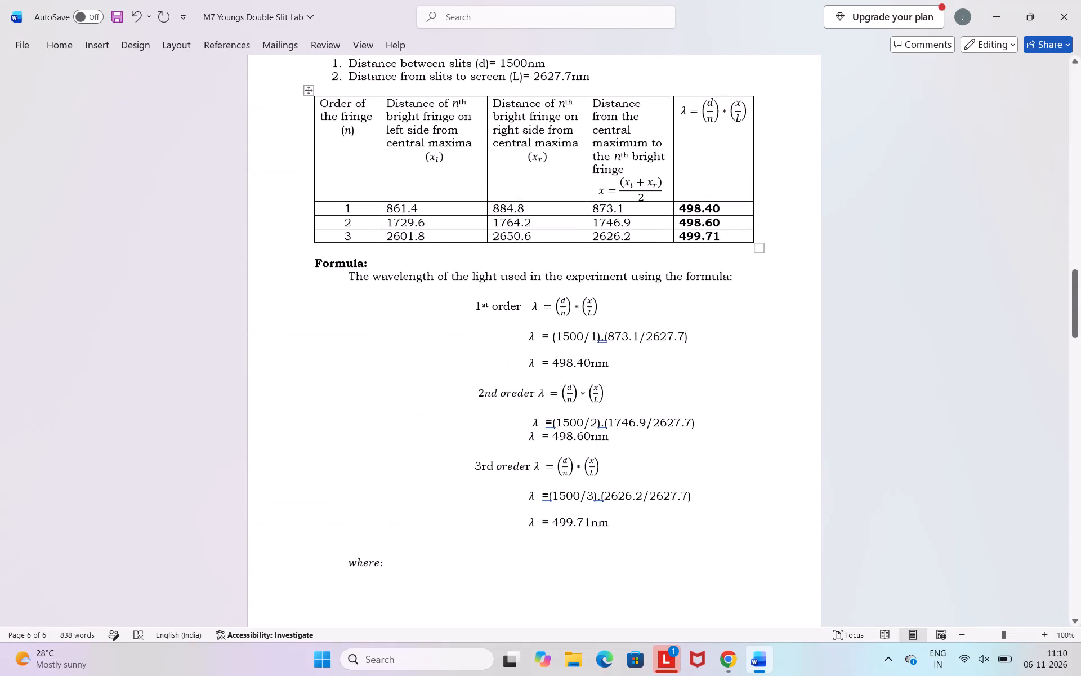
scroll(739, 188, up, 1)
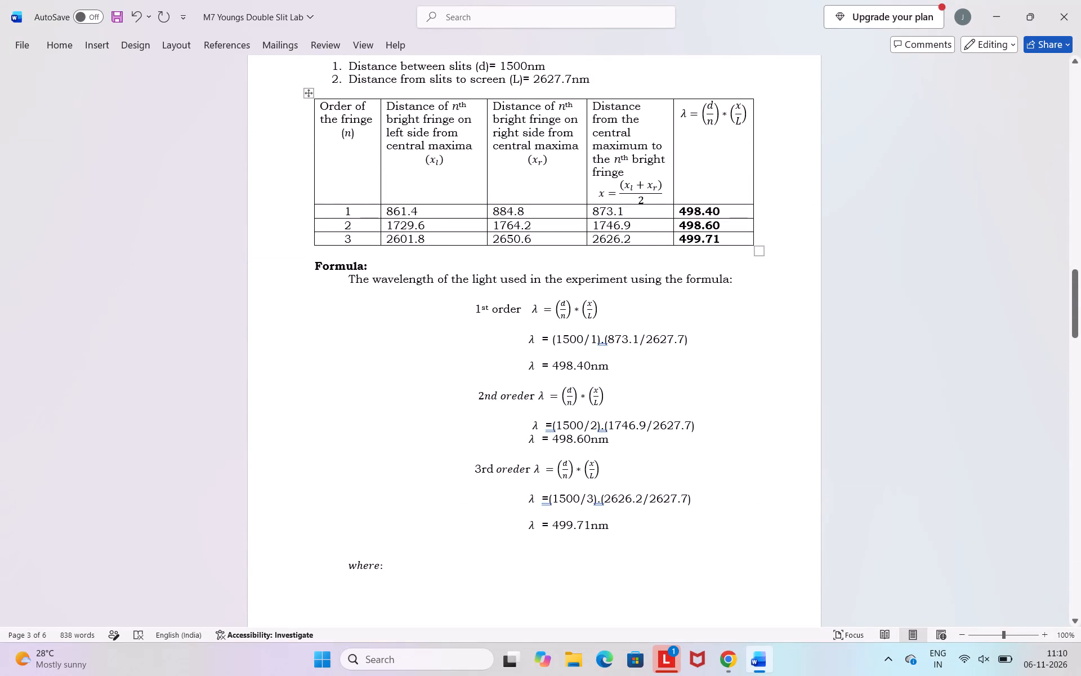
scroll(739, 188, down, 9)
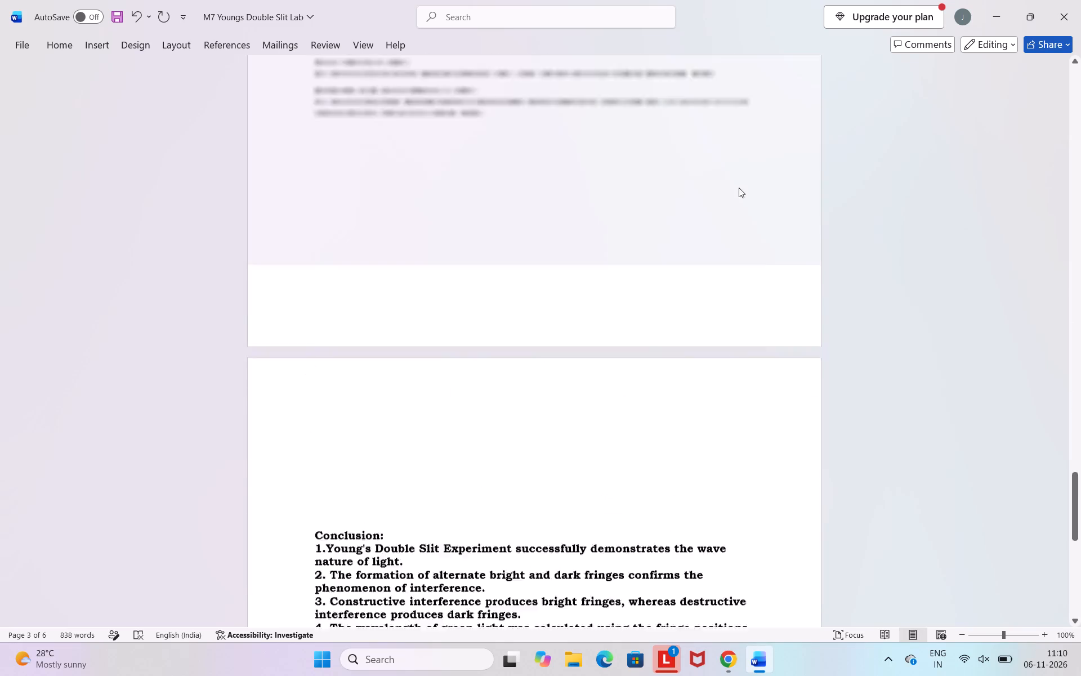
scroll(739, 188, up, 1)
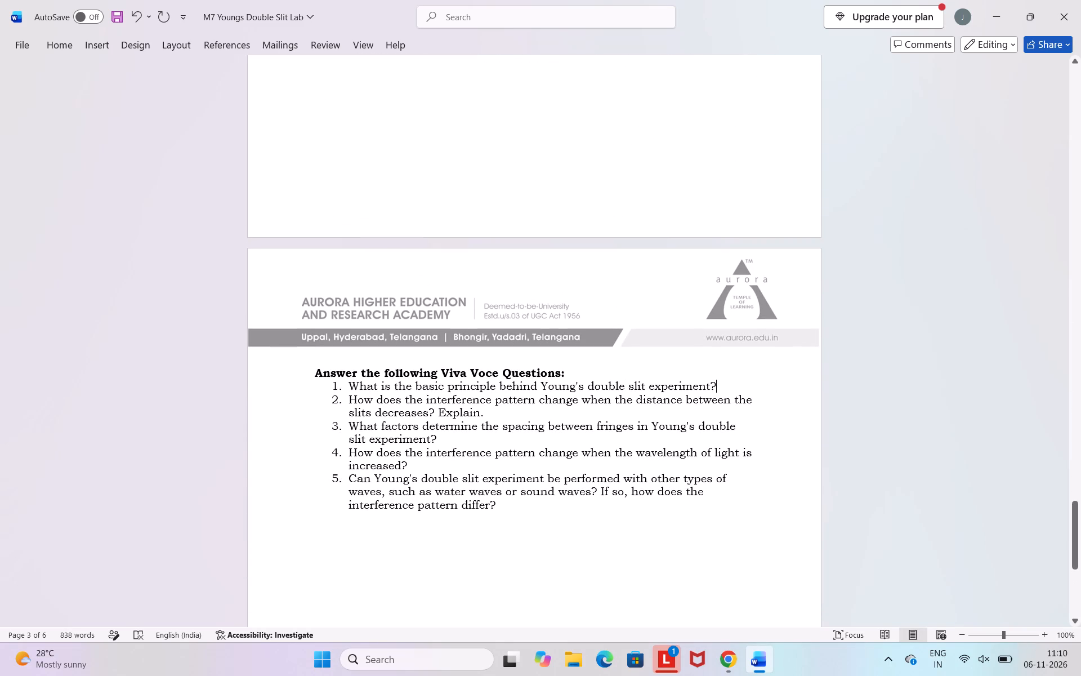
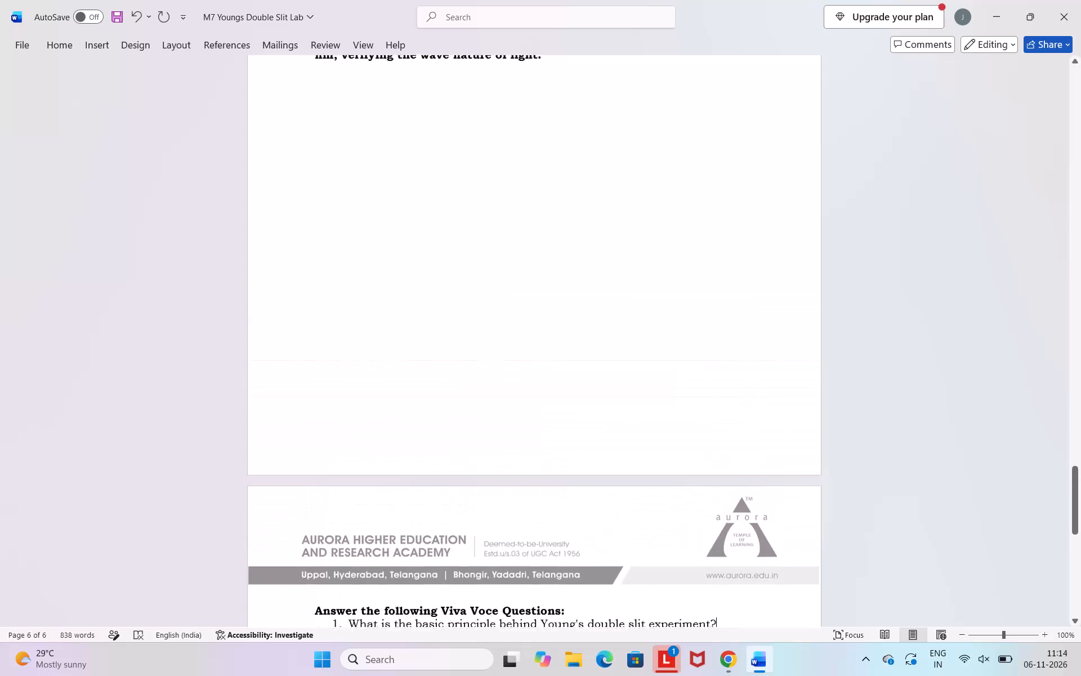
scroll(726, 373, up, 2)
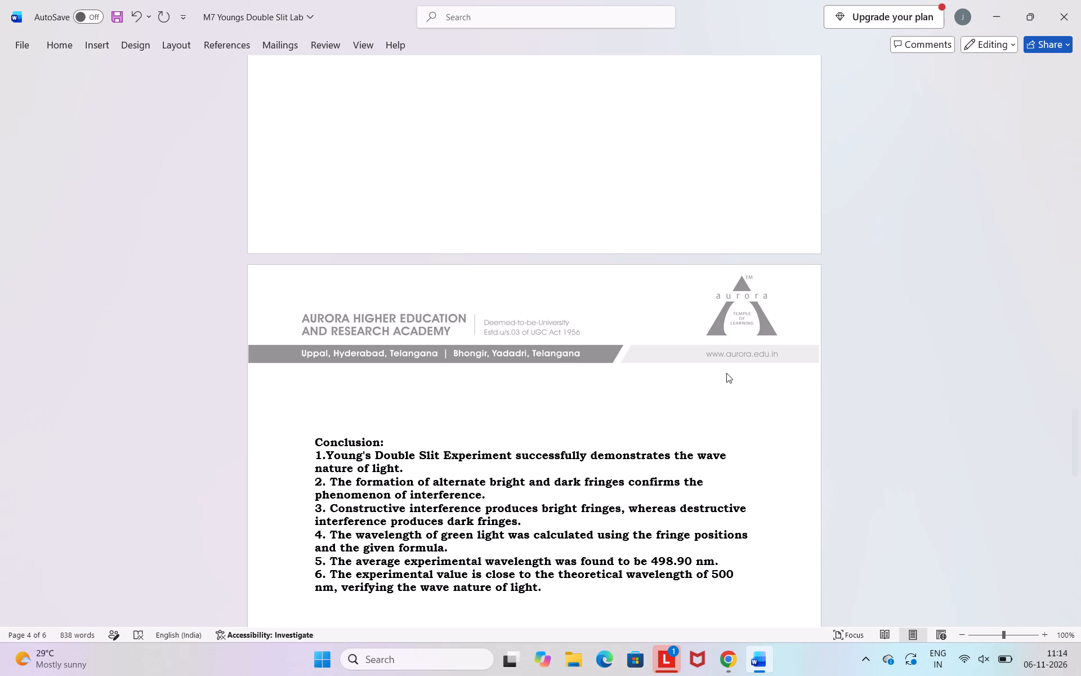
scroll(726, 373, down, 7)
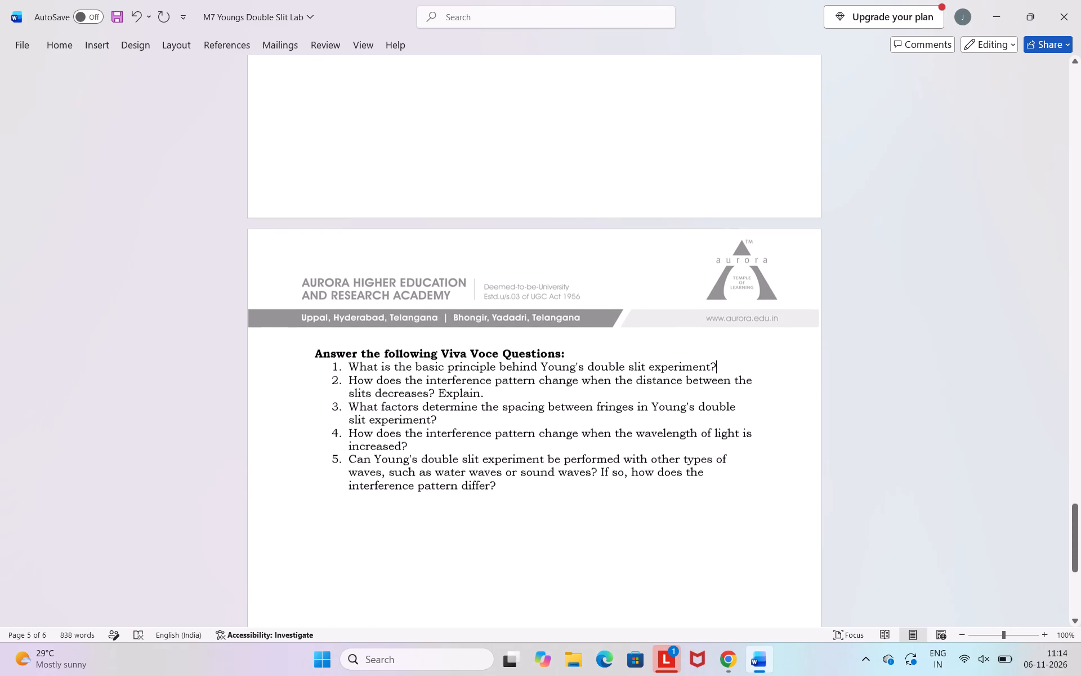
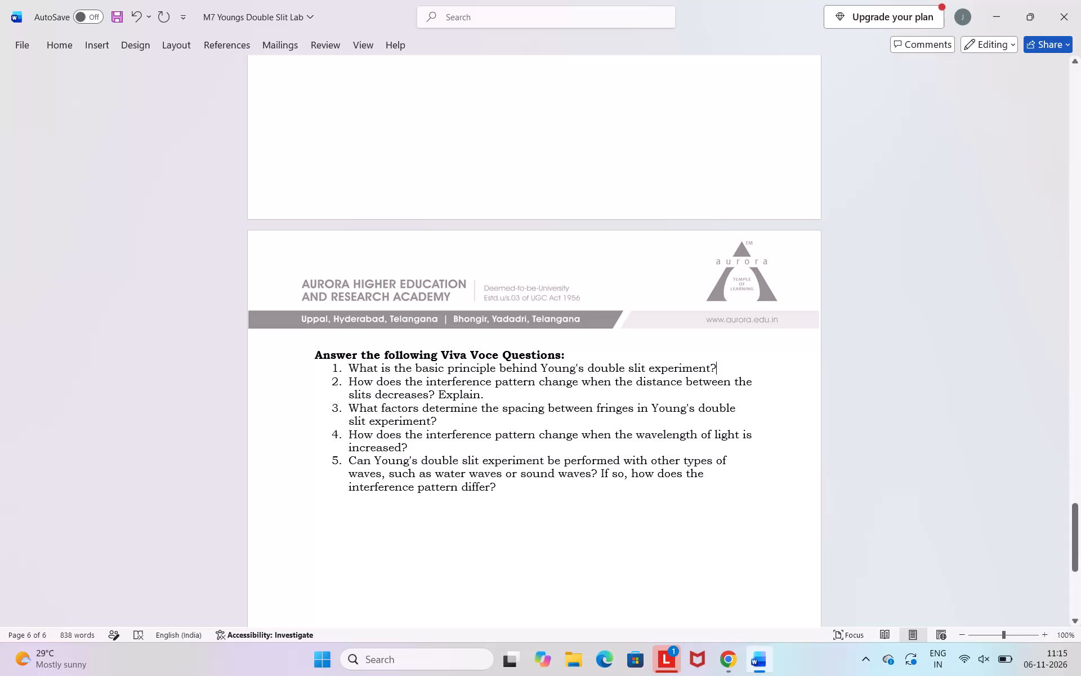
Insert an empty numbered line below Viva Voce question 3 about the factors that determine fringe spacing.
click(443, 425)
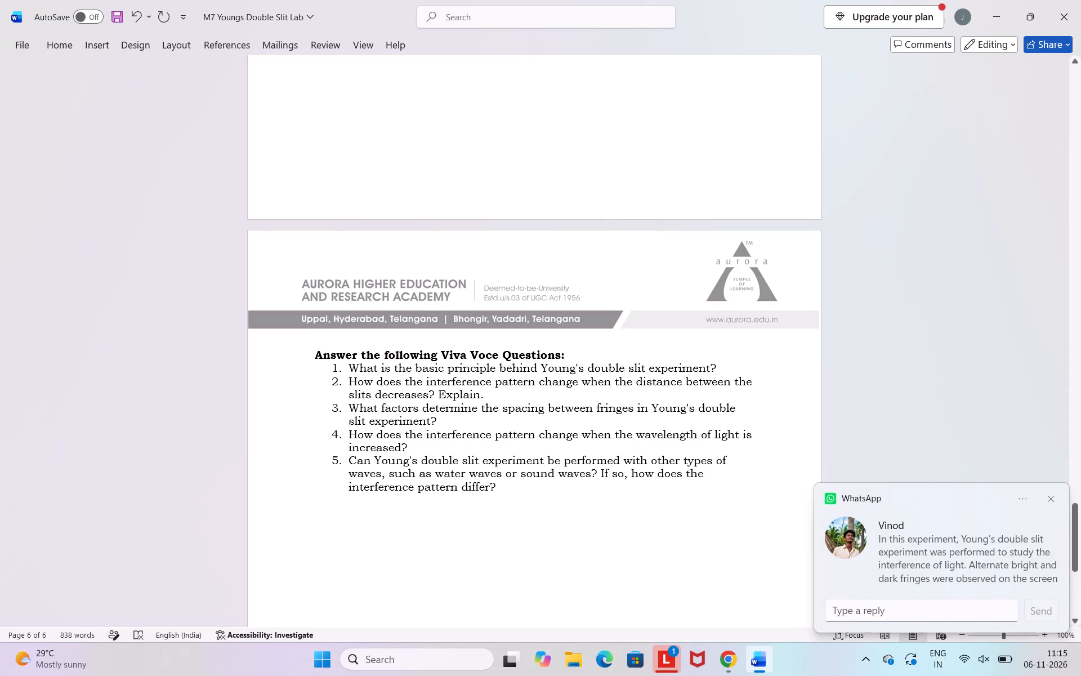
key(Return)
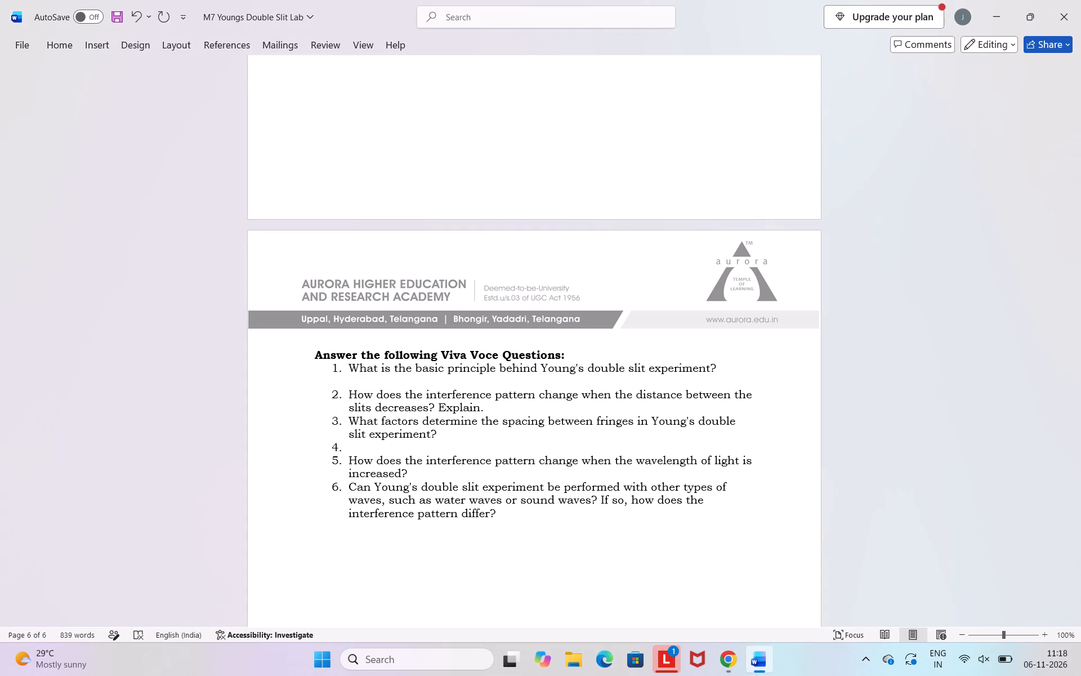
key(super+v)
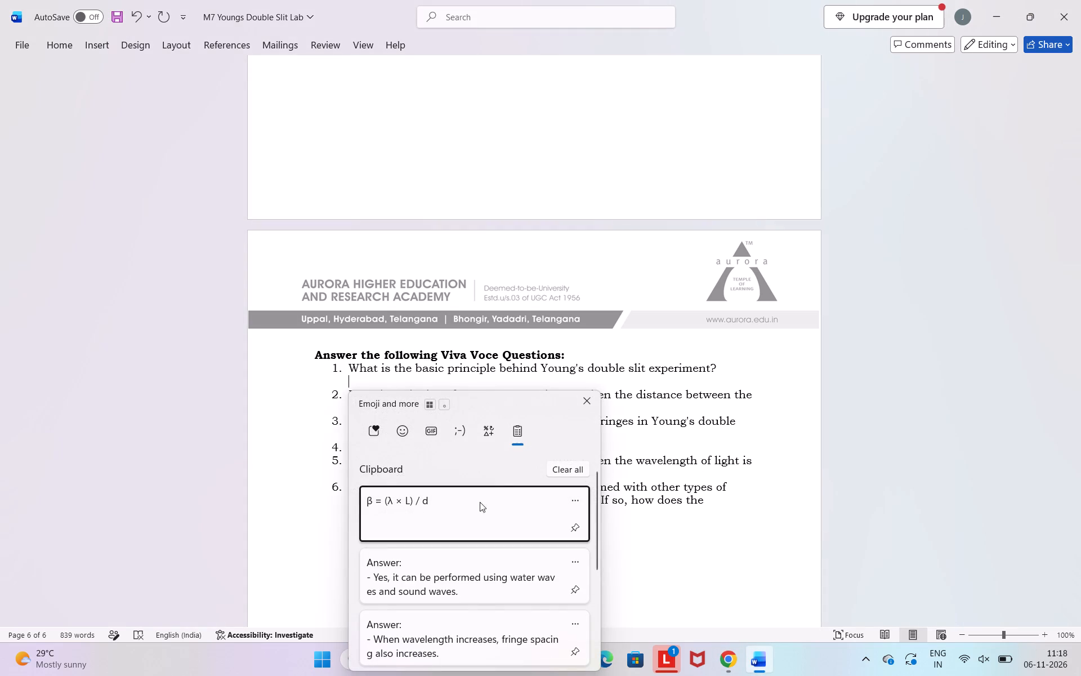
scroll(475, 507, down, 4)
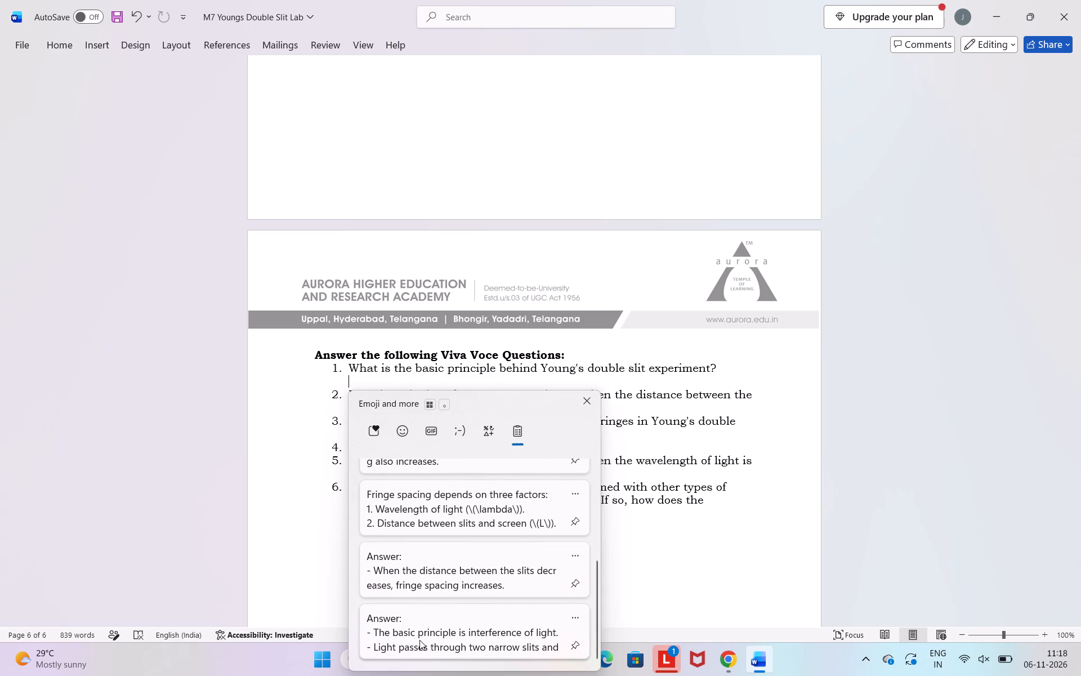
click(419, 640)
key(ctrl+v)
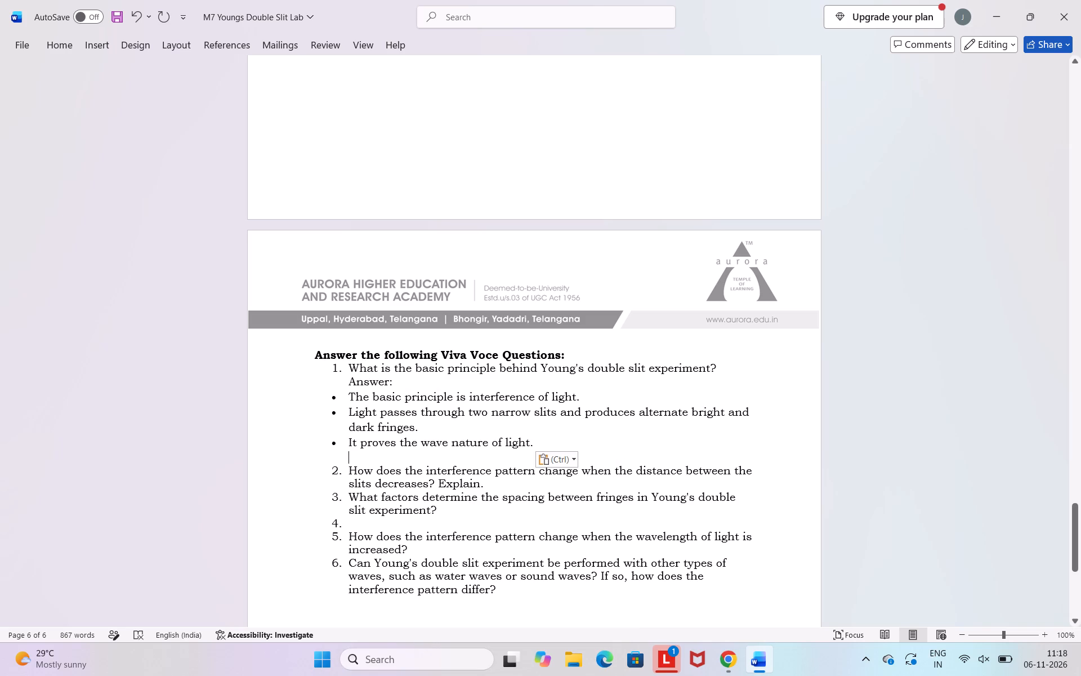
Paste the copied answer about decreasing slit distance on a new unnumbered line below Viva Voce question 2.
click(483, 488)
key(Return)
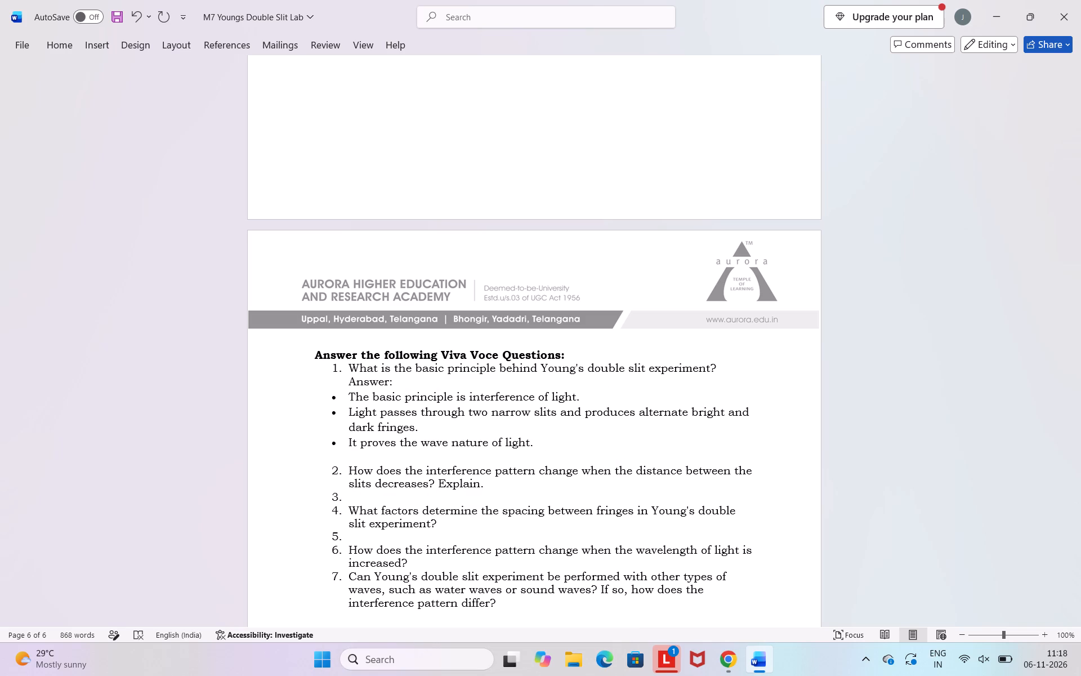
key(BackSpace)
key(super+v)
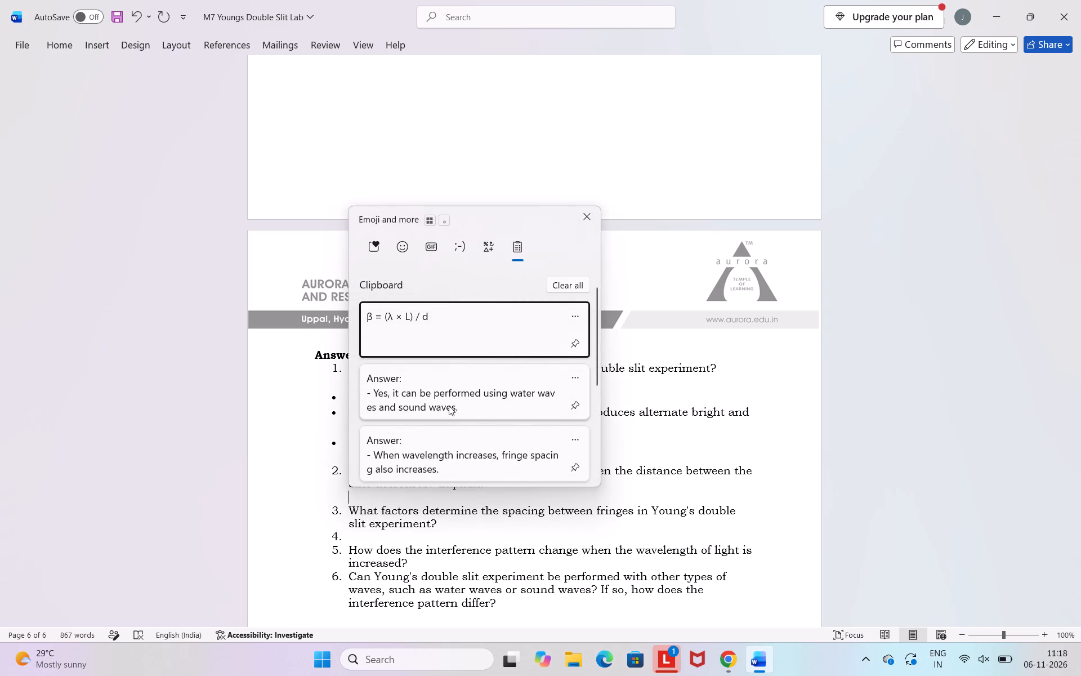
scroll(449, 406, down, 5)
click(445, 387)
key(ctrl+v)
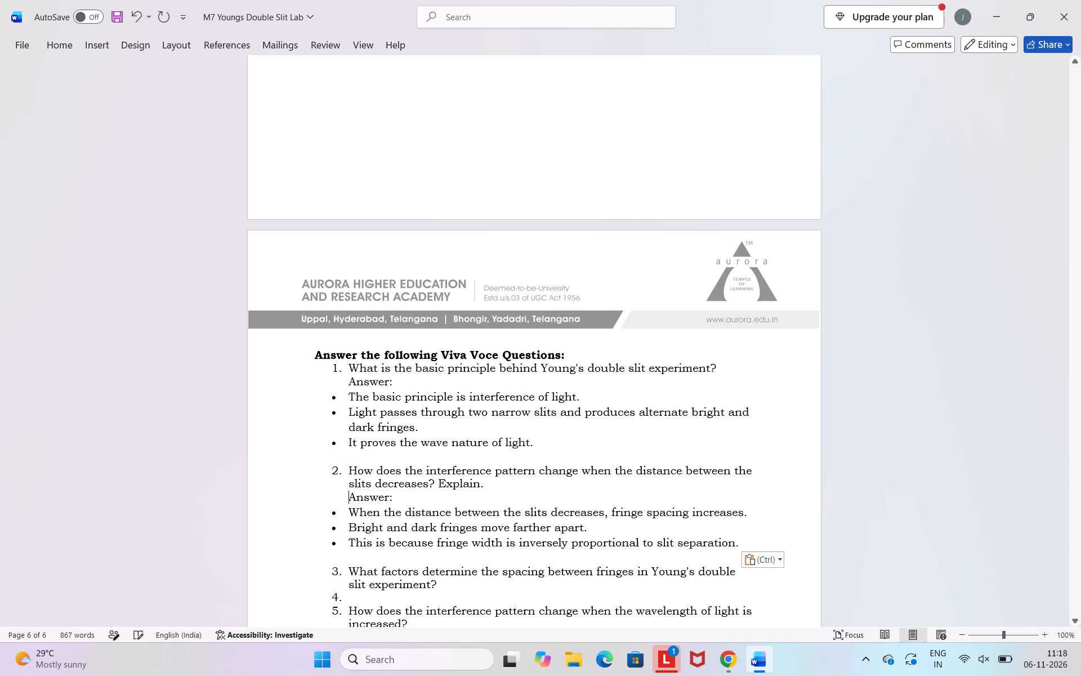
Paste the copied "Fringe spacing depends on three factors" answer on a new unnumbered line below Viva Voce question 3.
scroll(413, 496, down, 1)
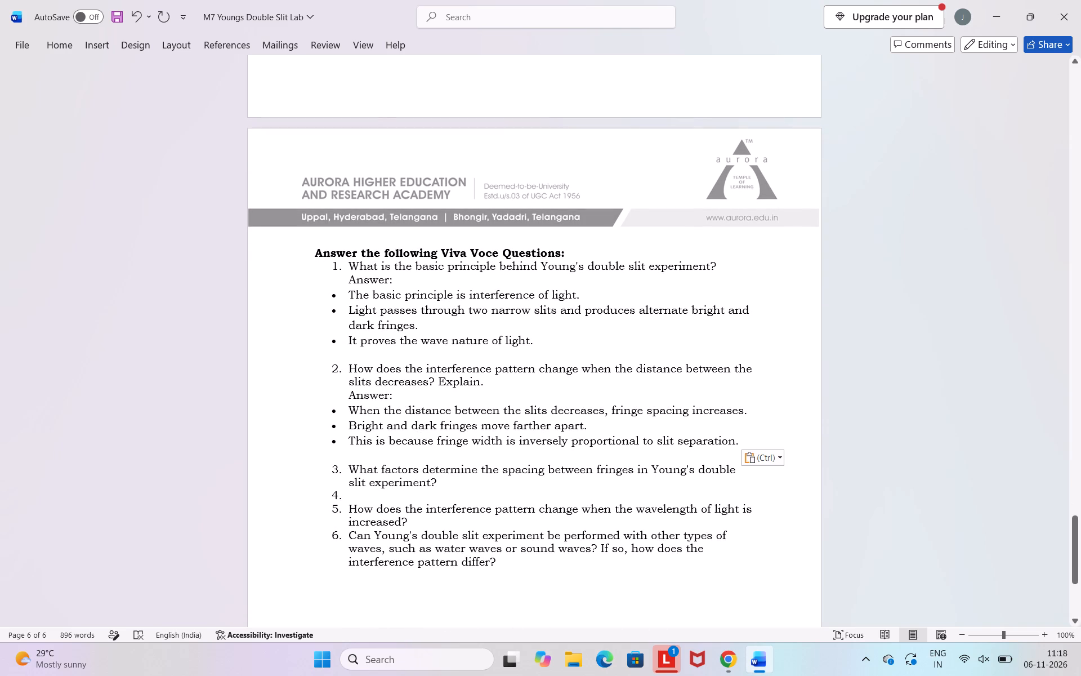
click(436, 486)
key(Return)
key(BackSpace)
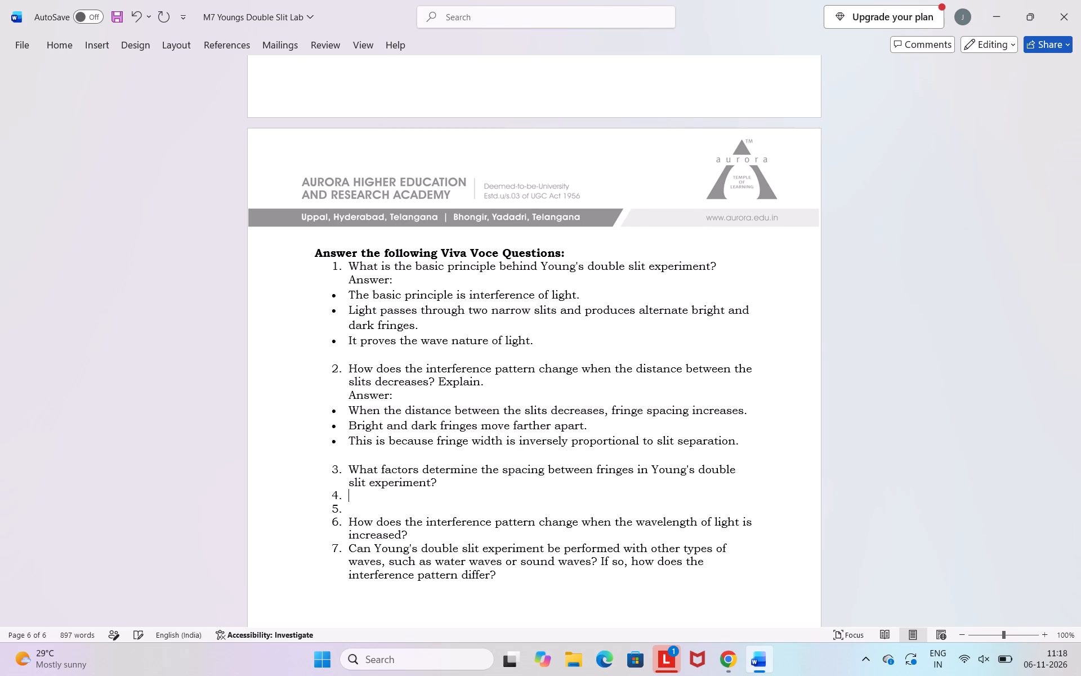
key(super+v)
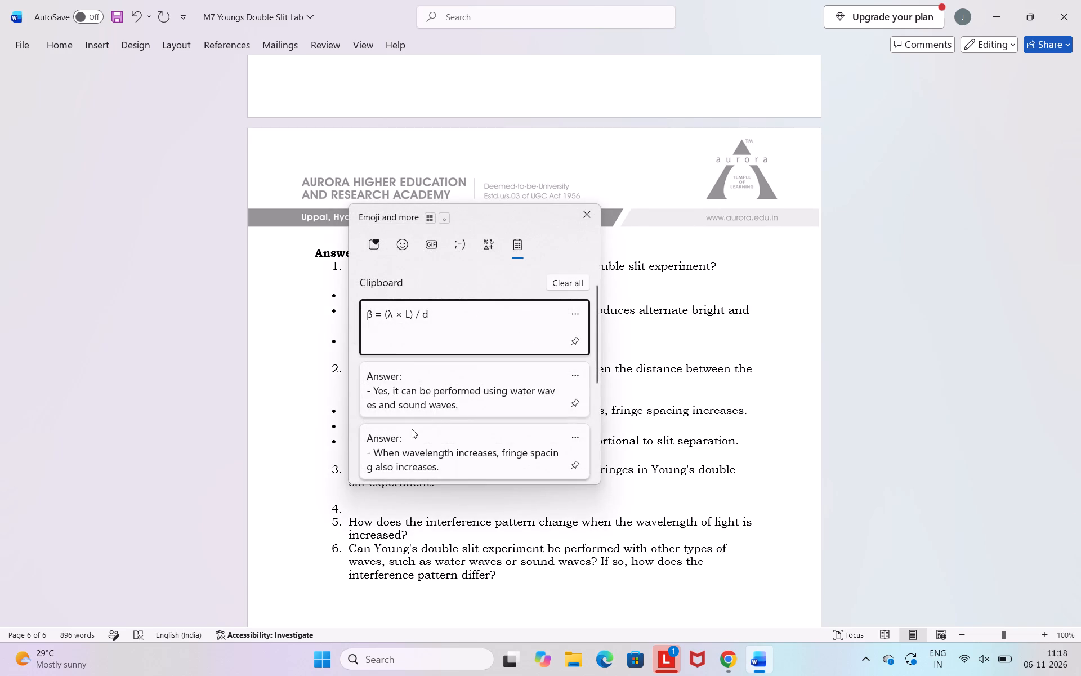
scroll(412, 429, down, 3)
scroll(412, 429, up, 1)
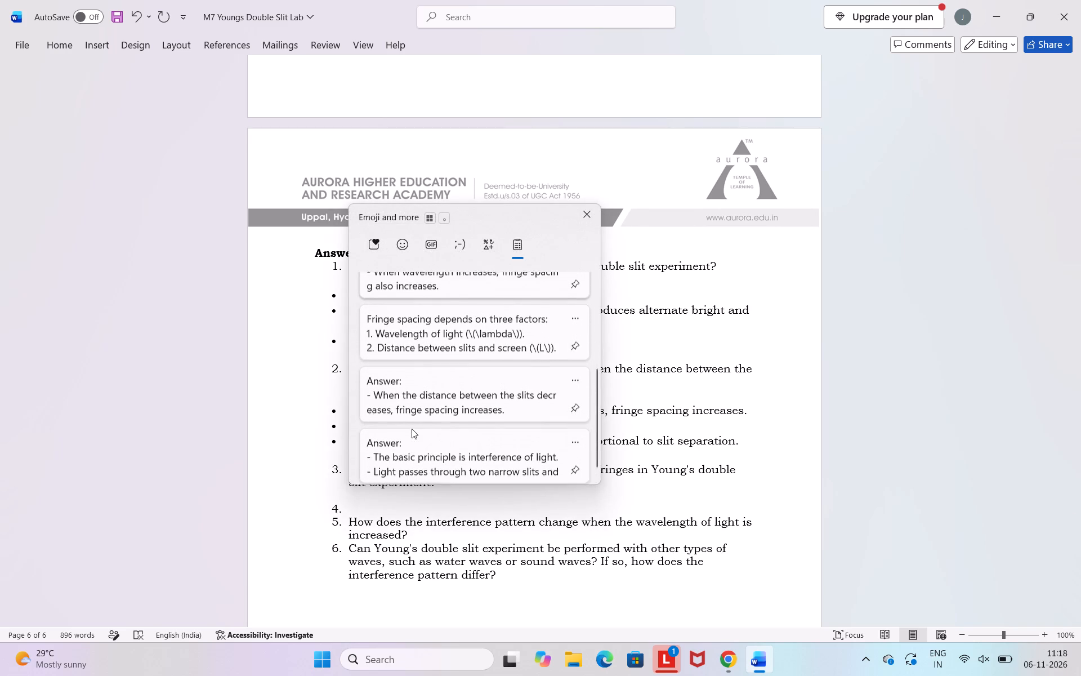
scroll(412, 429, up, 1)
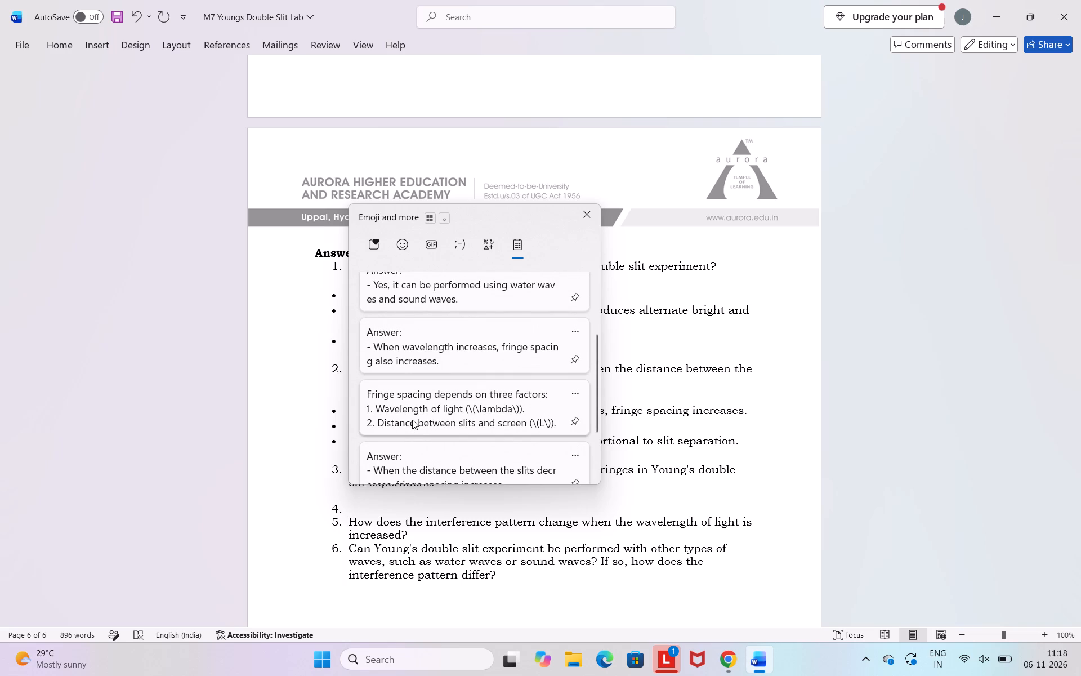
click(412, 420)
key(ctrl+v)
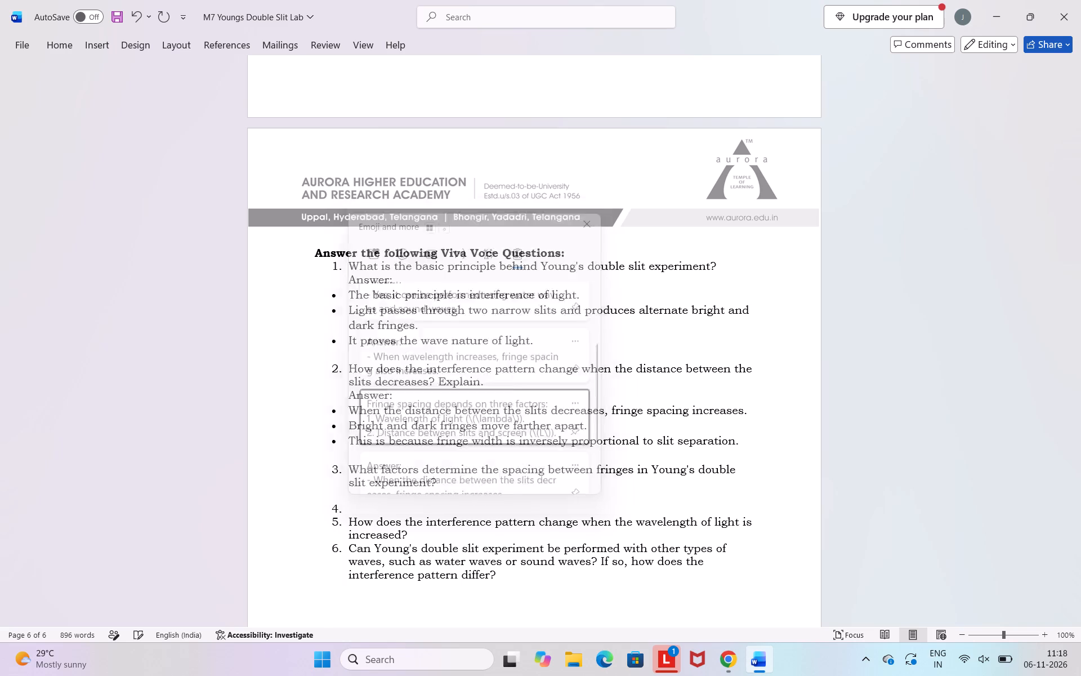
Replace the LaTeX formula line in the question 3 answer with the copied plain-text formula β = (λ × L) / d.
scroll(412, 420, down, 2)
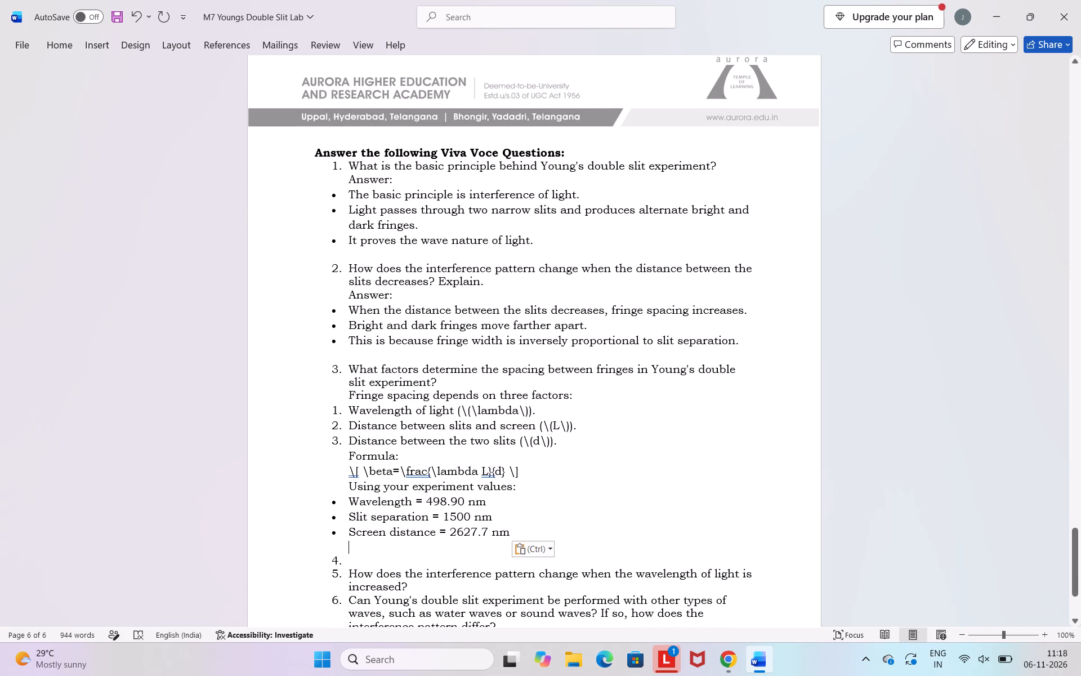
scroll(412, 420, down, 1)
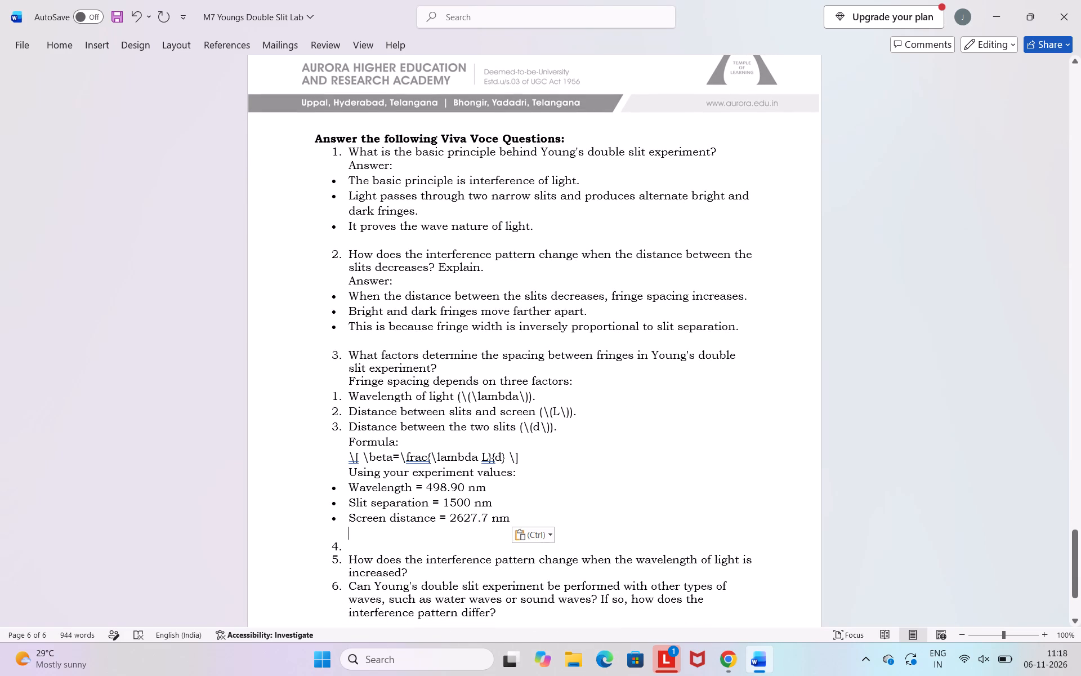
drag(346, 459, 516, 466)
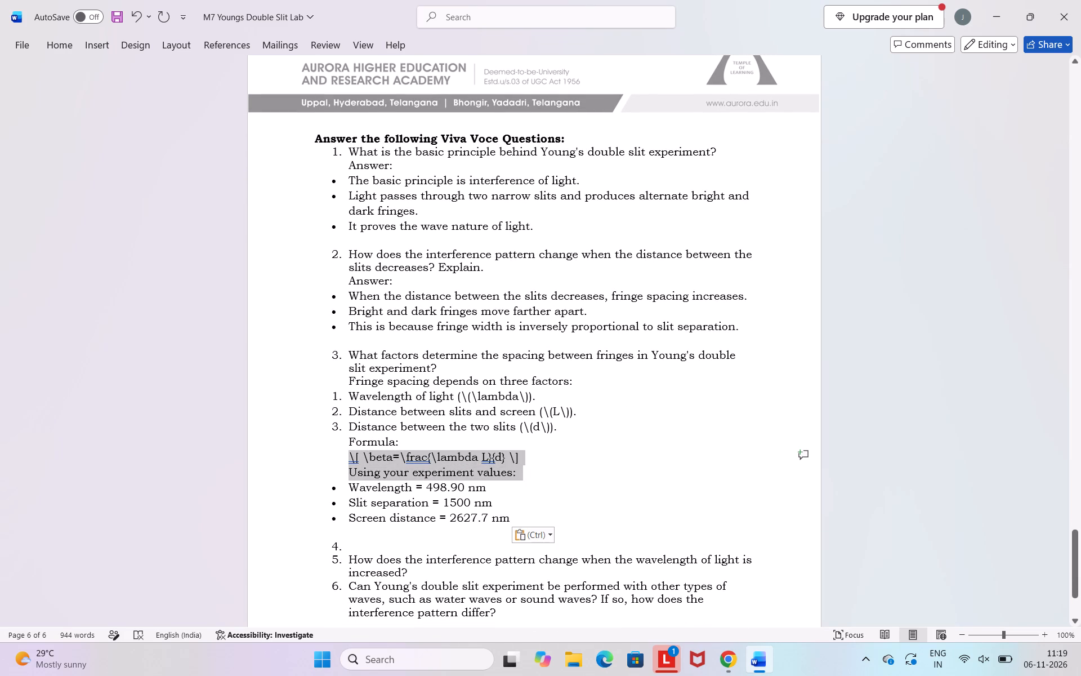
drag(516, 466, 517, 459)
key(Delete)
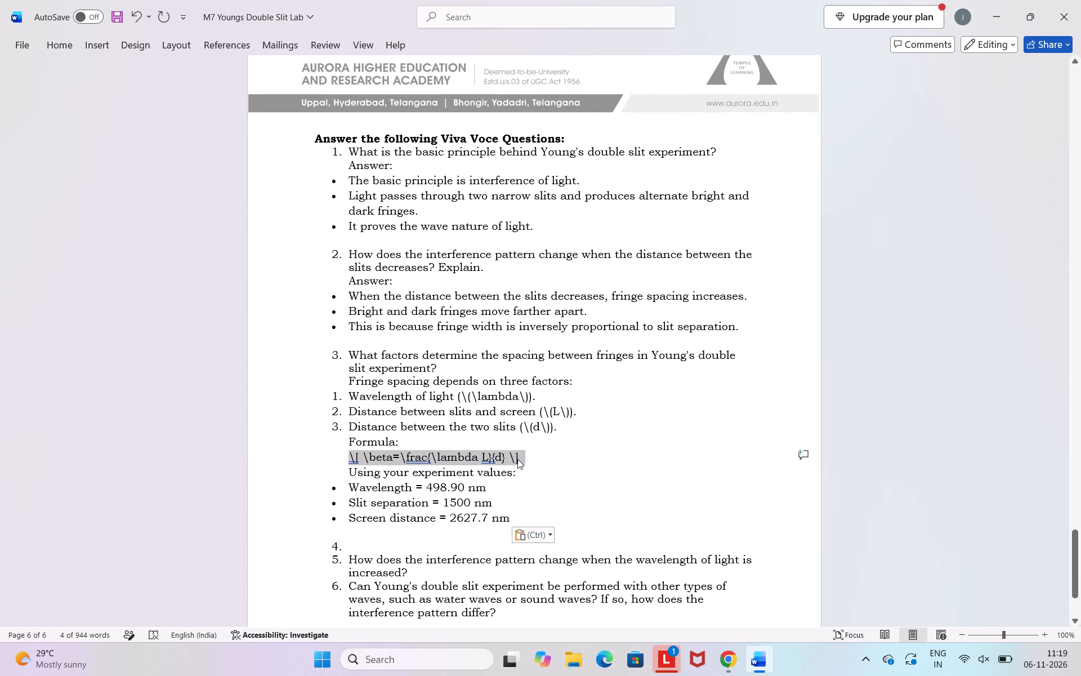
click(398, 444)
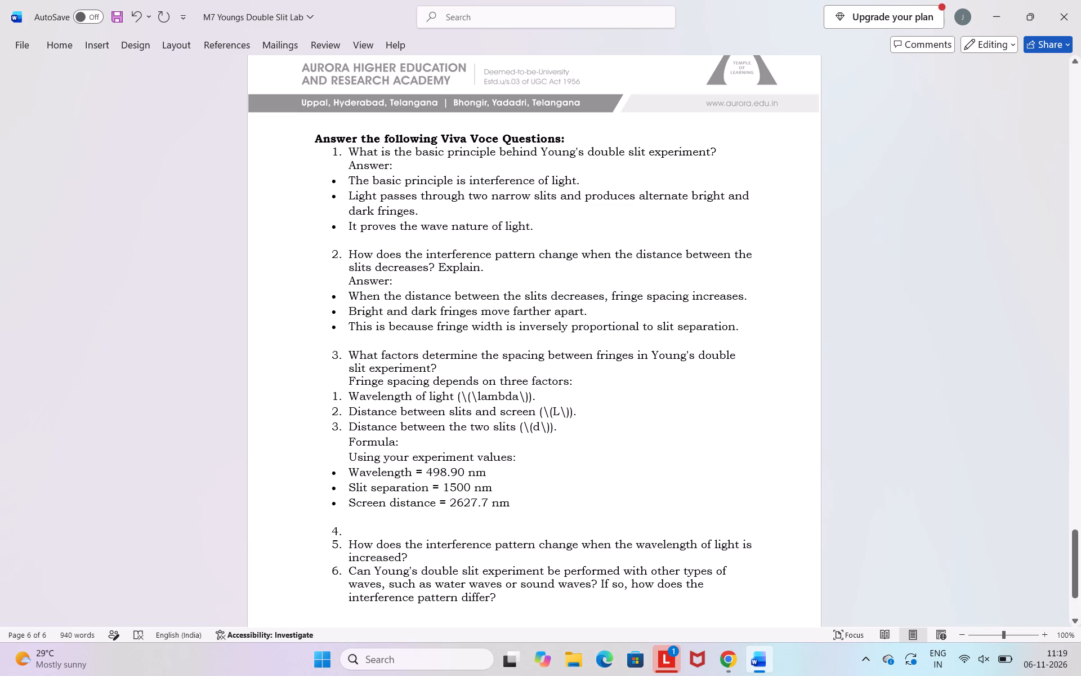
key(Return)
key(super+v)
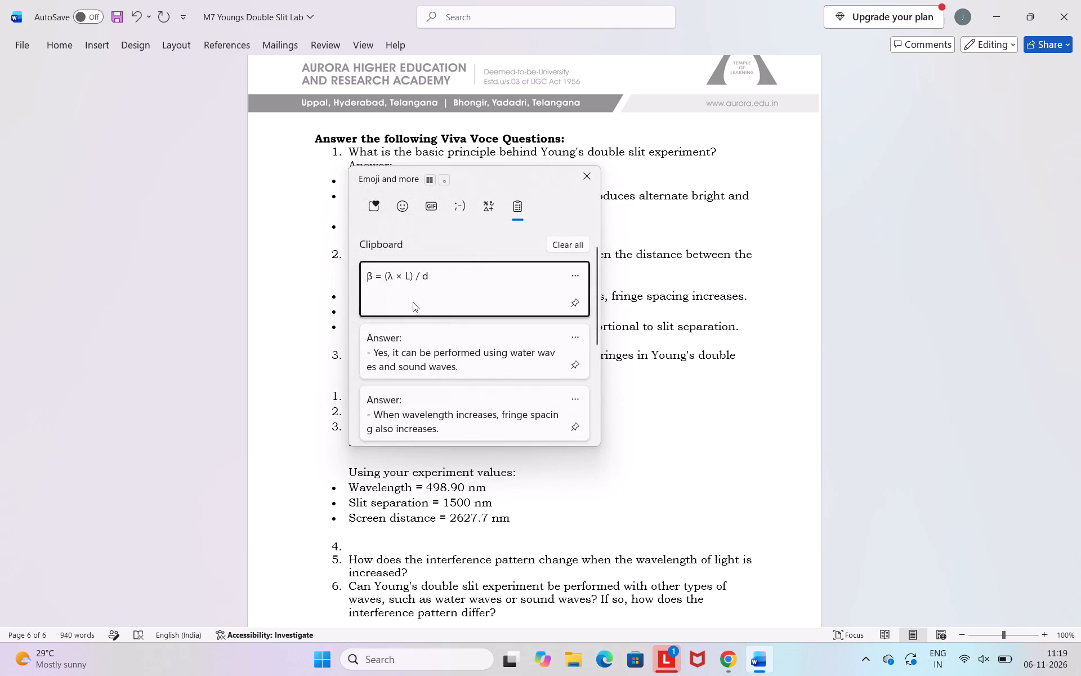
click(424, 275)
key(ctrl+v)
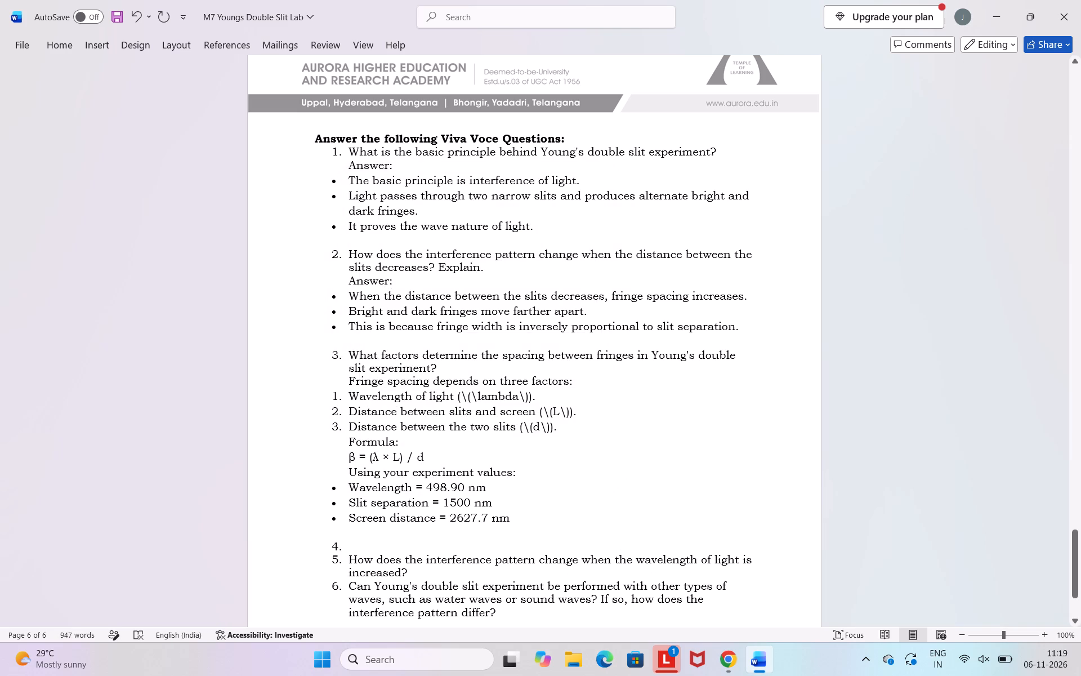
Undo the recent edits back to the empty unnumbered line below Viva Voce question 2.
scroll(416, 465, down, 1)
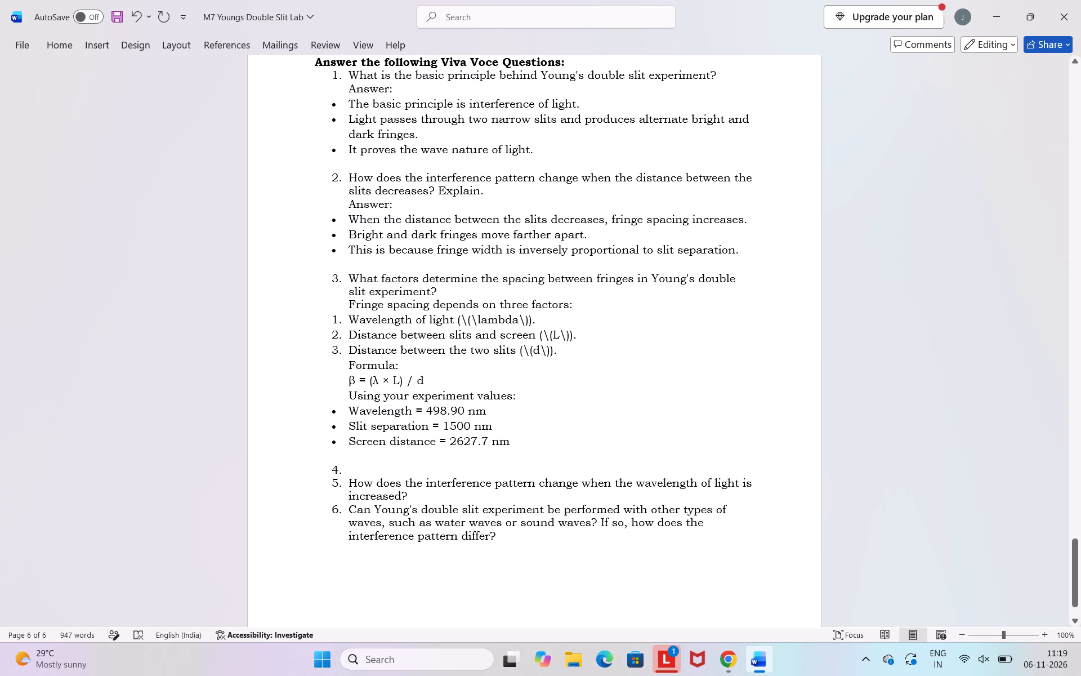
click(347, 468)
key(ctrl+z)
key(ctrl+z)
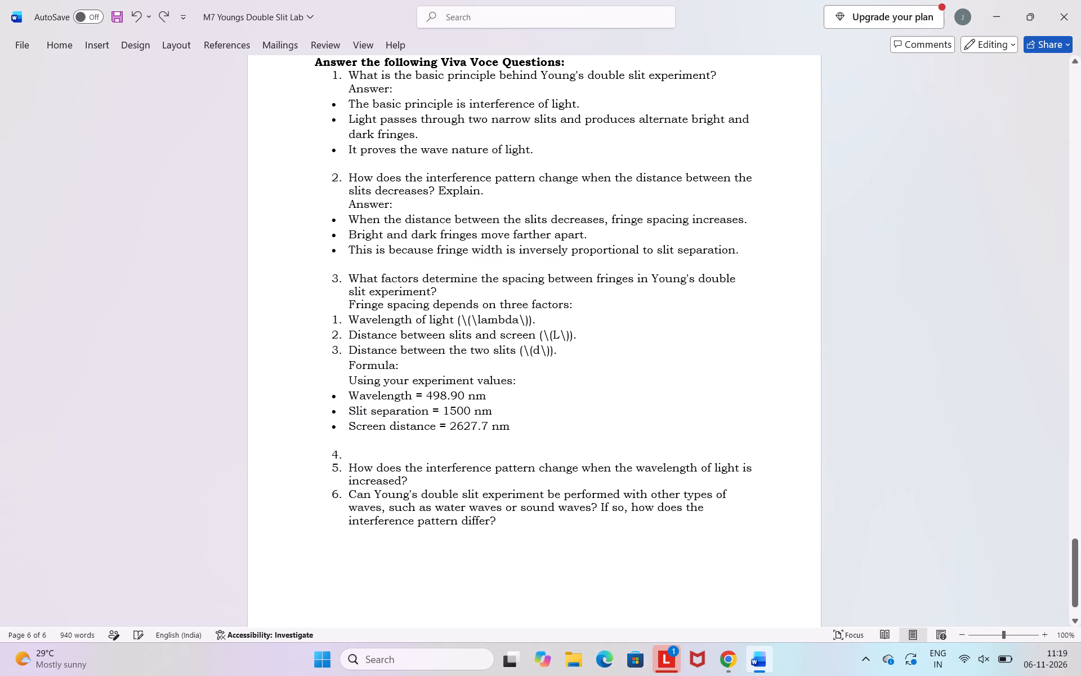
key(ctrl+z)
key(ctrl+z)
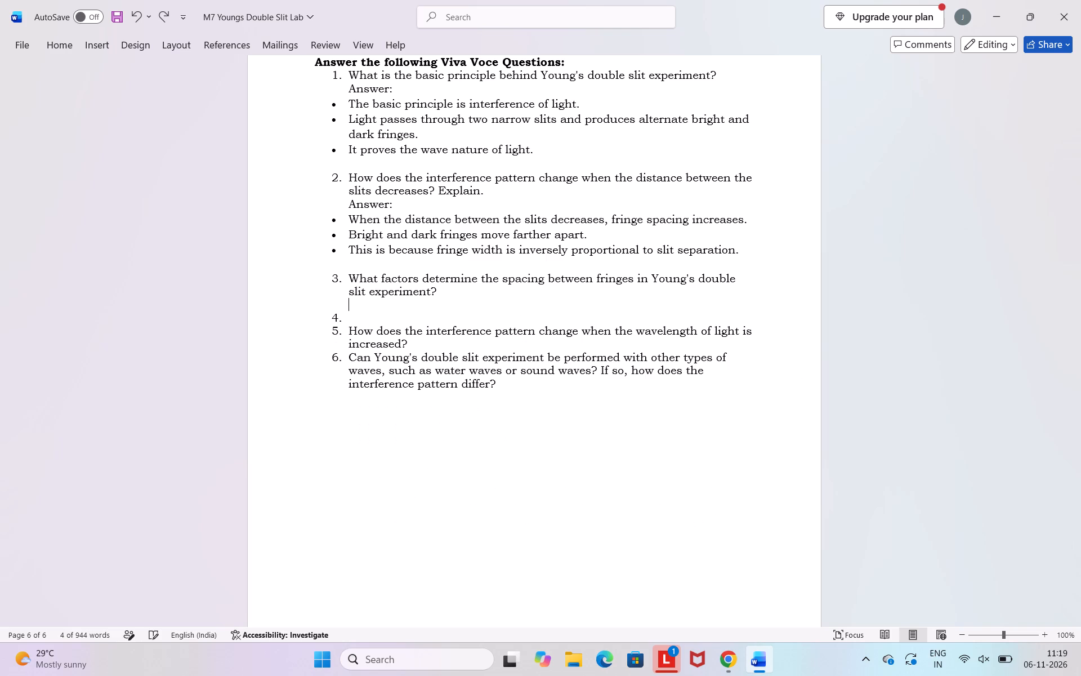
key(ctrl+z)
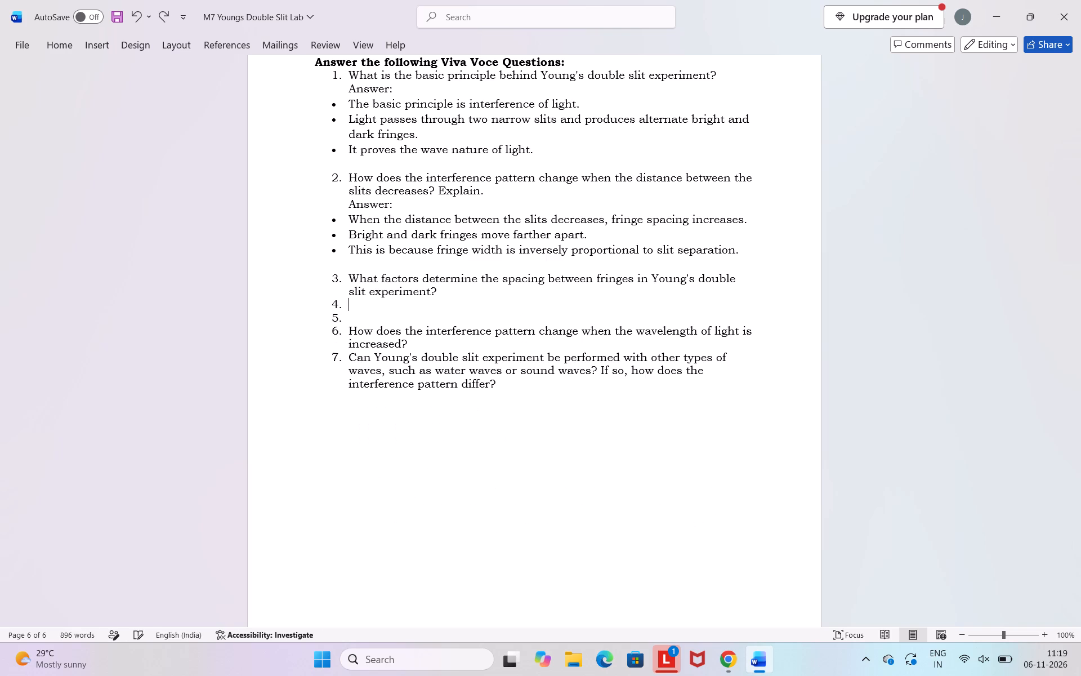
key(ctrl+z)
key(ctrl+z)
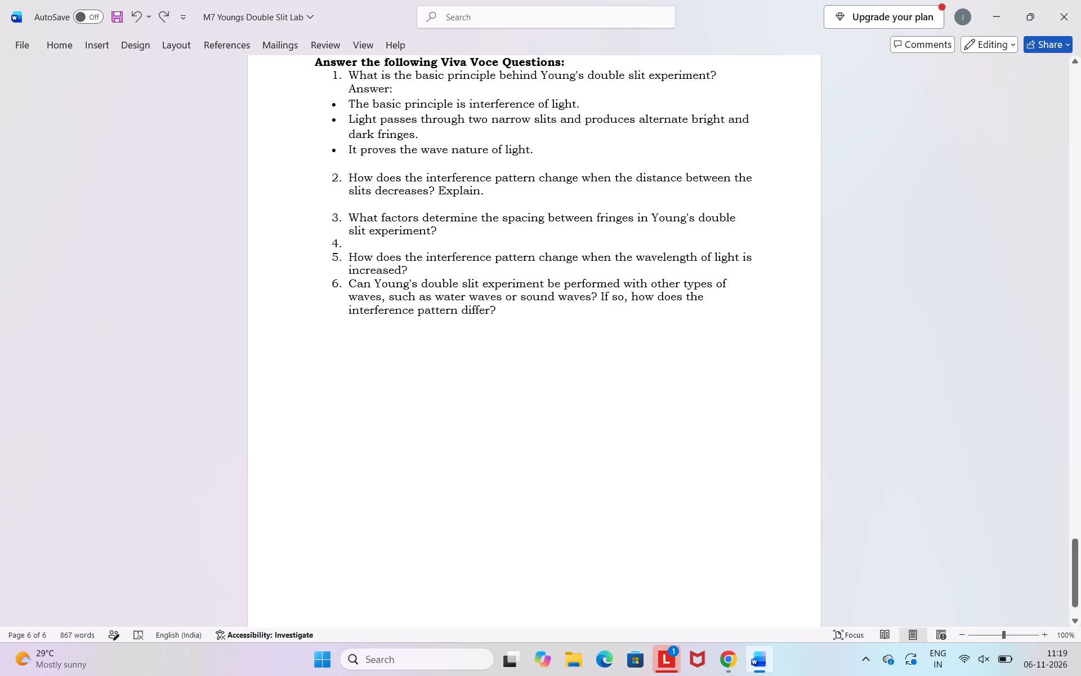
Paste the copied answer about decreasing slit distance on the empty line below Viva Voce question 2.
key(super+v)
scroll(418, 450, down, 6)
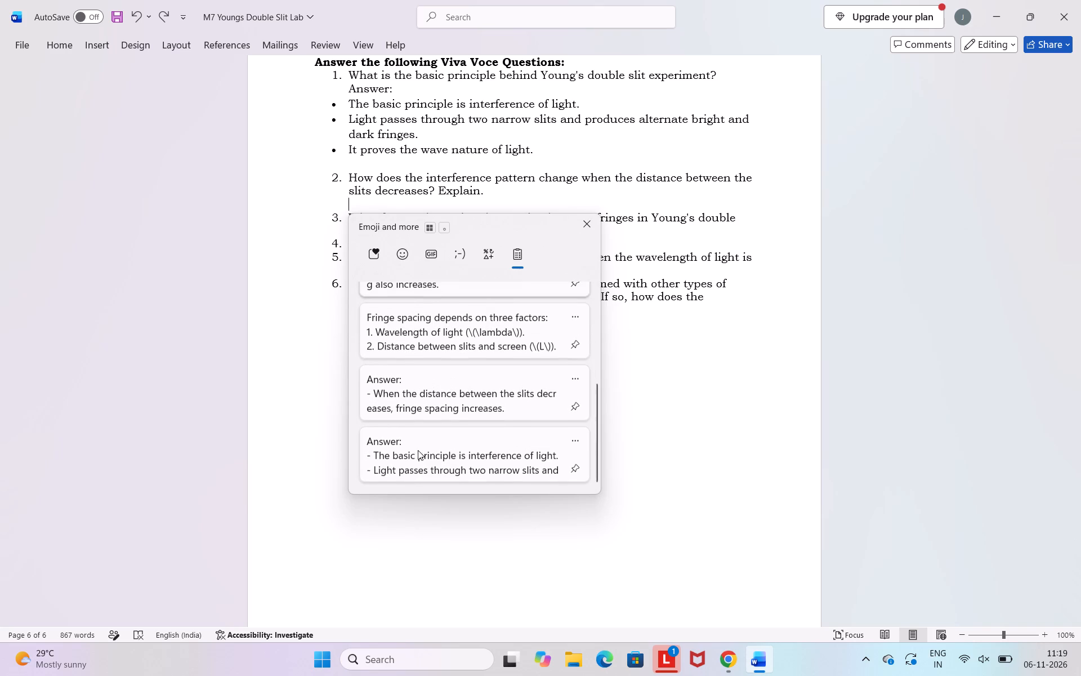
click(423, 383)
key(ctrl+v)
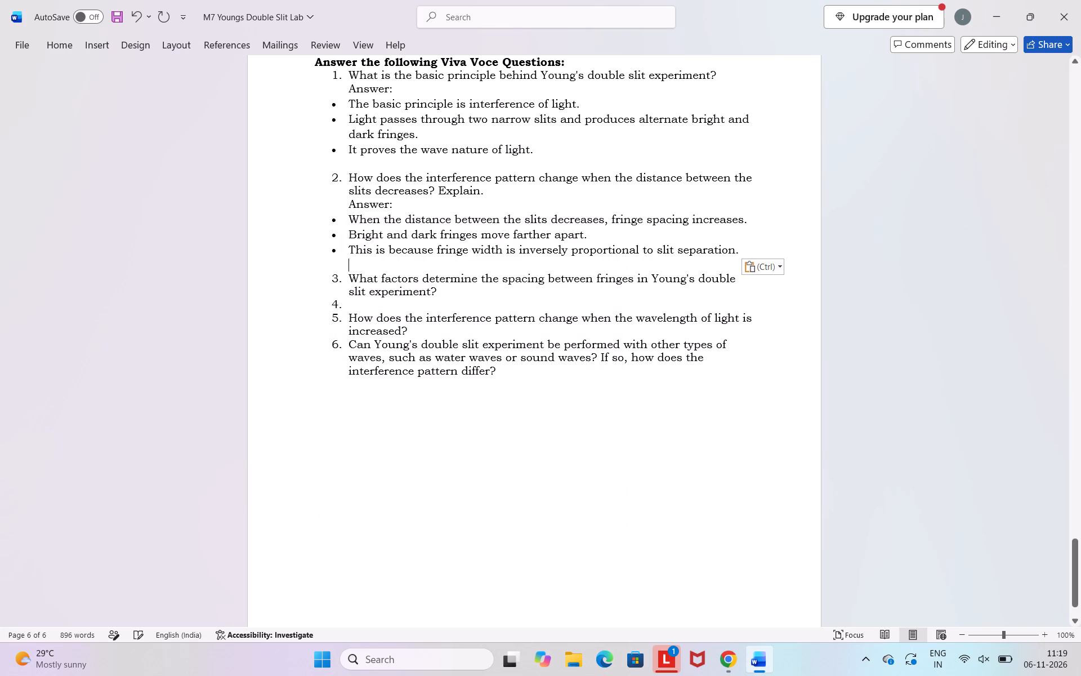
Paste the copied "Fringe spacing depends on three factors" answer on a new unnumbered line below Viva Voce question 3.
click(441, 292)
key(Return)
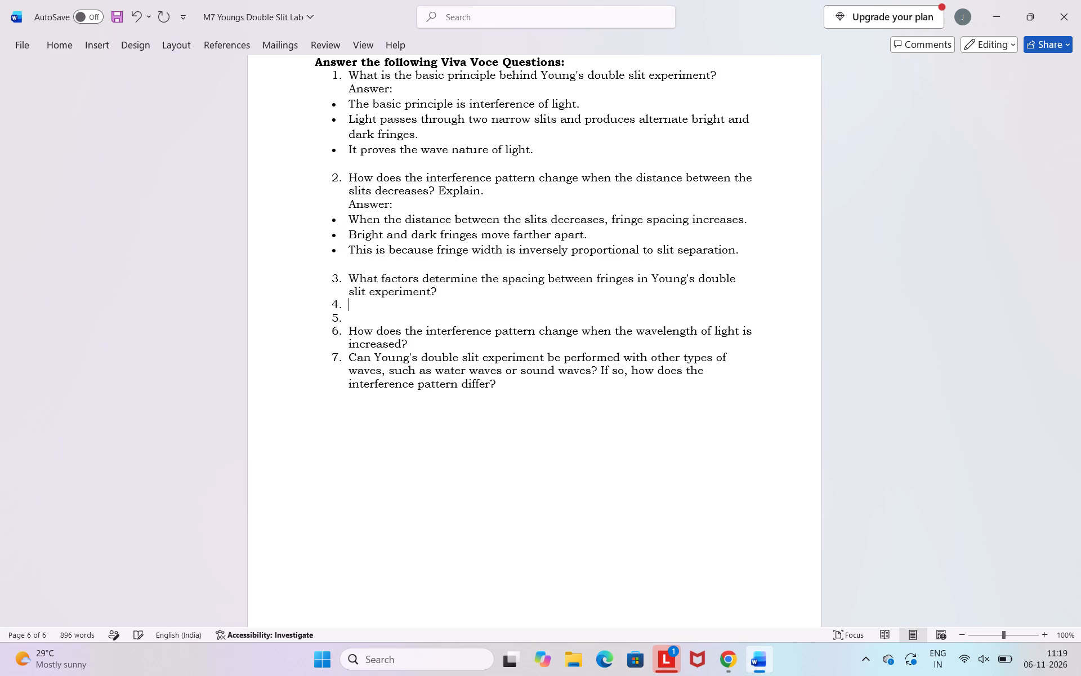
key(BackSpace)
key(super+v)
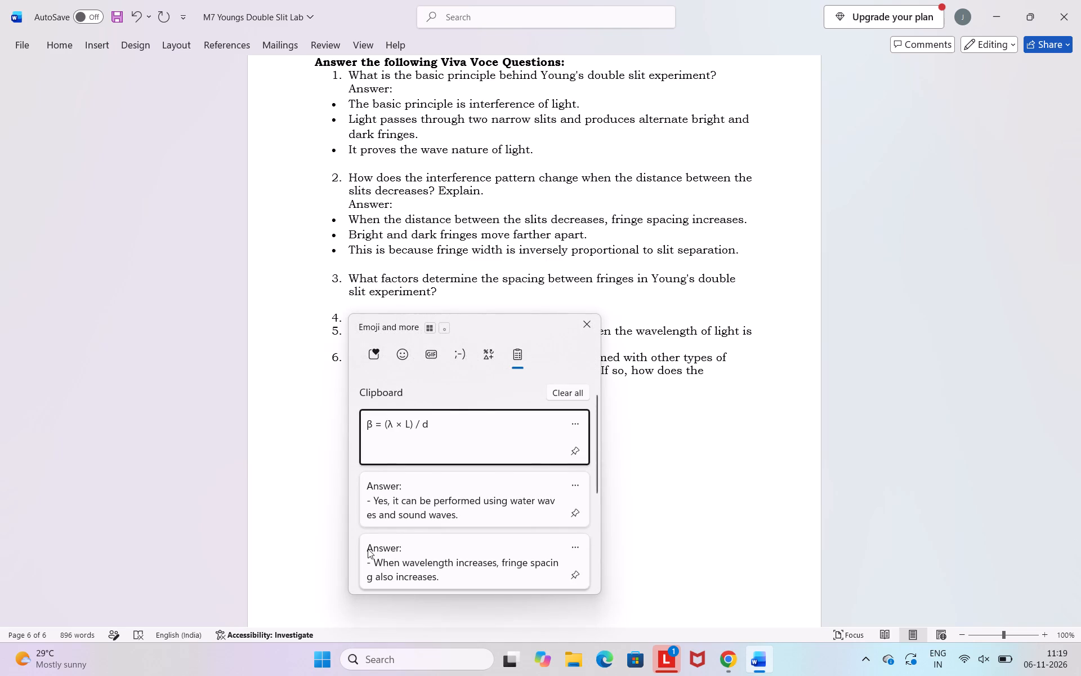
scroll(368, 549, down, 3)
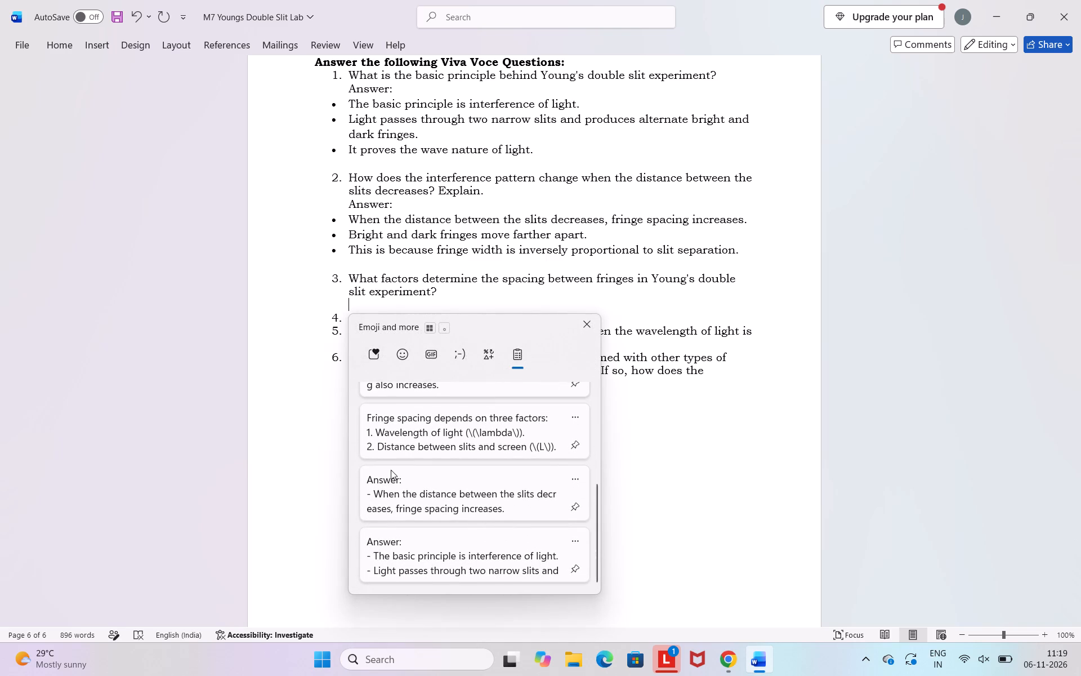
click(410, 424)
key(ctrl+v)
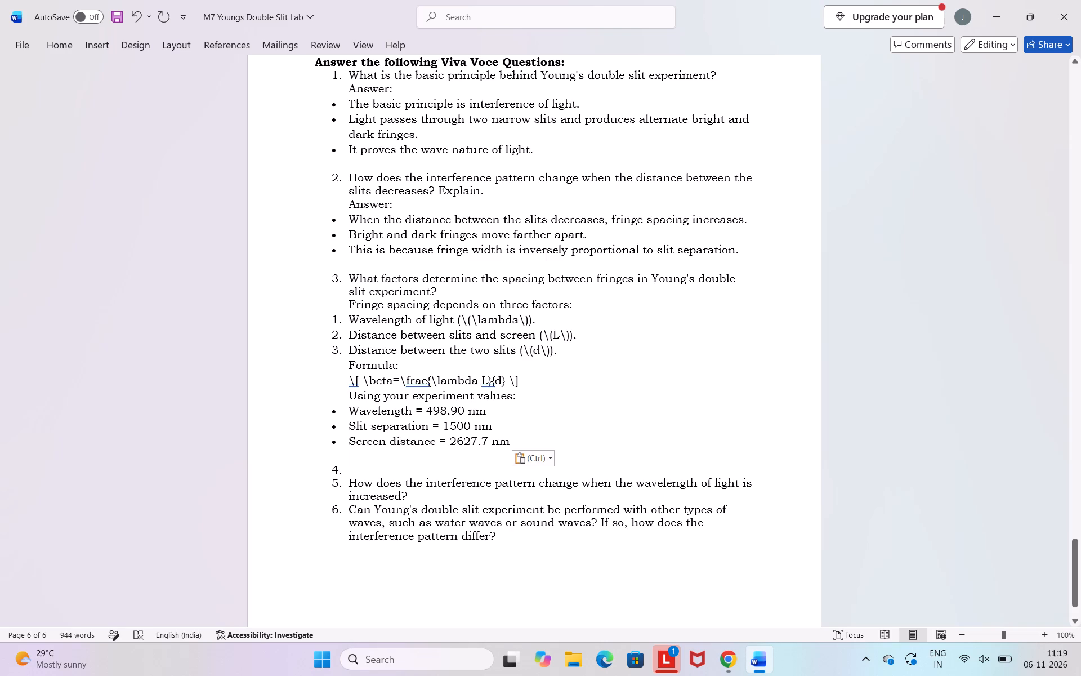
Replace the LaTeX formula line in the question 3 answer with the copied plain-text formula β = (λ × L) / d.
drag(345, 381, 528, 380)
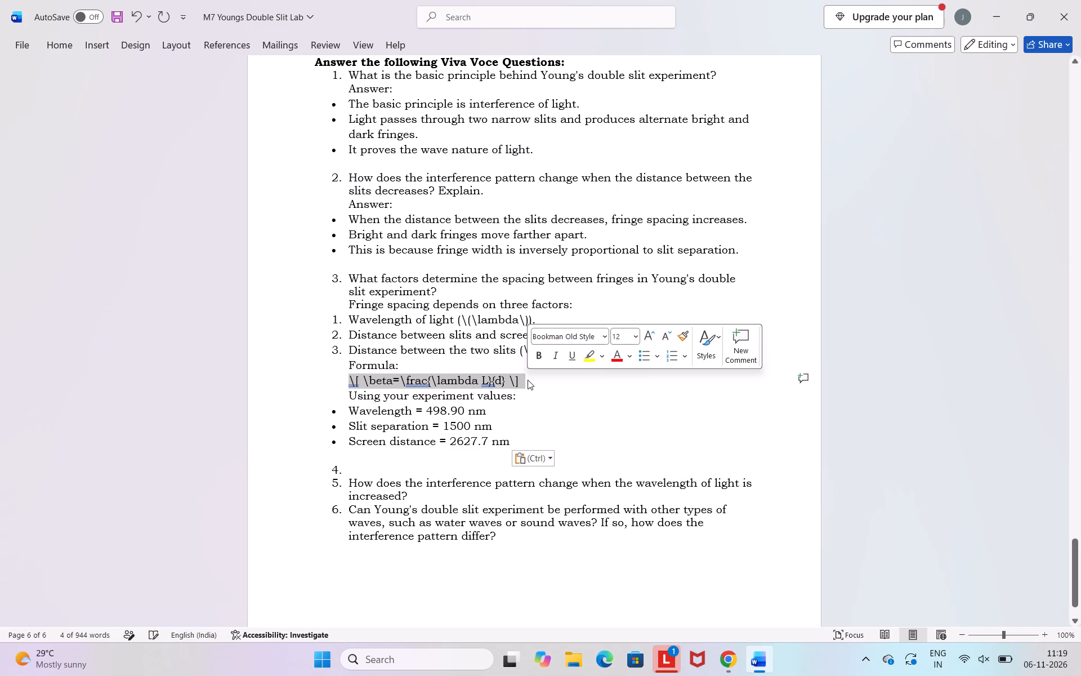
key(Delete)
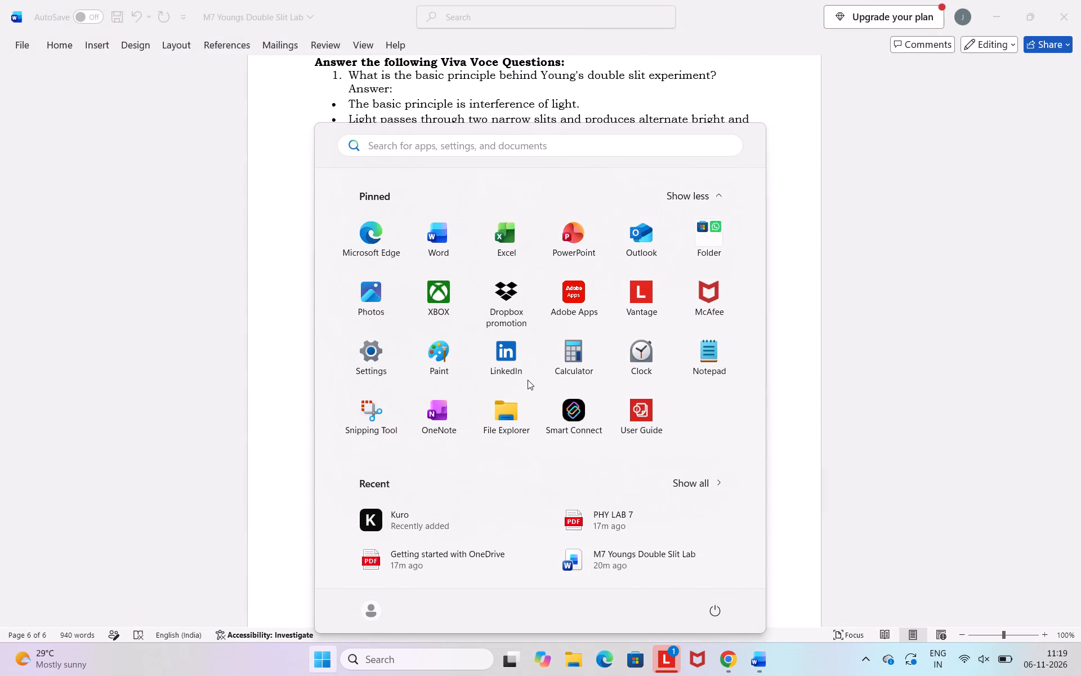
click(398, 368)
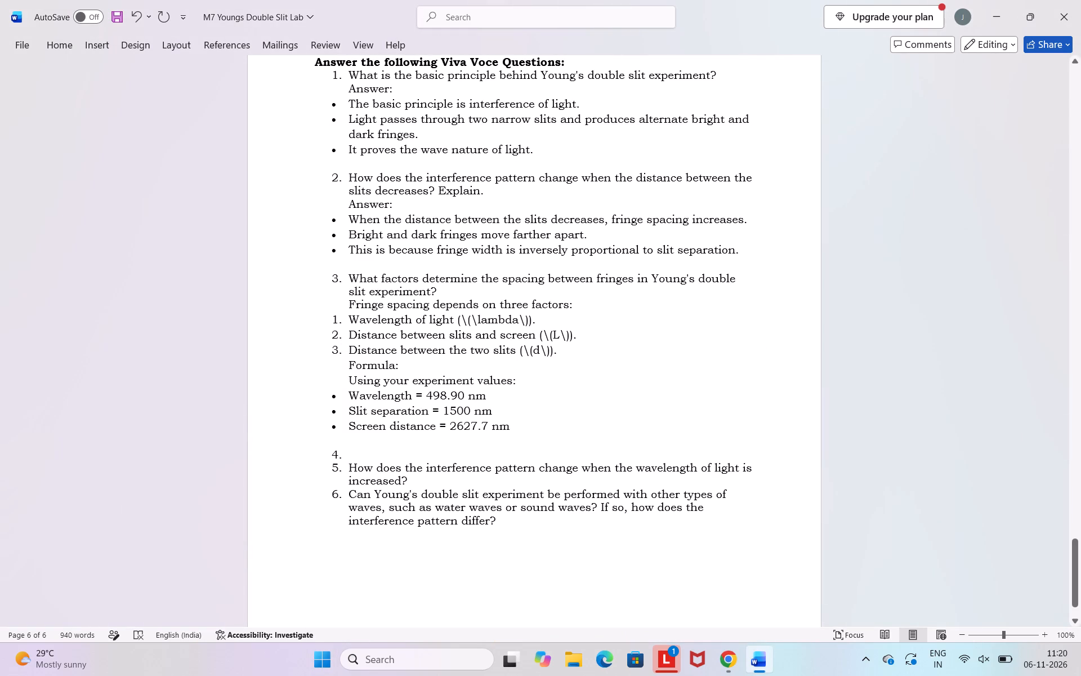
key(Return)
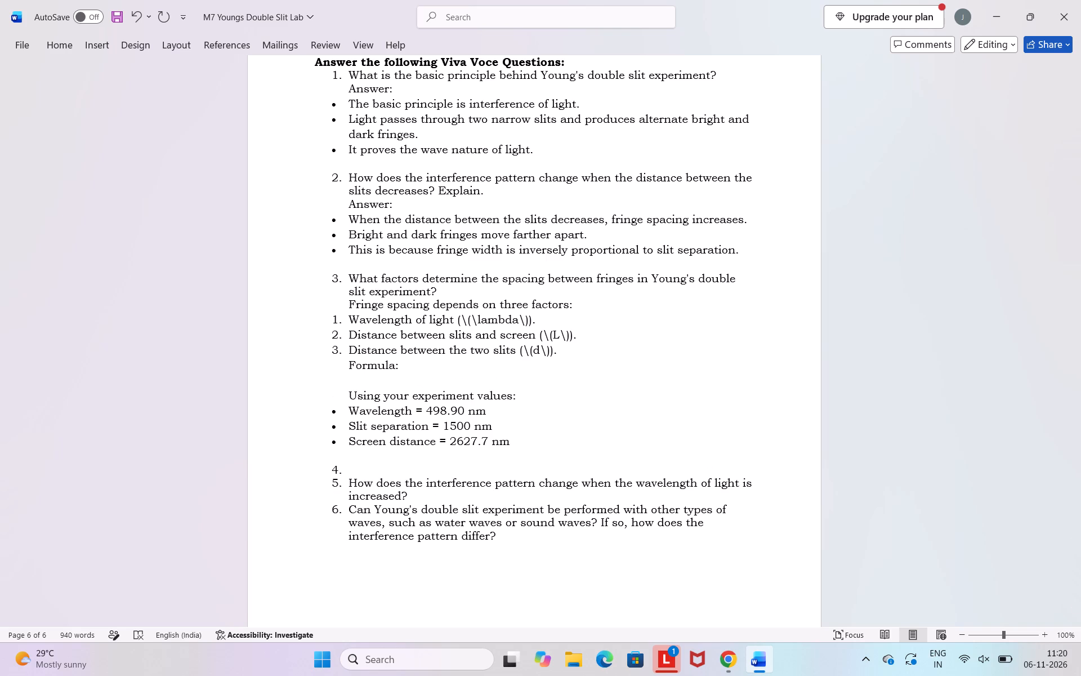
key(super+v)
click(391, 520)
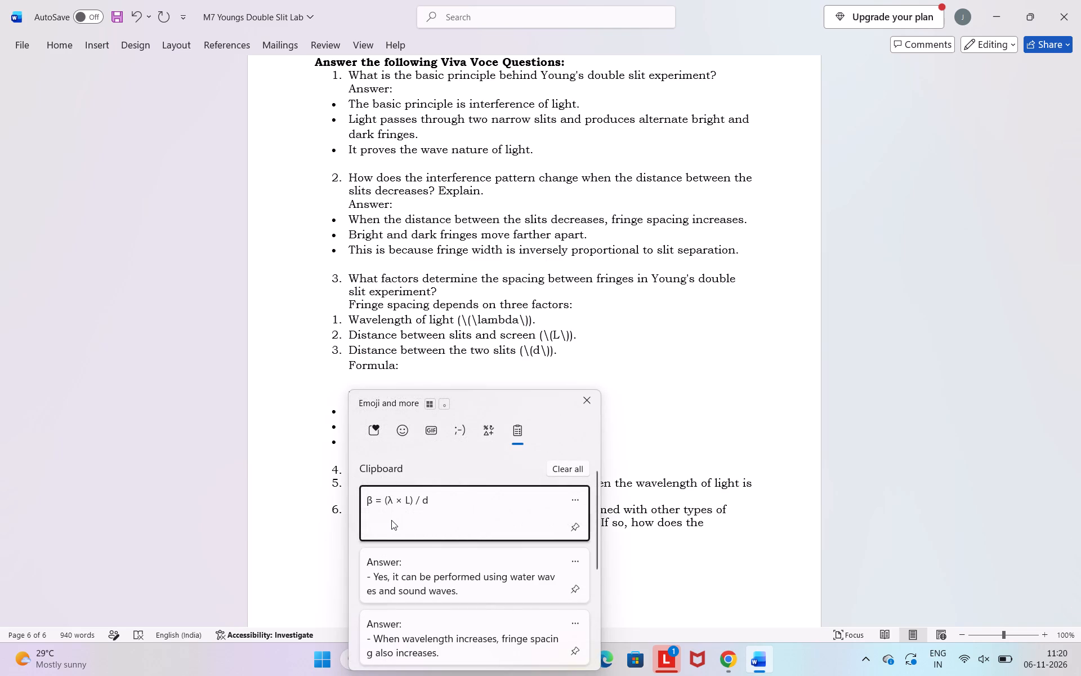
key(ctrl+v)
Remove the list number from the empty item 4 below the question 3 answer.
click(351, 464)
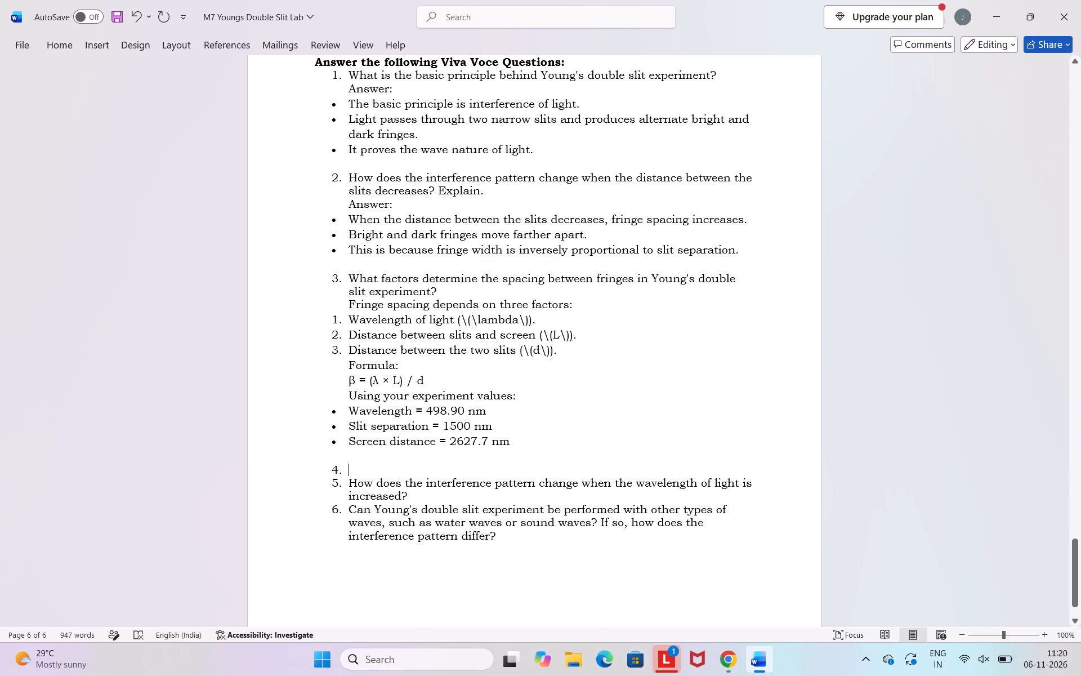
key(BackSpace)
Paste the copied answer about increasing wavelength on a new line below Viva Voce question 4.
click(413, 495)
key(Return)
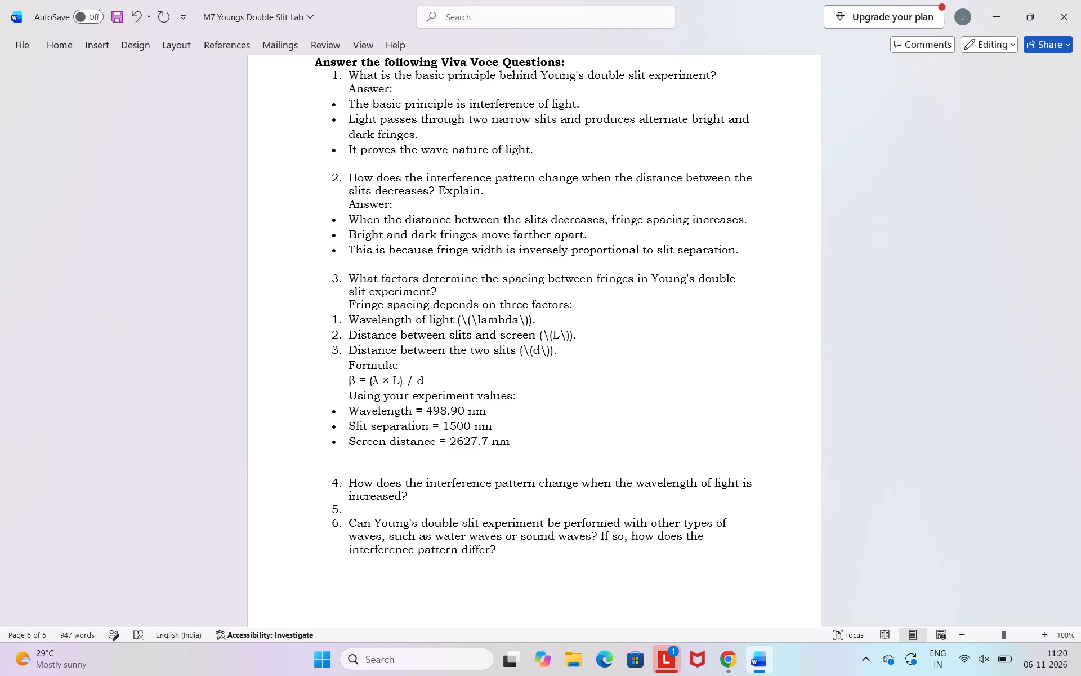
key(super+v)
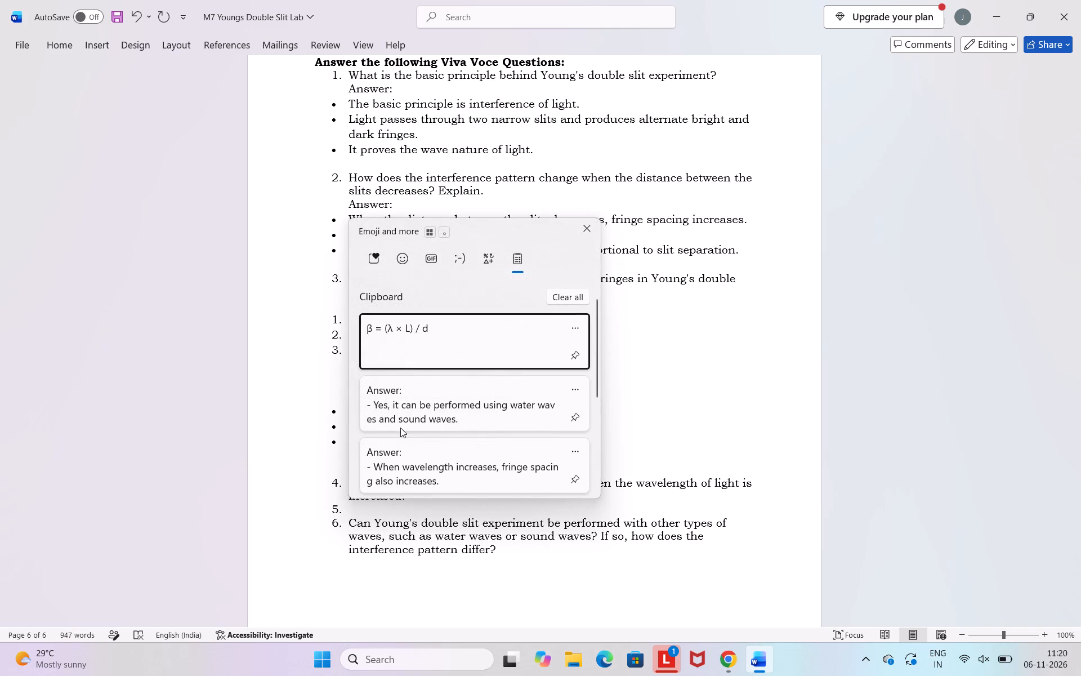
click(414, 453)
key(ctrl+v)
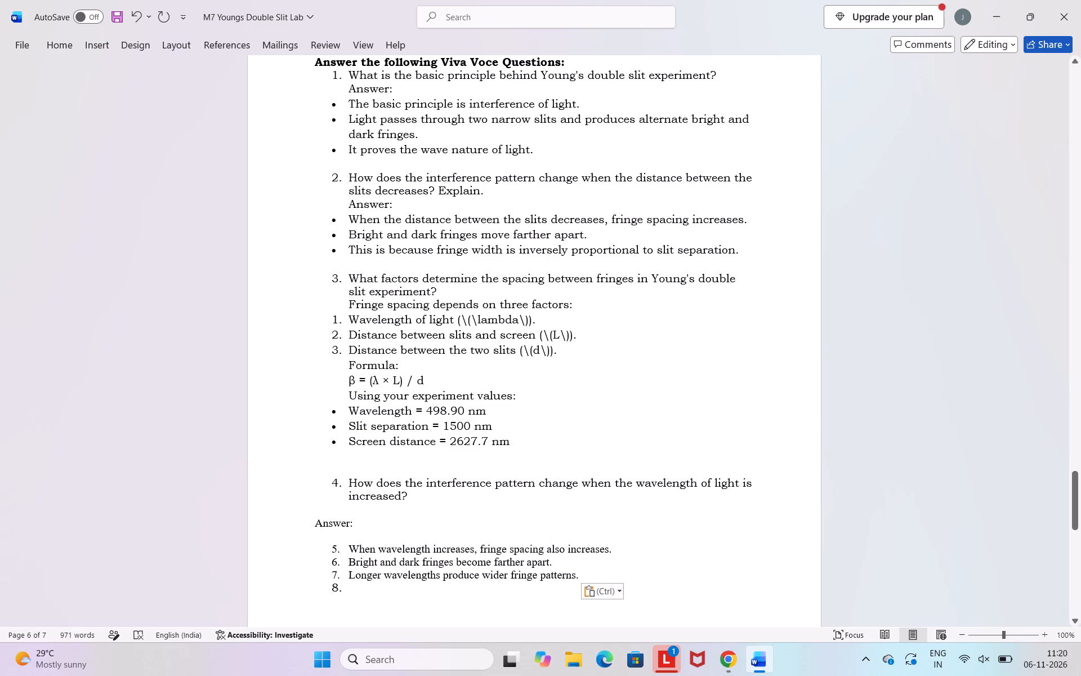
scroll(414, 453, down, 1)
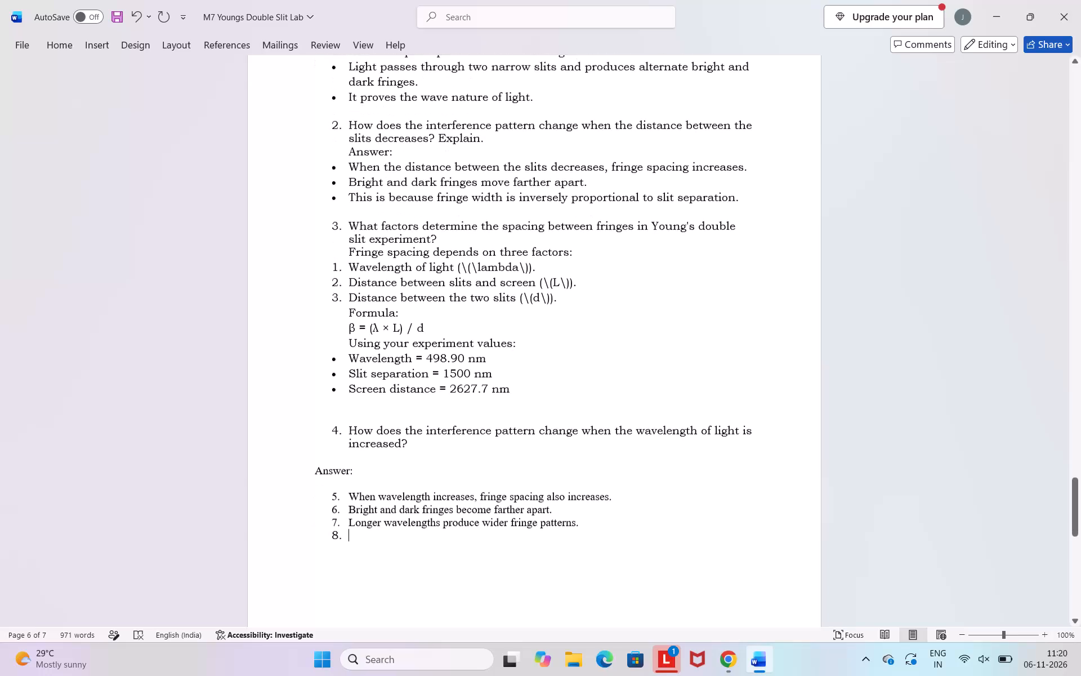
scroll(414, 453, down, 1)
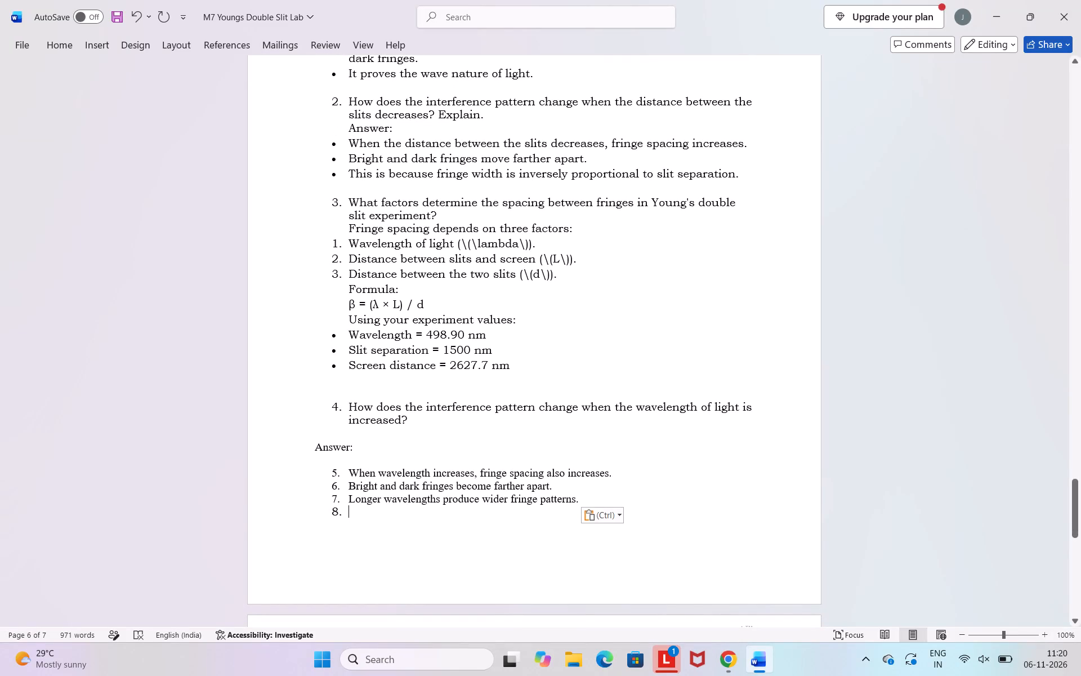
Remove the list number from the empty item 8 below the question 4 answer.
click(360, 533)
key(BackSpace)
Remove the list numbers from the three factor lines in the question 3 answer, adding a blank unnumbered line after "Wavelength of light".
scroll(354, 516, down, 2)
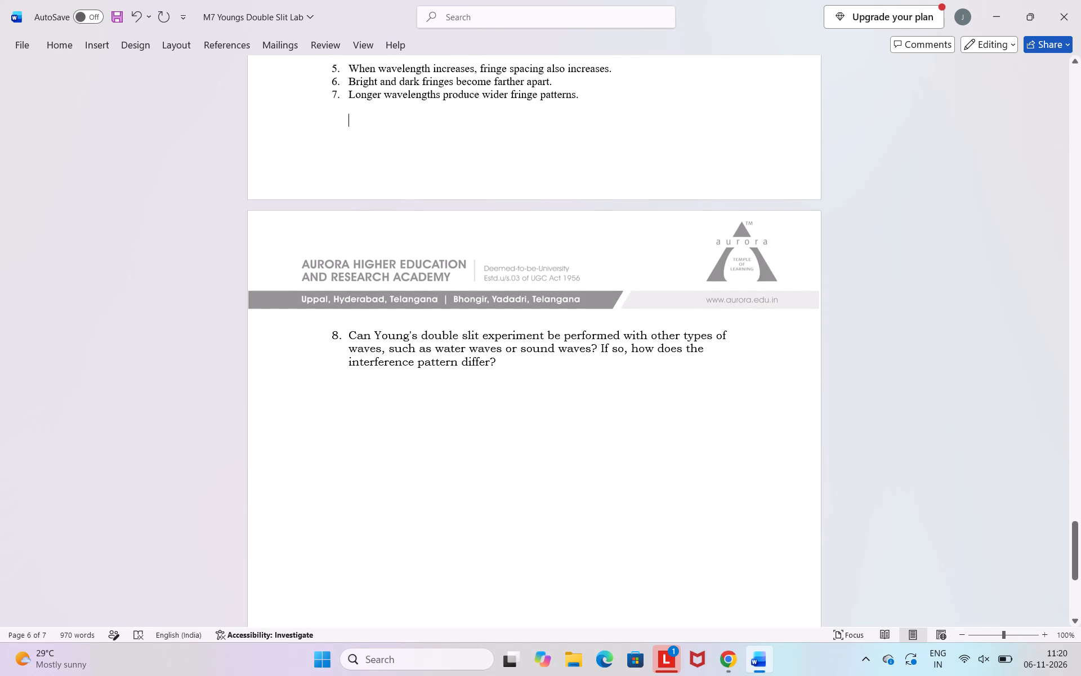
scroll(369, 384, up, 1)
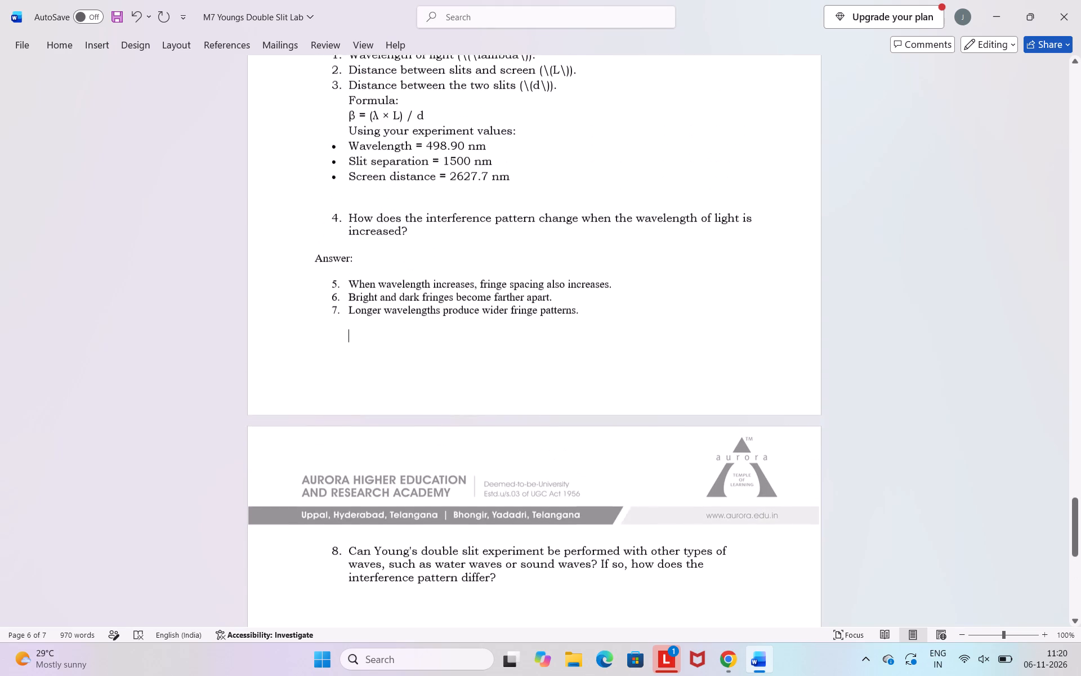
scroll(369, 384, up, 3)
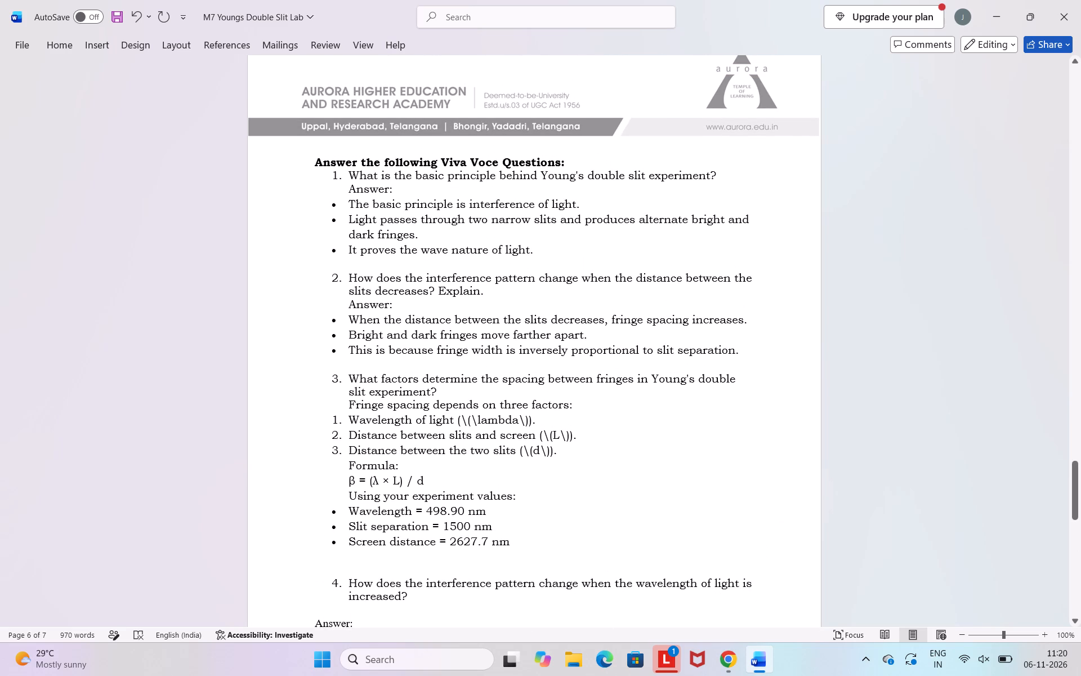
scroll(324, 419, down, 1)
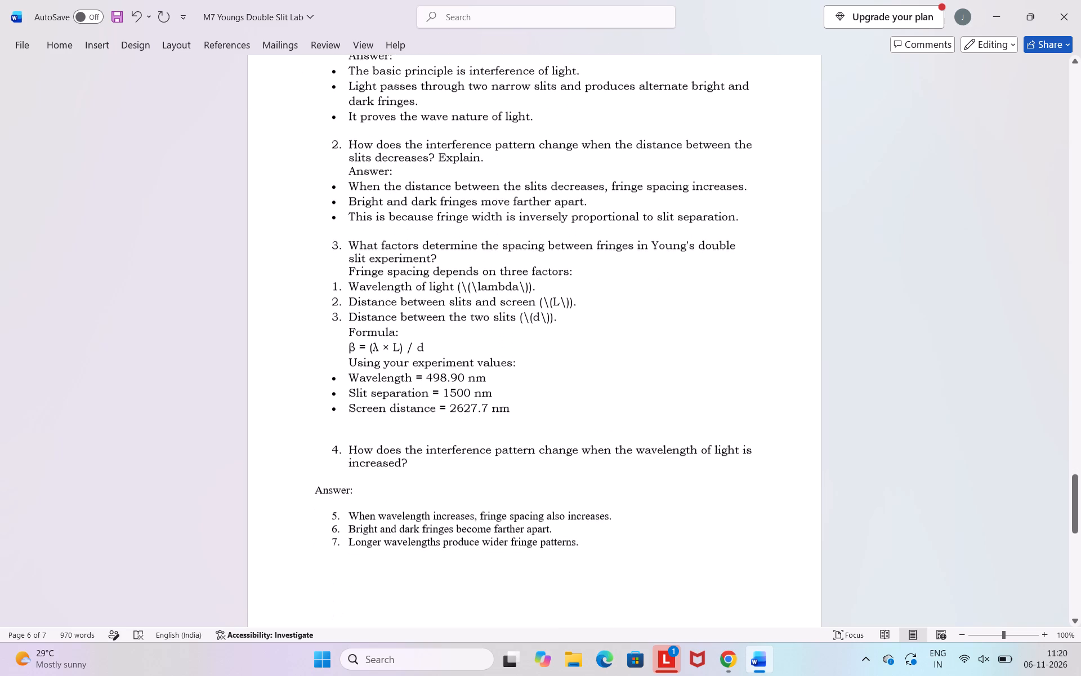
scroll(324, 419, down, 1)
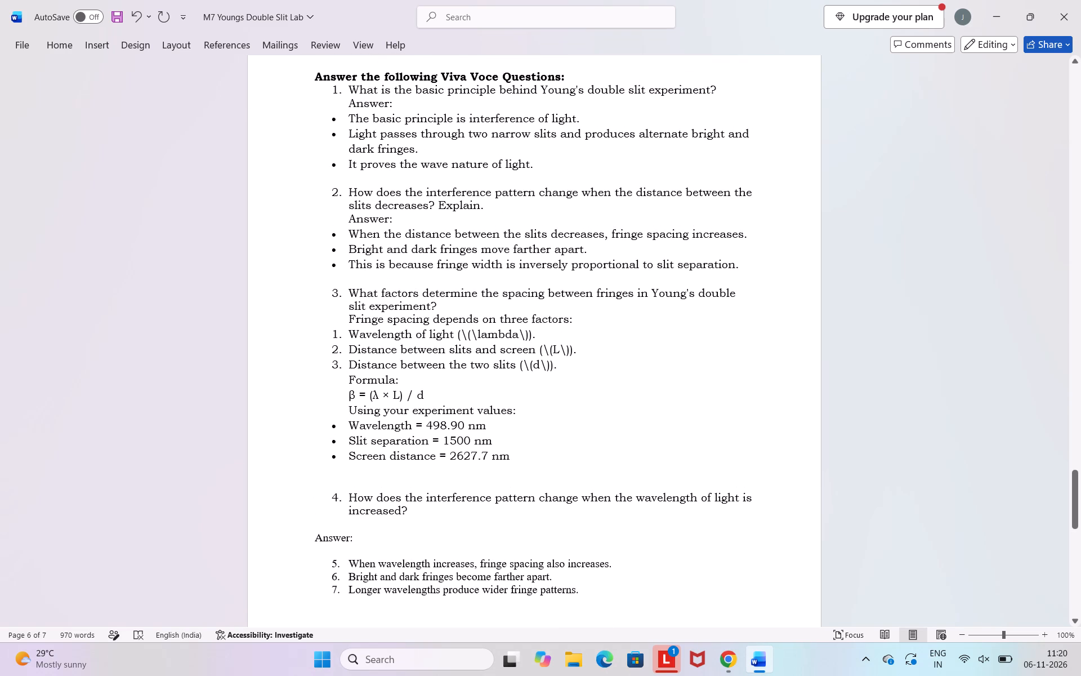
click(342, 332)
key(BackSpace)
click(344, 354)
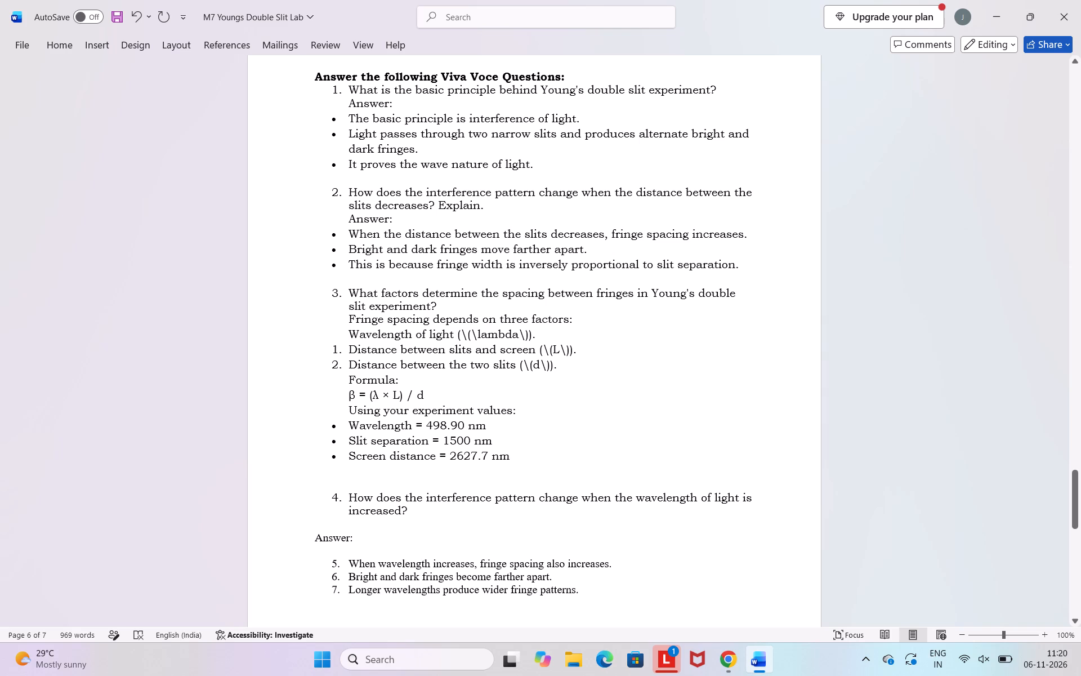
key(Return)
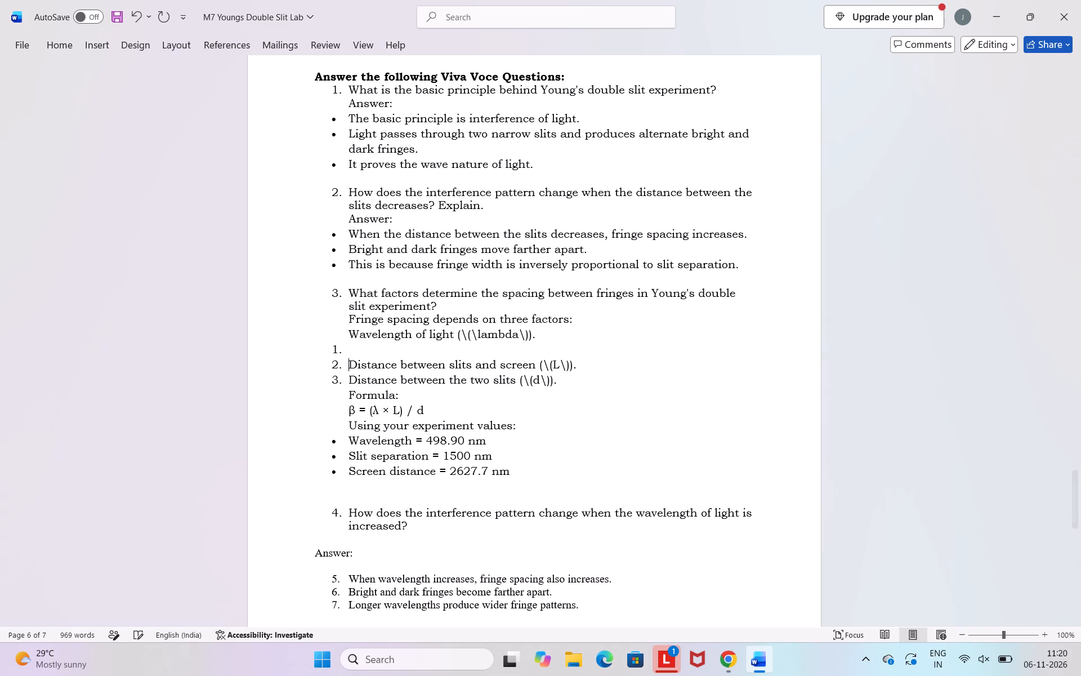
key(BackSpace)
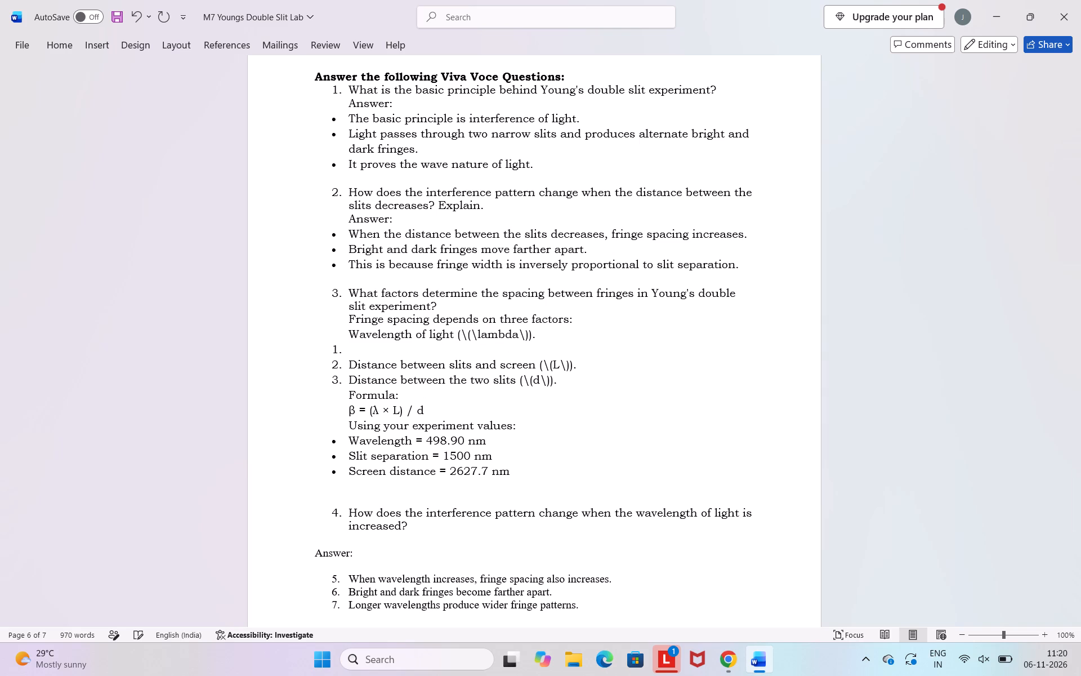
click(345, 357)
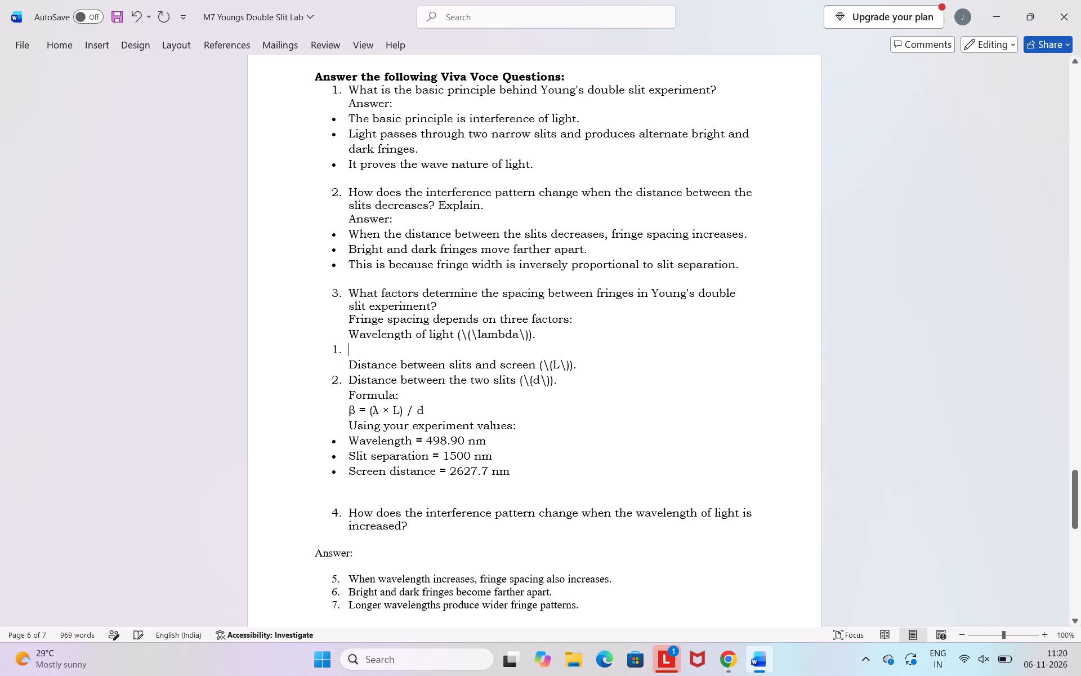
key(BackSpace)
click(338, 384)
key(BackSpace)
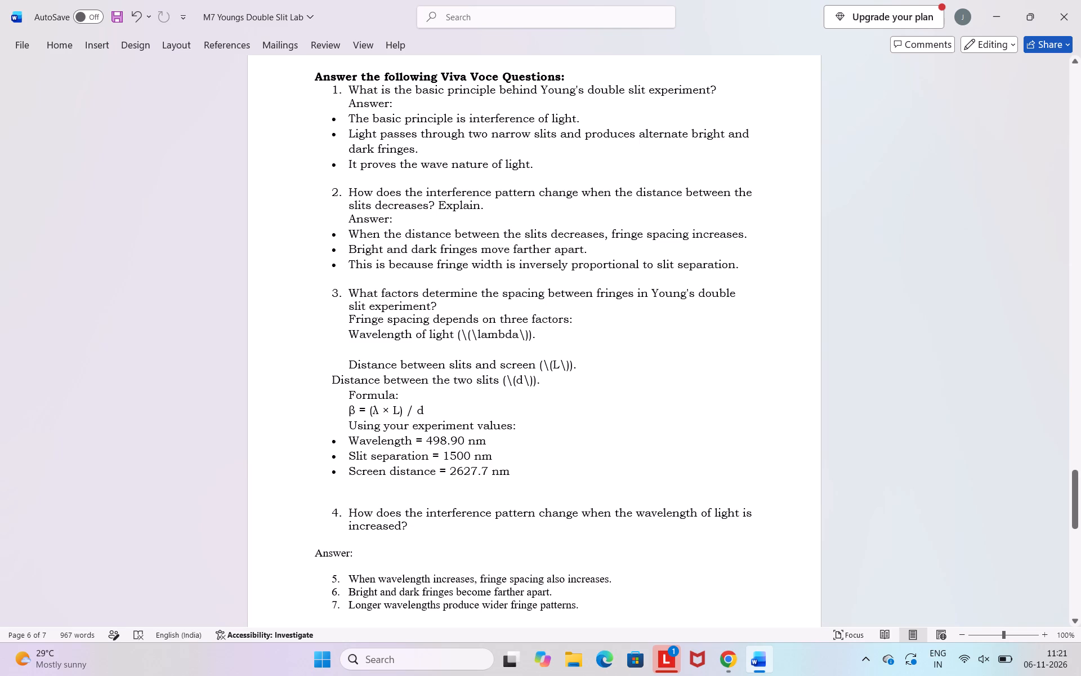
Insert a period before "Fringe spacing depends on three factors" and before "Wavelength of light" in the question 3 answer.
scroll(338, 384, down, 2)
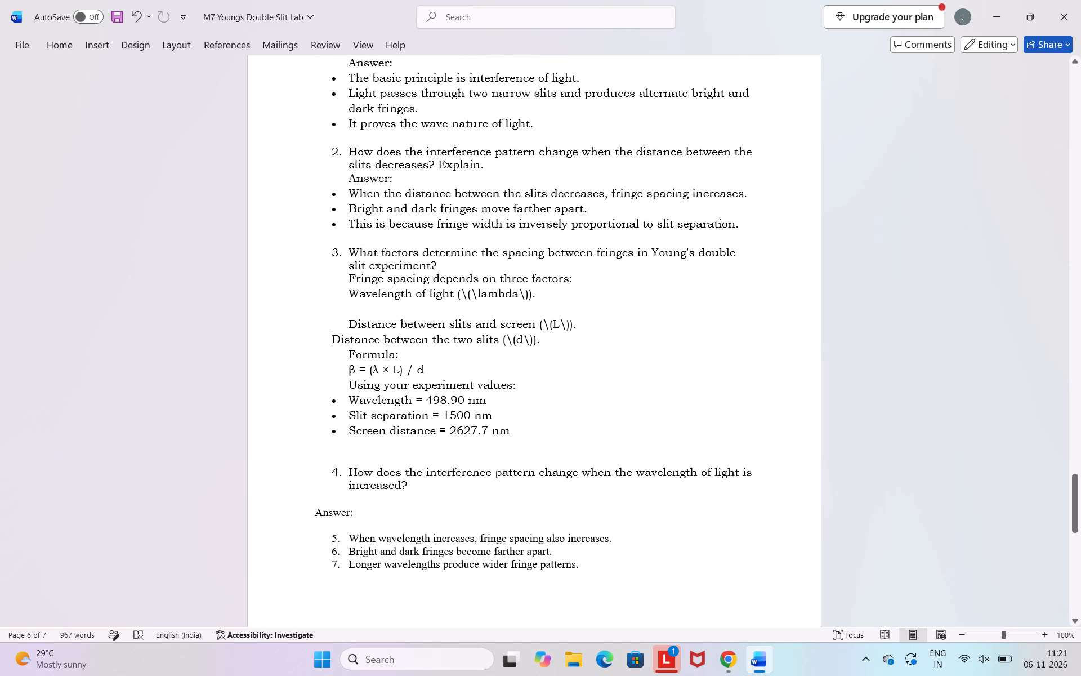
click(343, 284)
key(period)
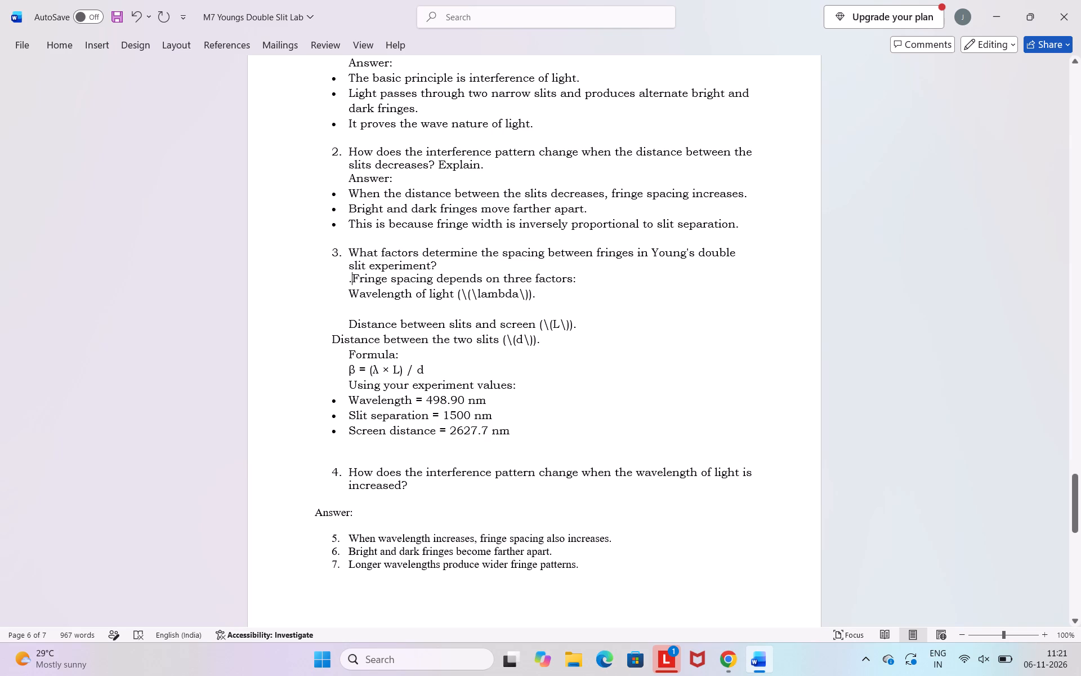
click(346, 290)
key(period)
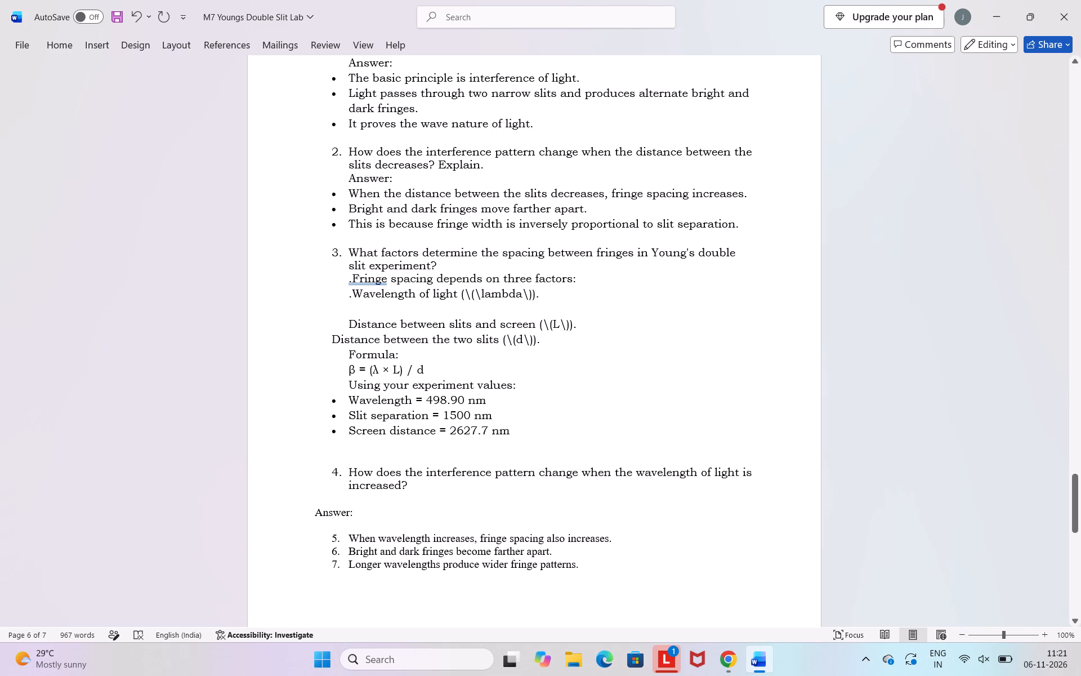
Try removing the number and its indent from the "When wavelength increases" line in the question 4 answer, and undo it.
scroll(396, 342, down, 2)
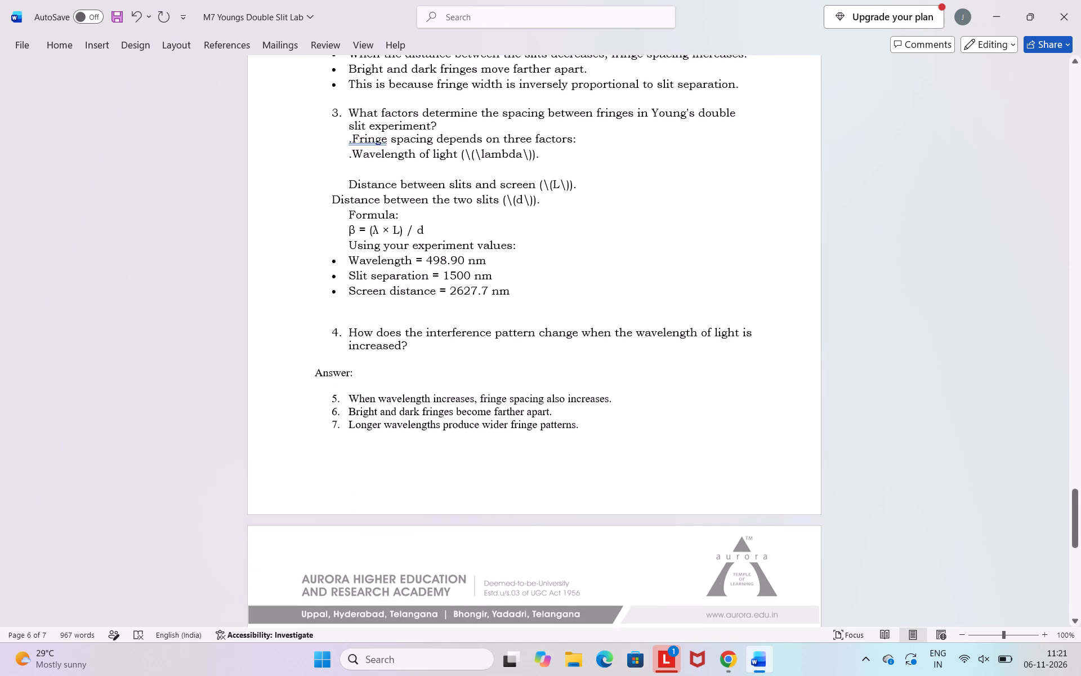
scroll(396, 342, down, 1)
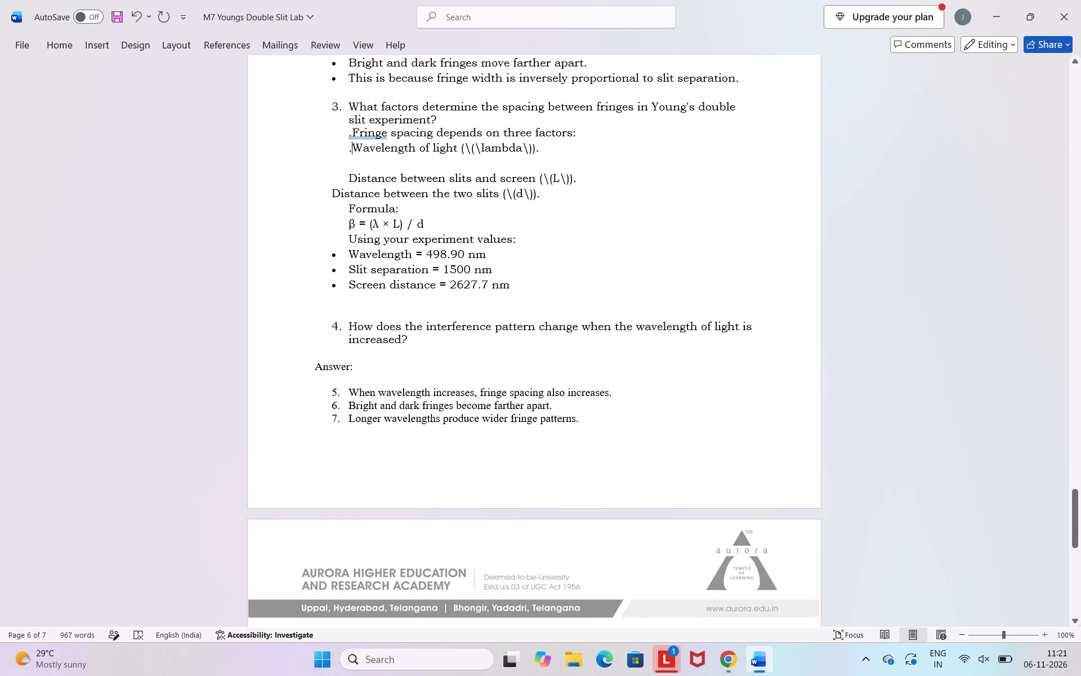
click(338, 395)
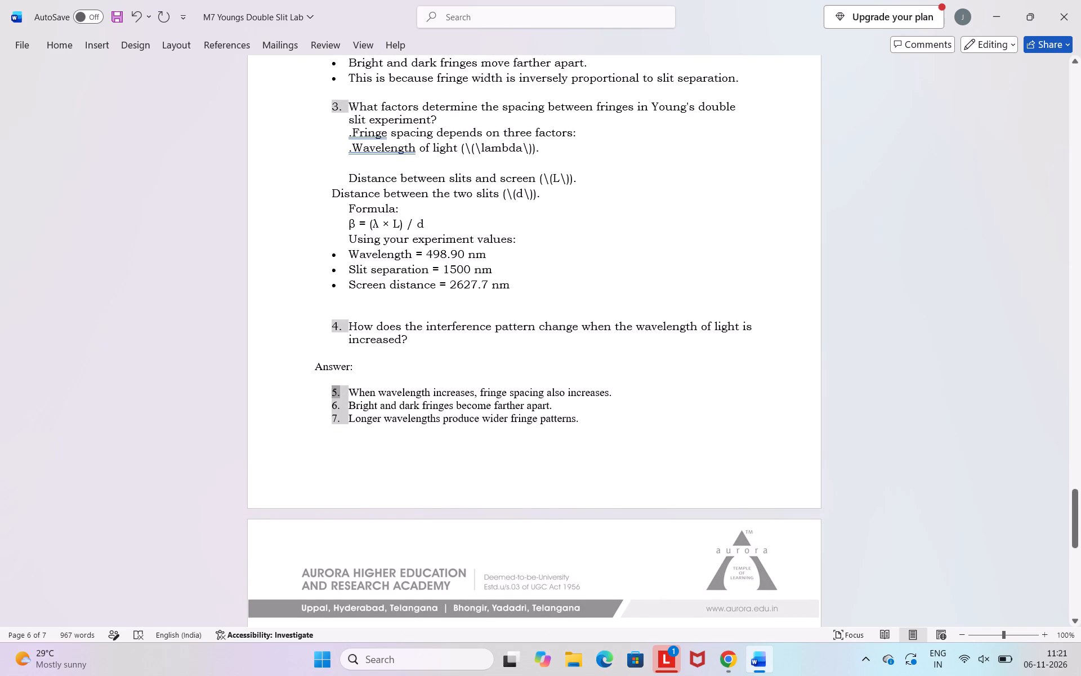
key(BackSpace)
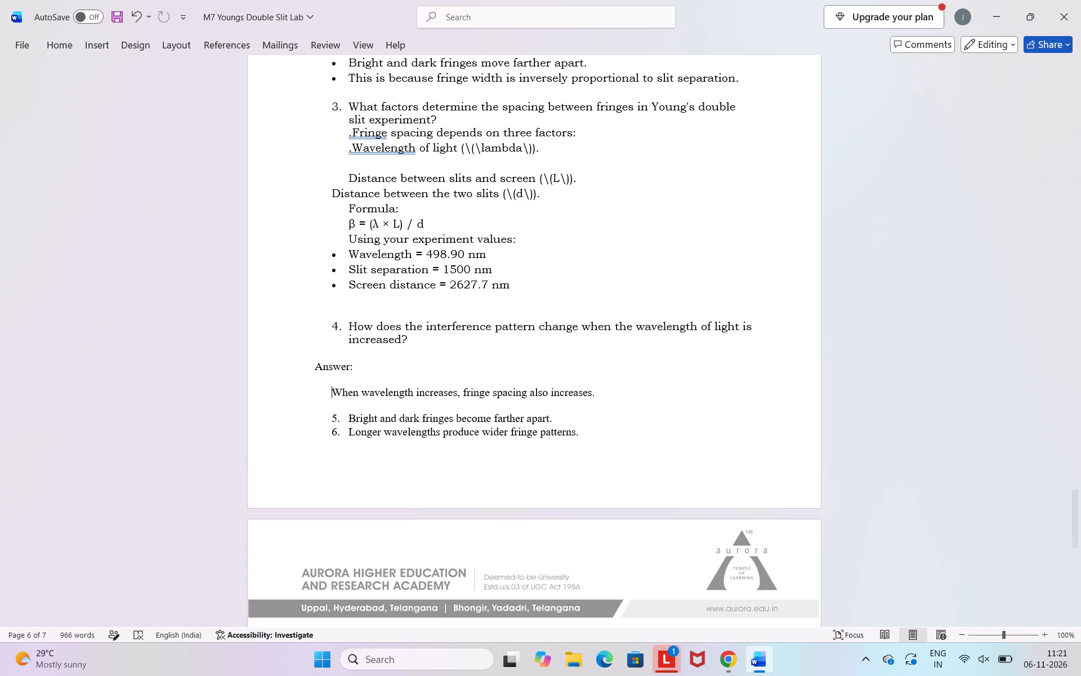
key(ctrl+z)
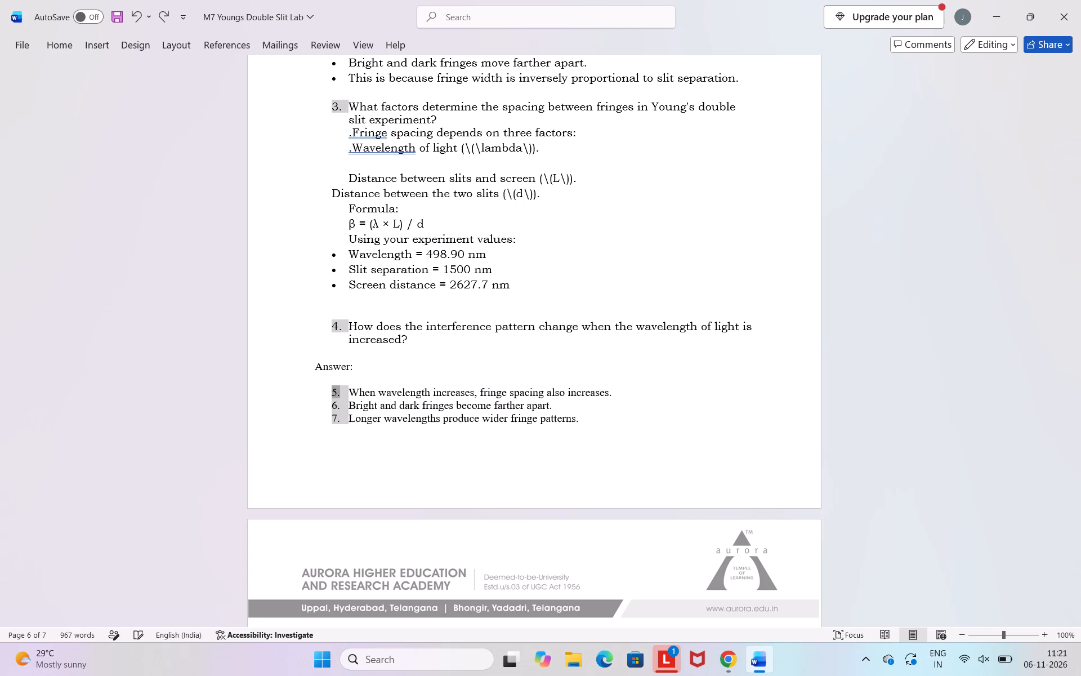
Remove the list number from the "When wavelength increases" line in the question 4 answer, keeping its text indent.
click(338, 395)
click(339, 401)
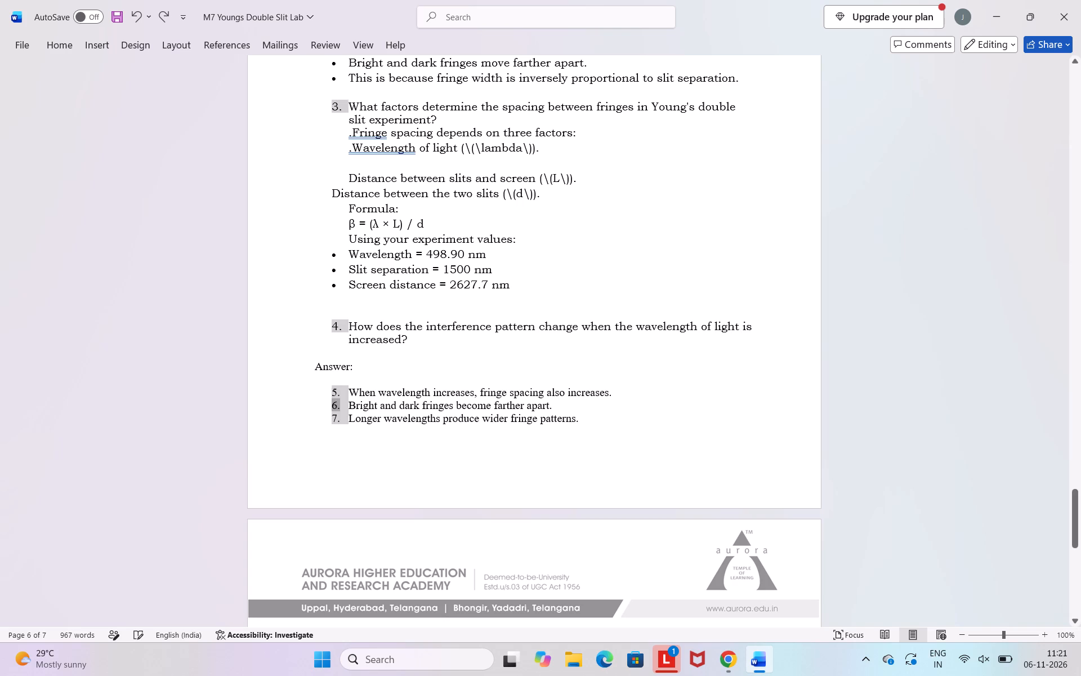
click(315, 401)
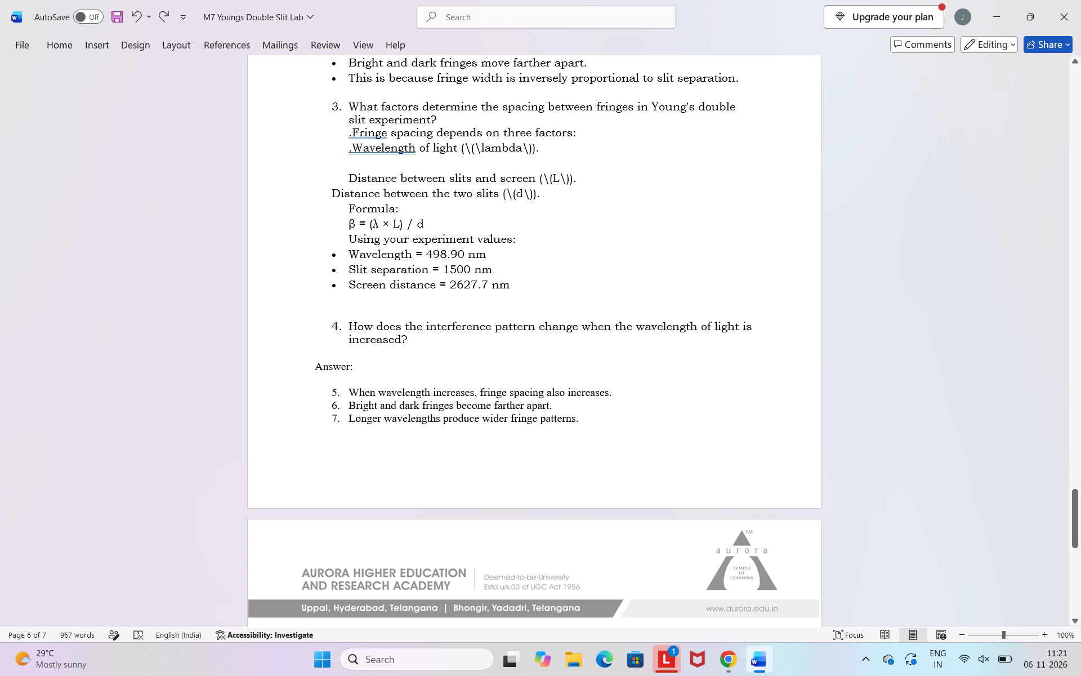
click(337, 393)
click(337, 393)
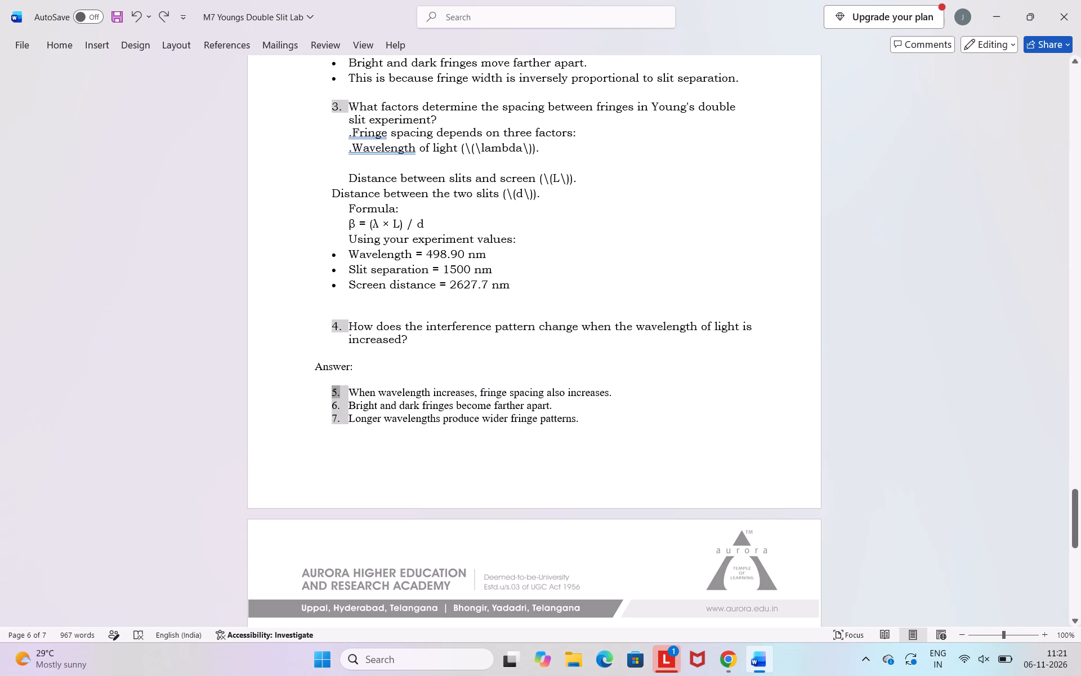
click(342, 397)
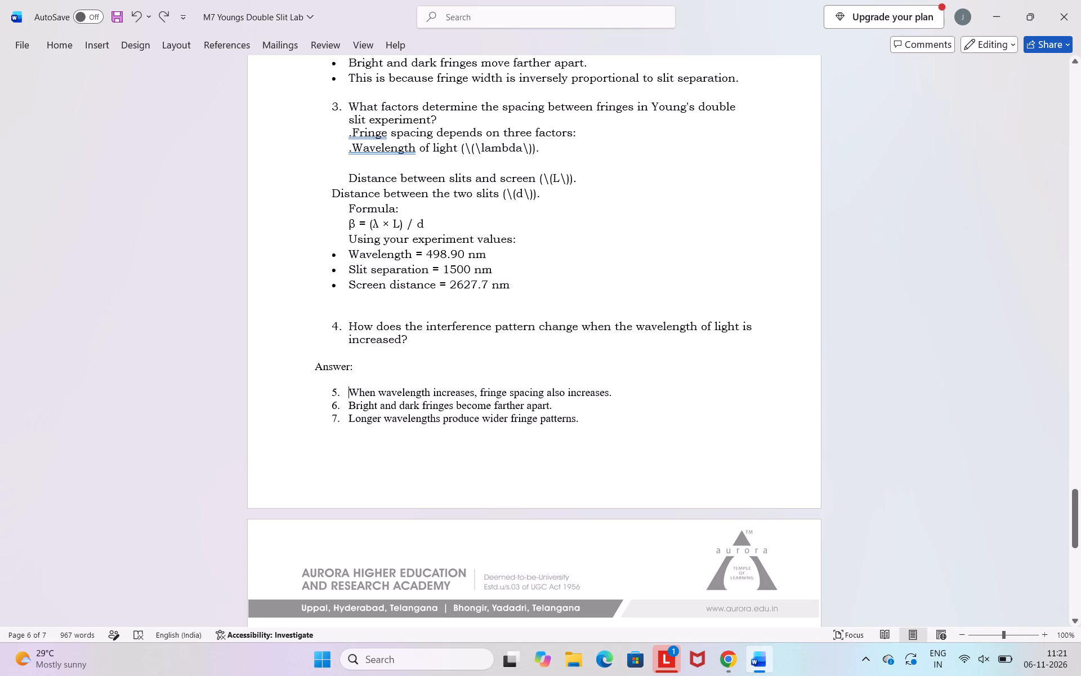
key(BackSpace)
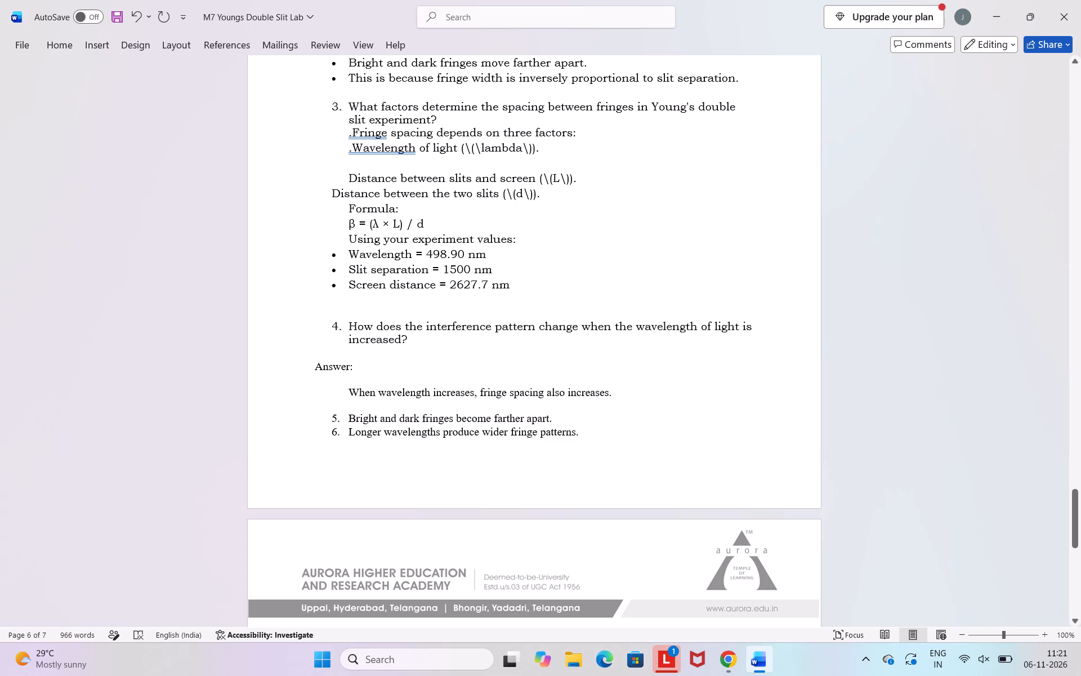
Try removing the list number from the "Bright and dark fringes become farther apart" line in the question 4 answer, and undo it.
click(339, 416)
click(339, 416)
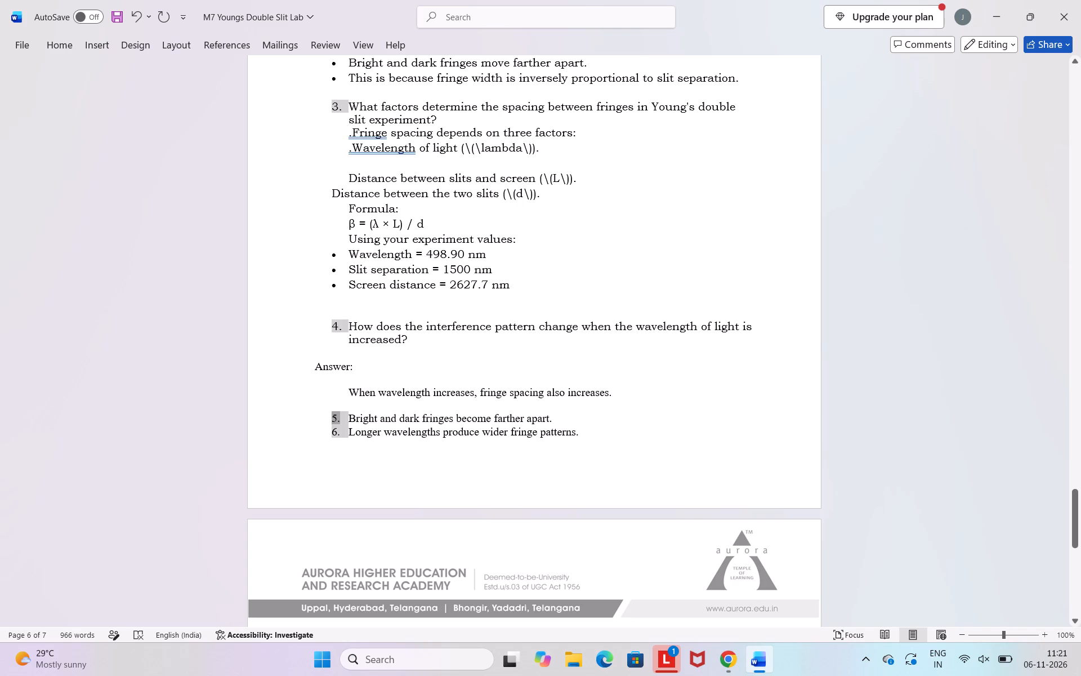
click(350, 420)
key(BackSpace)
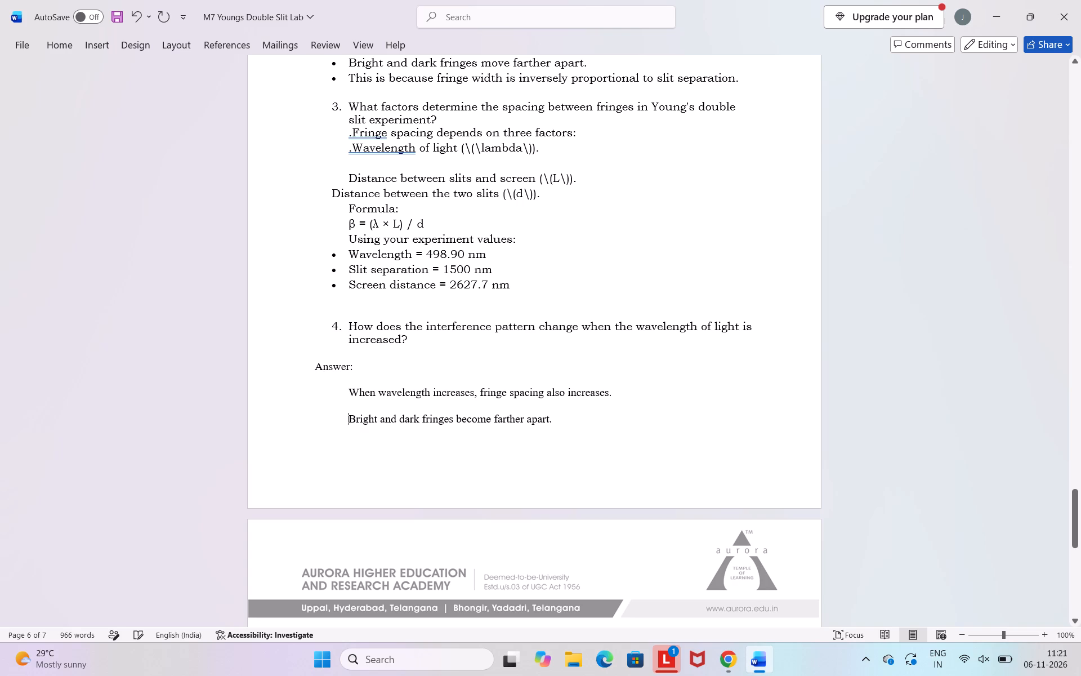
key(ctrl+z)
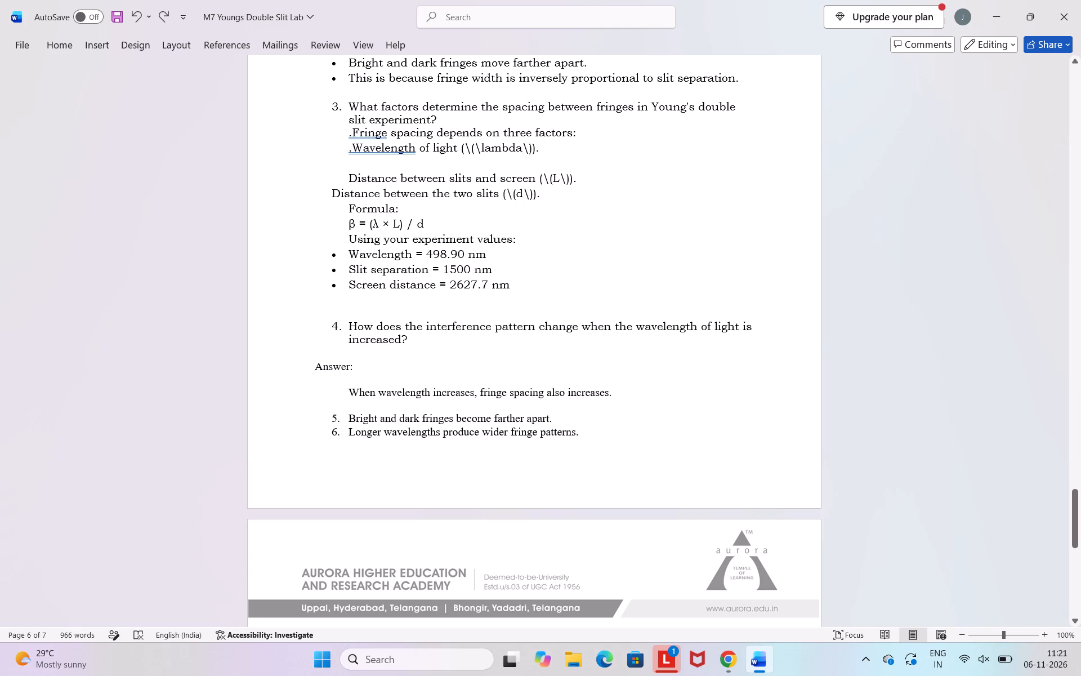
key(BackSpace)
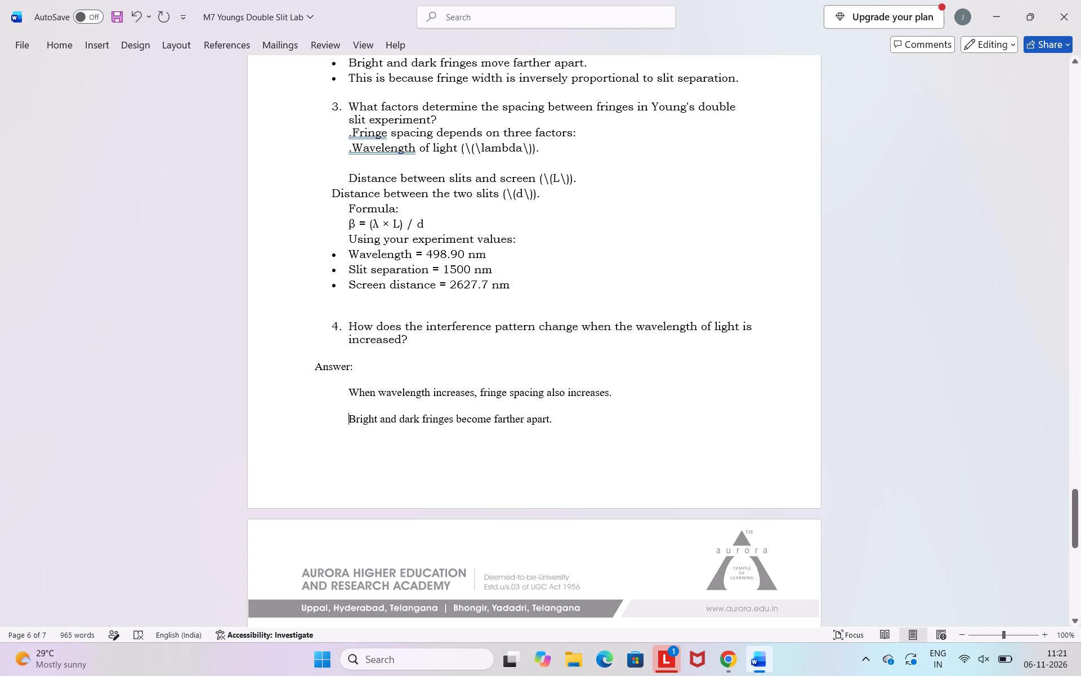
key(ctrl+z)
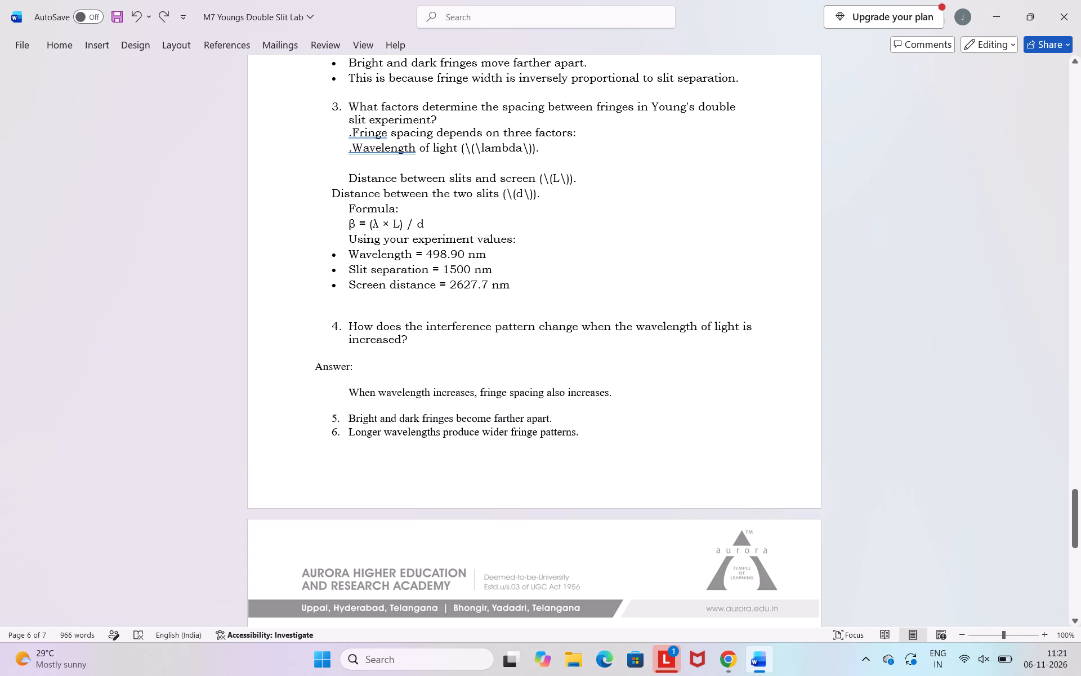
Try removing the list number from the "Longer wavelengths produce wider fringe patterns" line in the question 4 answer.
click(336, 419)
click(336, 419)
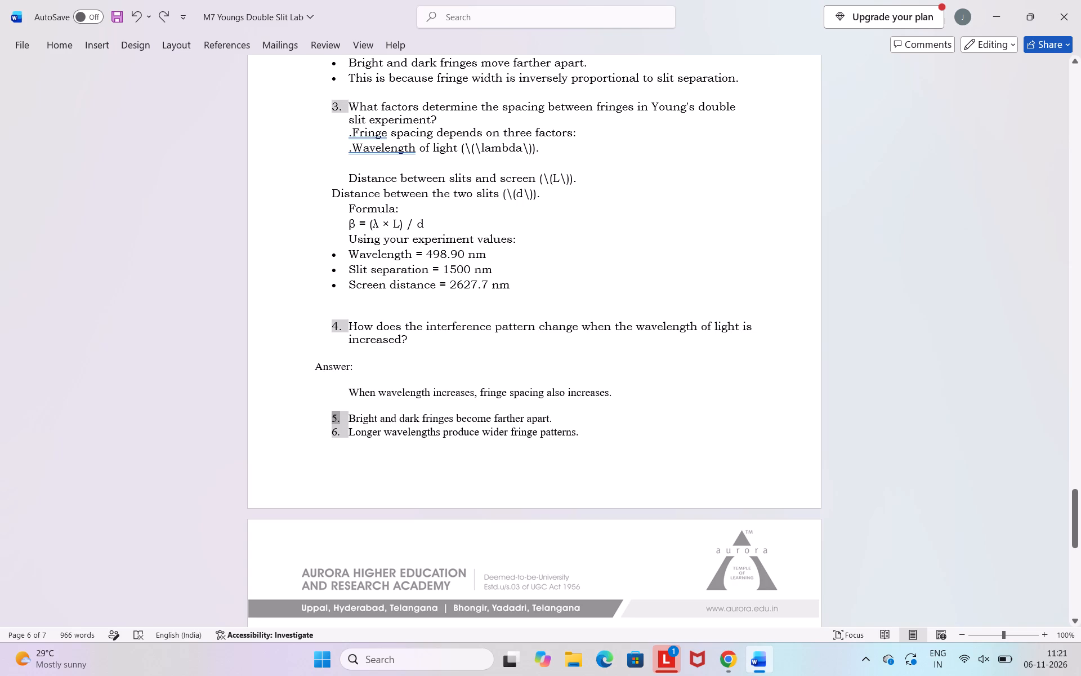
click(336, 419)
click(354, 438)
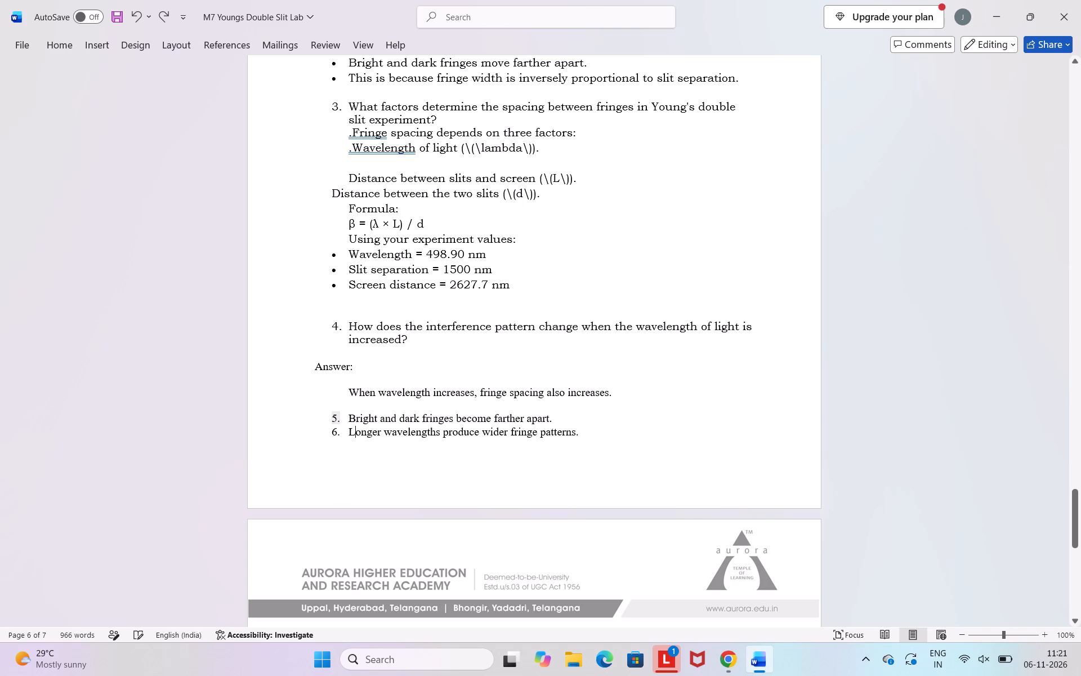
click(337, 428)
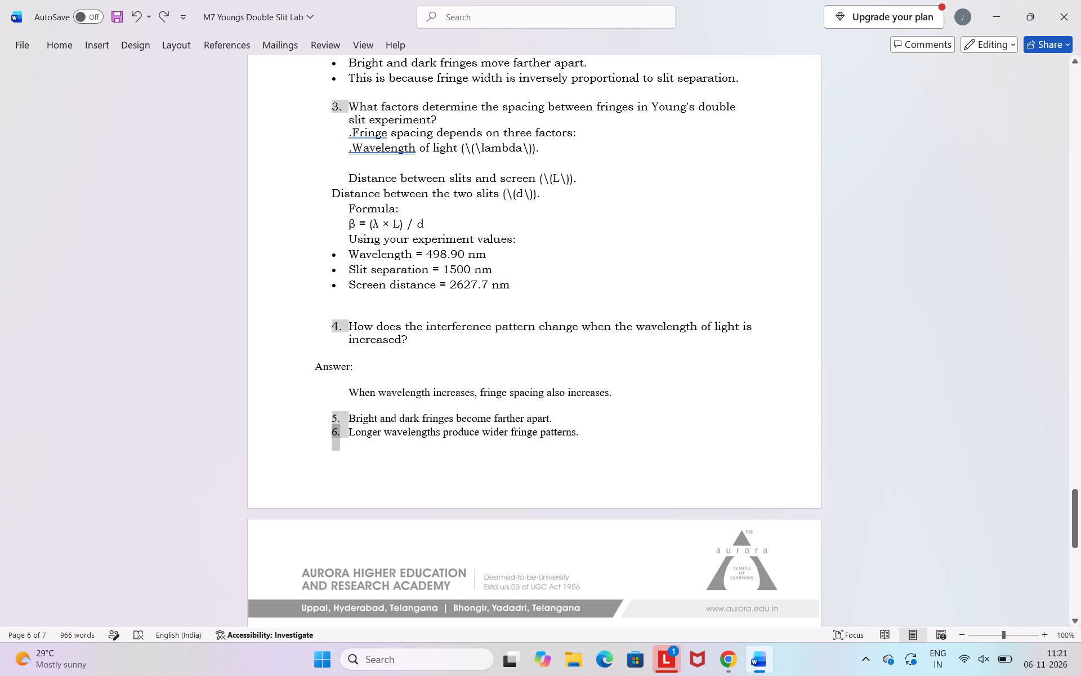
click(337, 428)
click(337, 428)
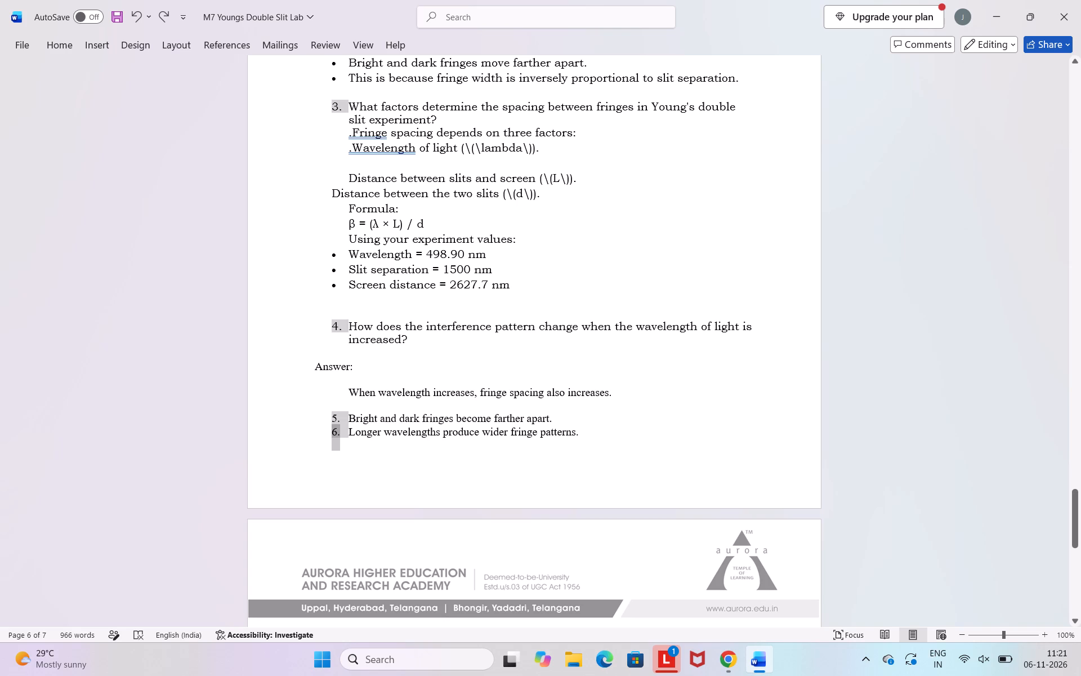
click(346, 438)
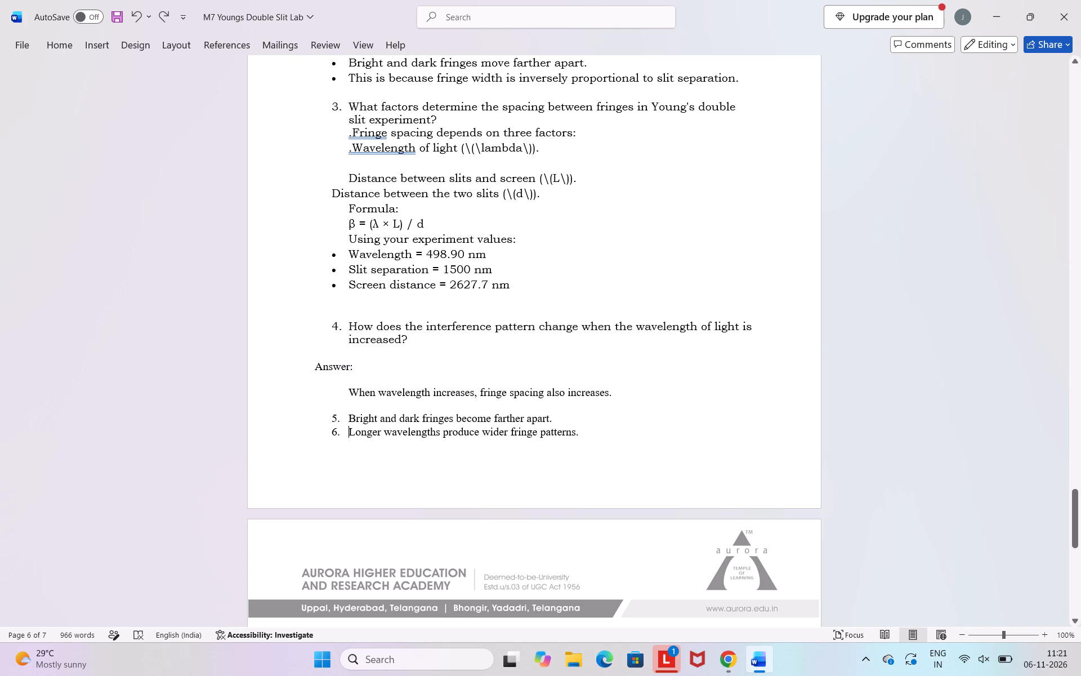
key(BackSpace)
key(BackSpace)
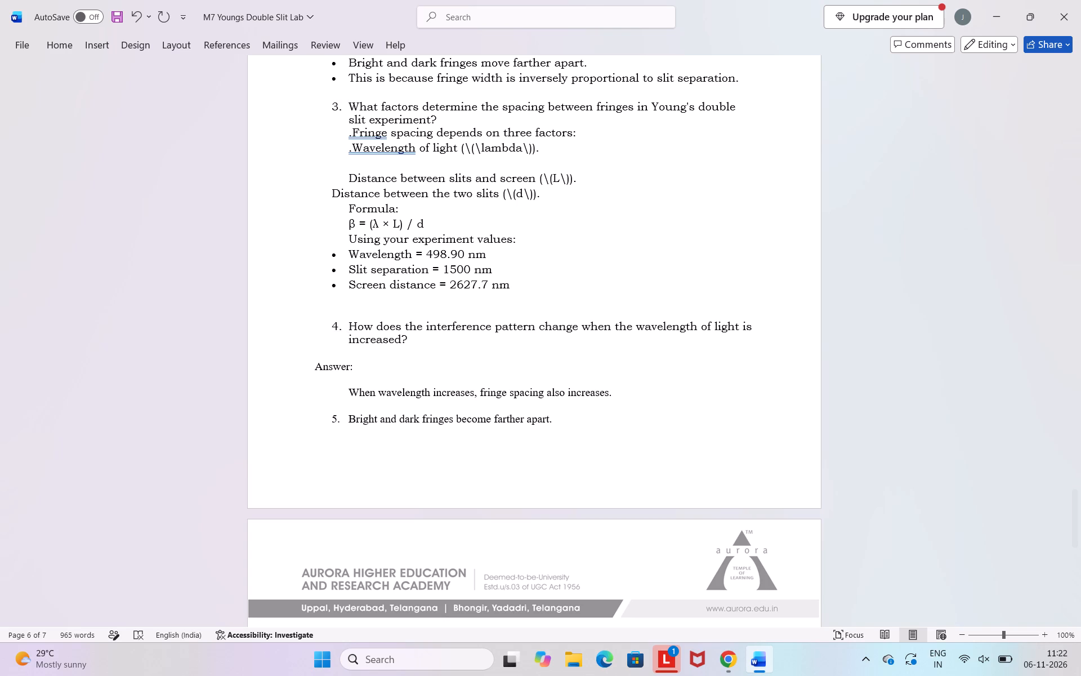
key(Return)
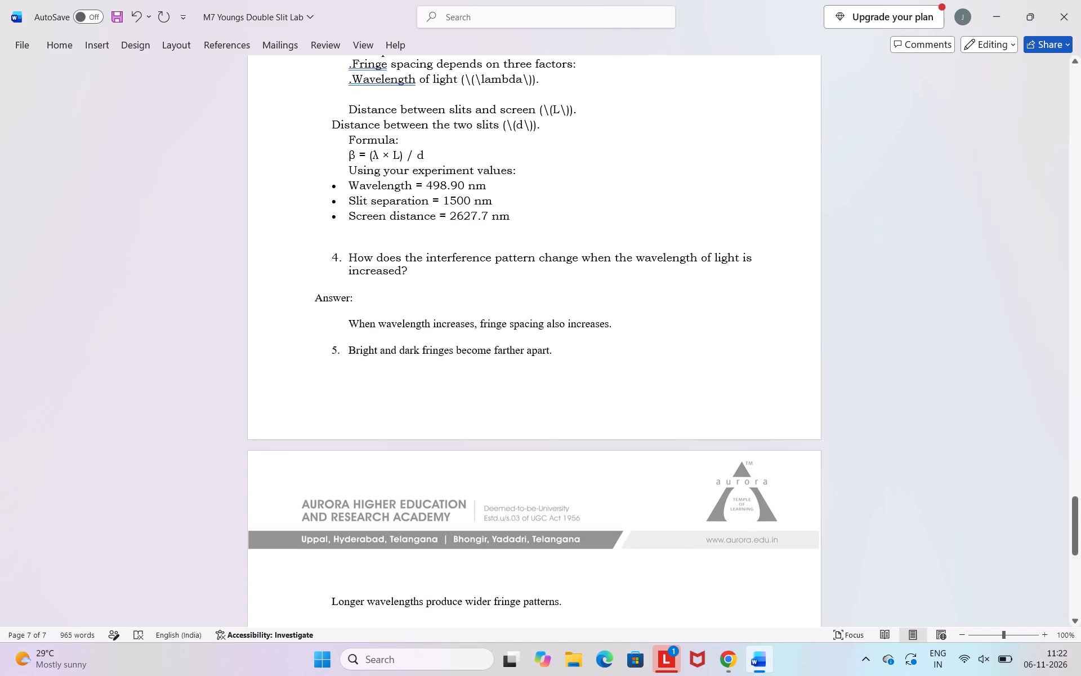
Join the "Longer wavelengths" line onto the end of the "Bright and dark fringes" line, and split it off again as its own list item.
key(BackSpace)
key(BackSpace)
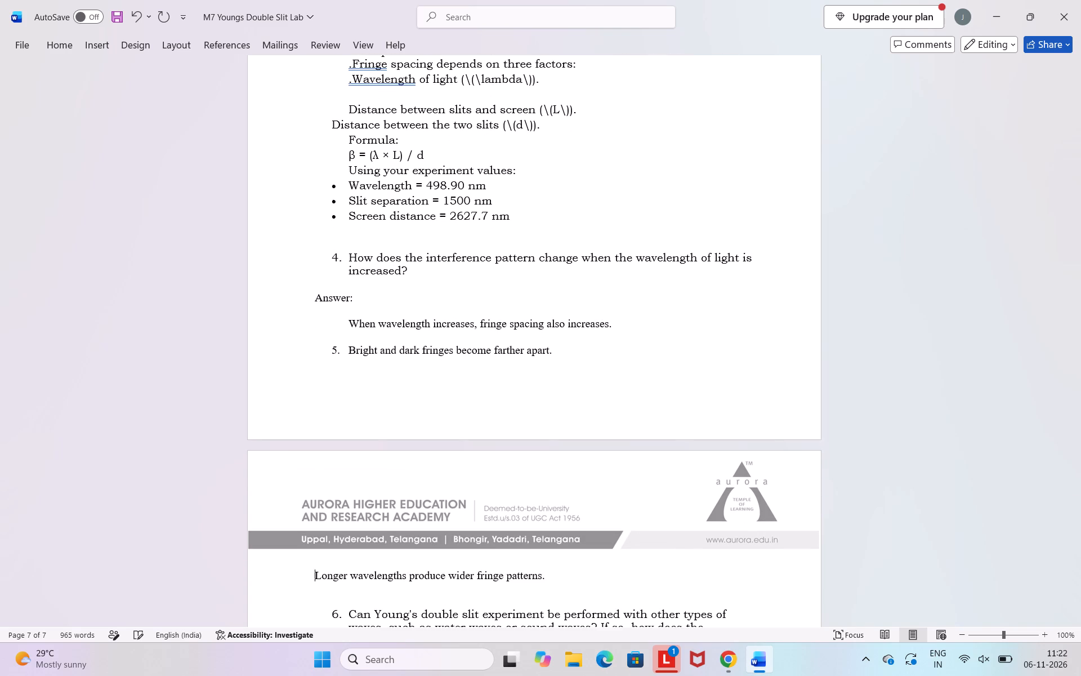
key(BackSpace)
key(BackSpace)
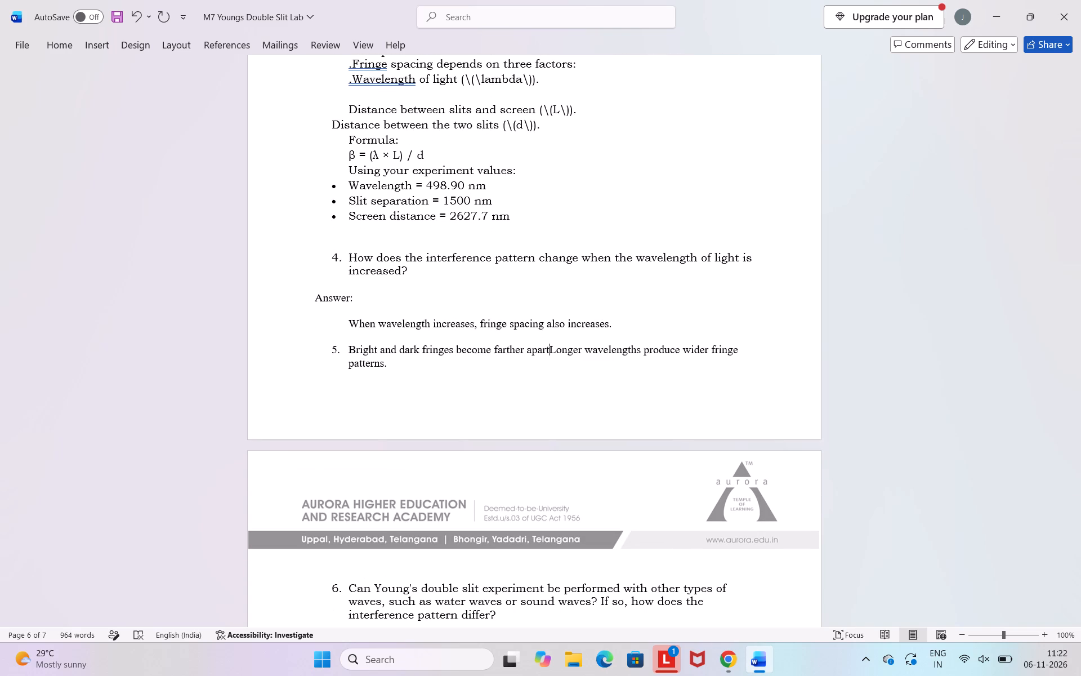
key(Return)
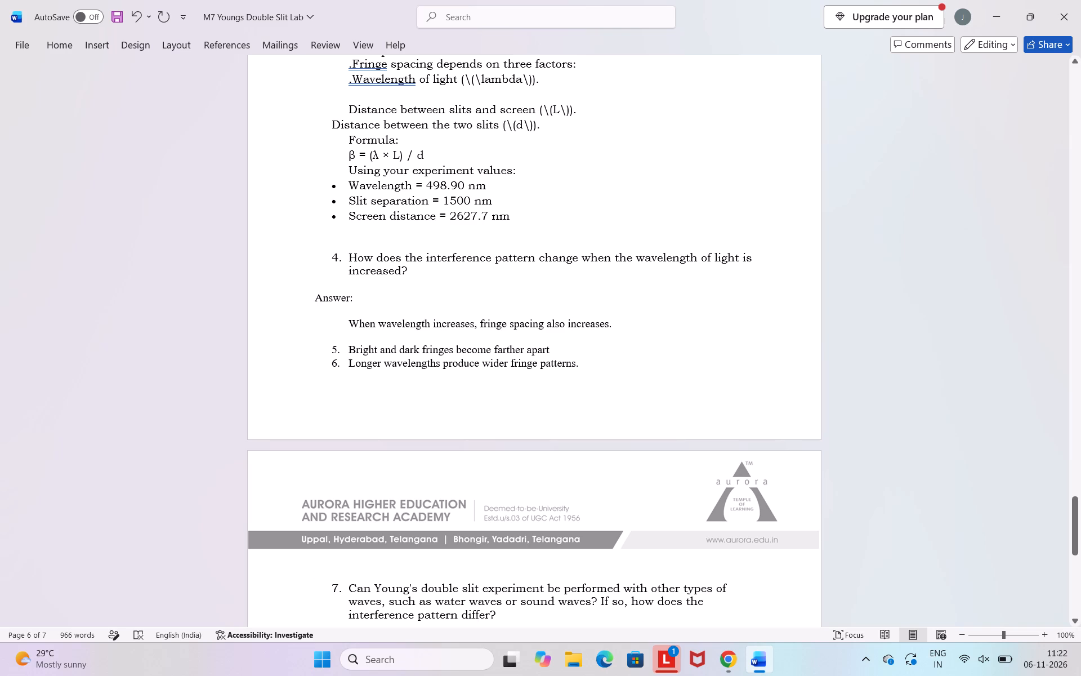
Copy the "Bright and dark fringes" and "Longer wavelengths" lines of the question 4 answer.
drag(348, 352, 580, 376)
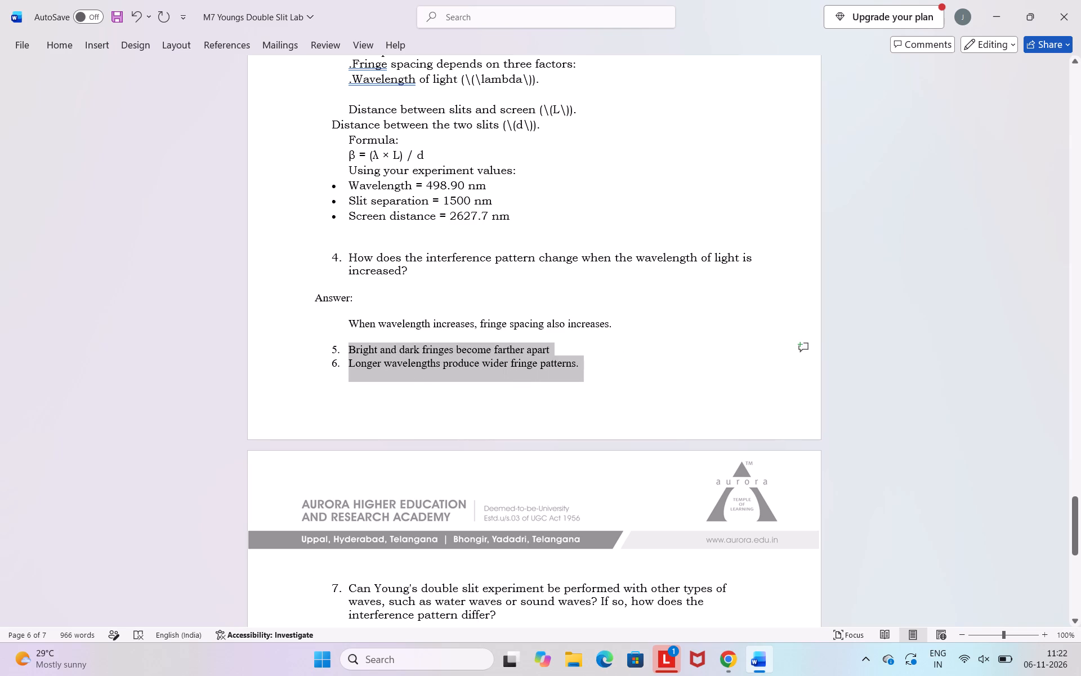
drag(580, 376, 582, 376)
key(ctrl+c)
ctrl+click(582, 376)
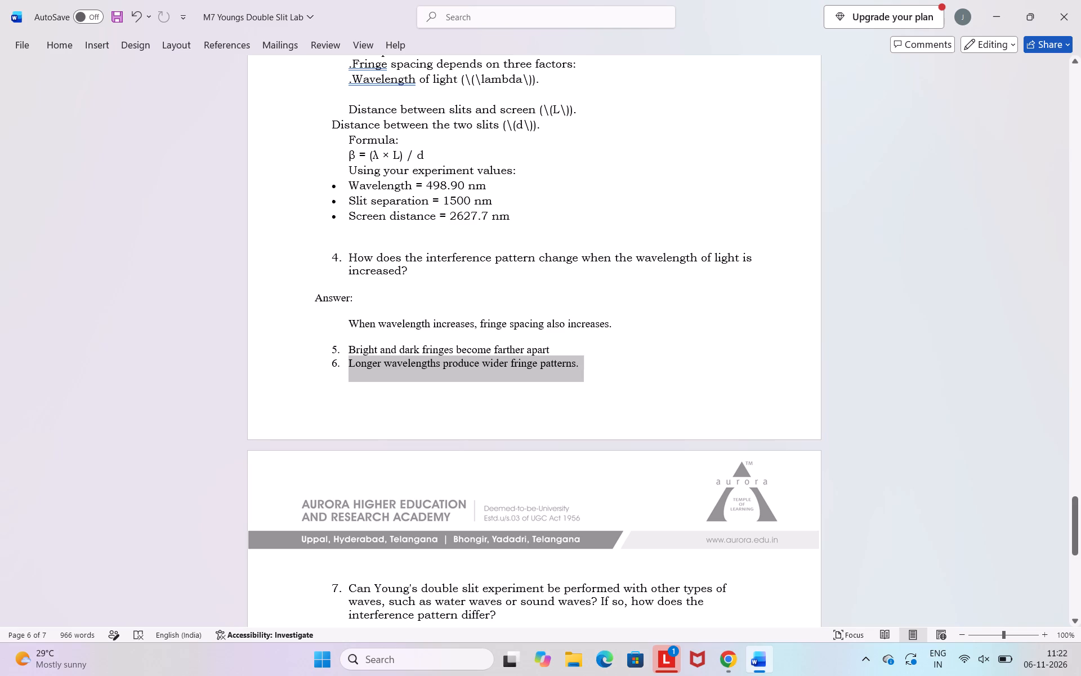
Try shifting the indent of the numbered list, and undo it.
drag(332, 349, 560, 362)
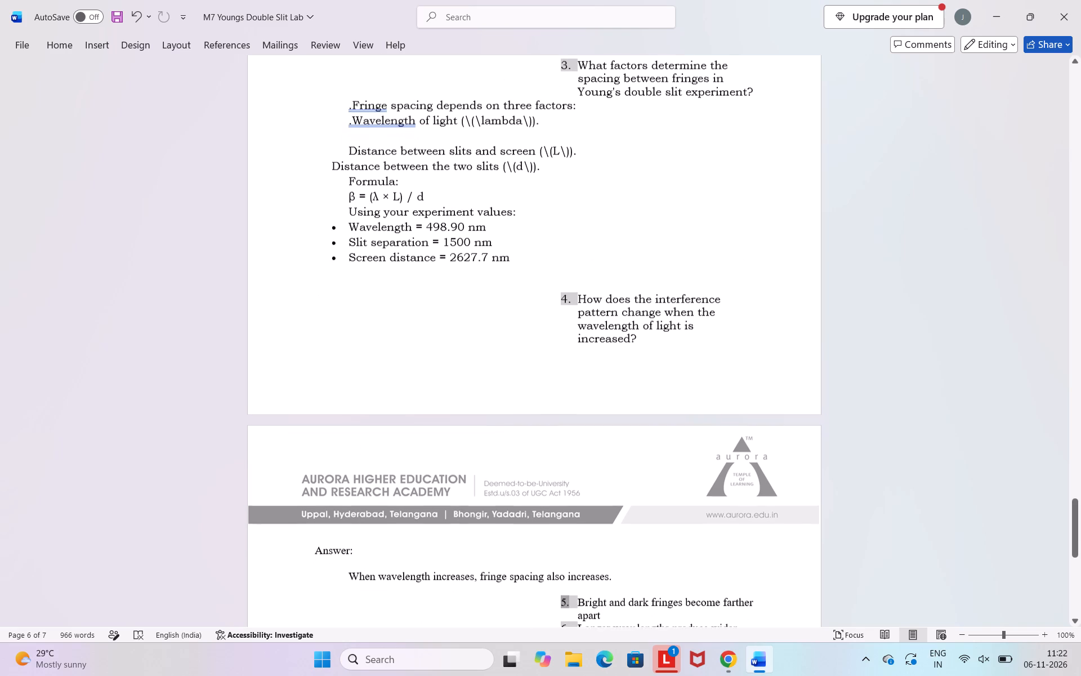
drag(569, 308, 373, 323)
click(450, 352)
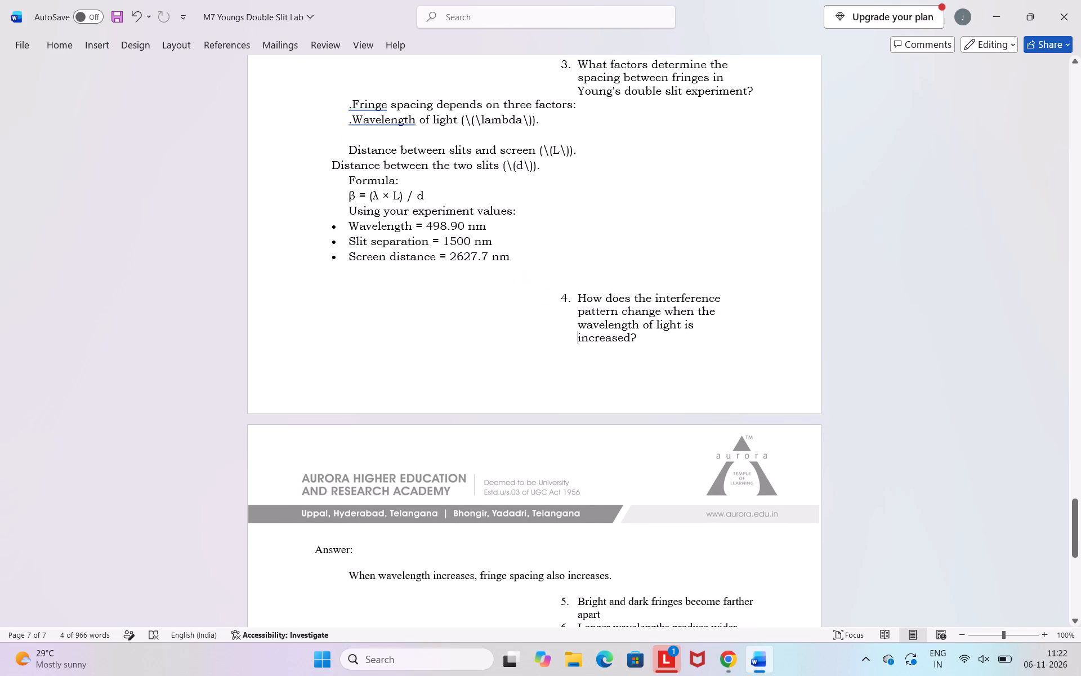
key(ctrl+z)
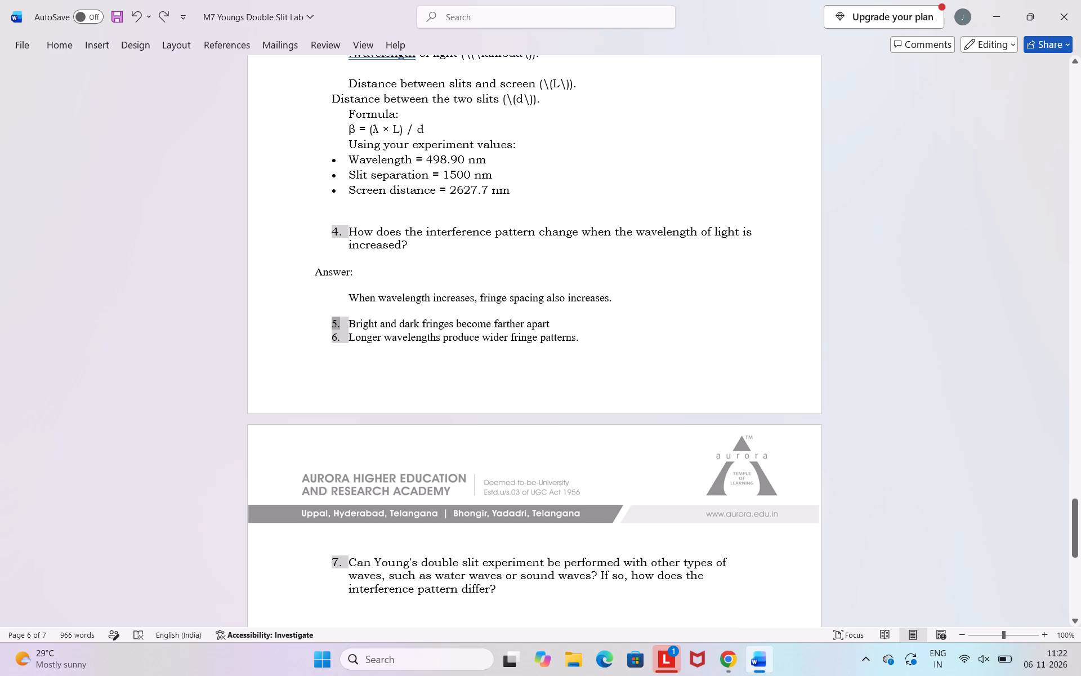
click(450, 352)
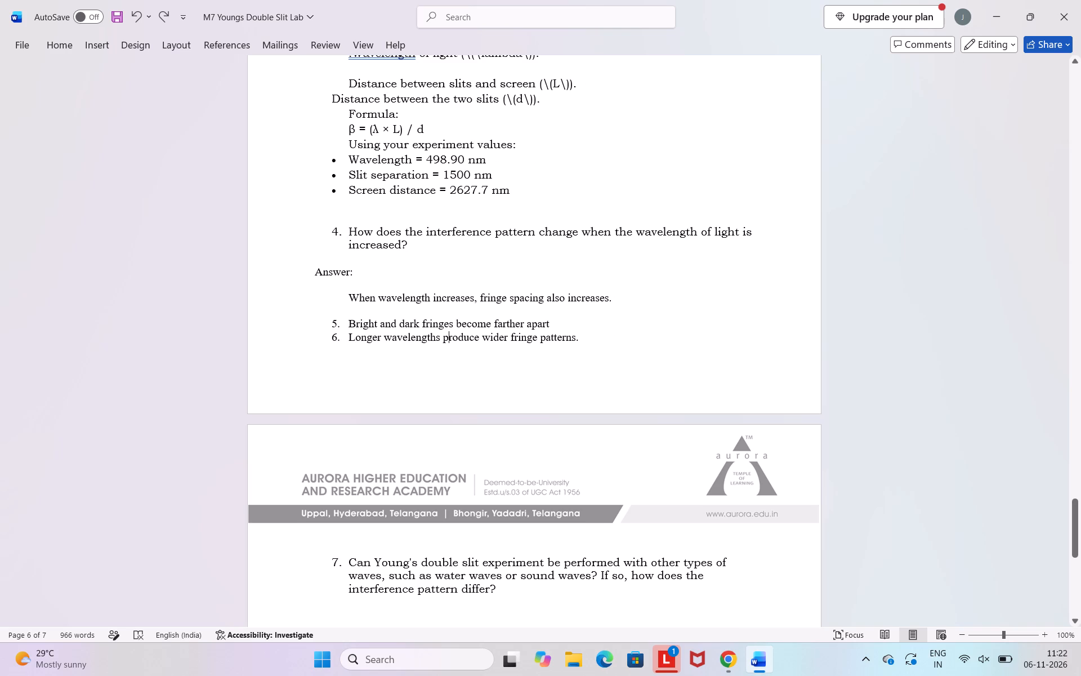
Delete the text of the "Bright and dark fringes" and "Longer wavelengths" lines along with the remaining list number.
drag(349, 322, 540, 339)
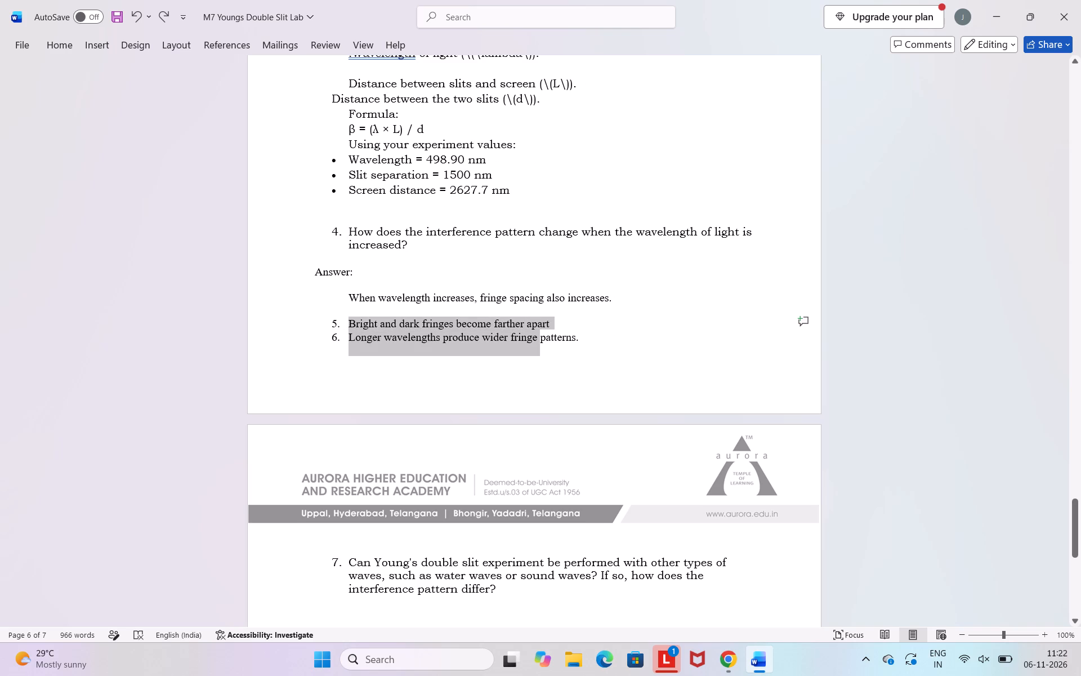
drag(540, 339, 568, 339)
key(Delete)
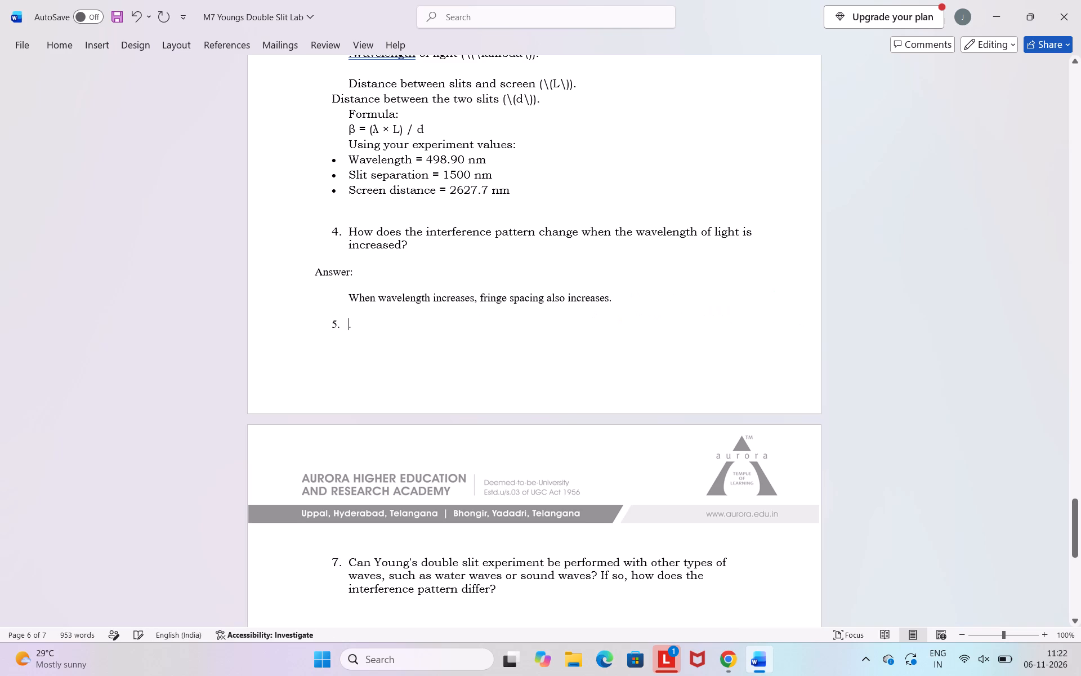
key(BackSpace)
Paste the copied "Bright and dark fringes" and "Longer wavelengths" lines back below the "When wavelength increases" line.
key(super+v)
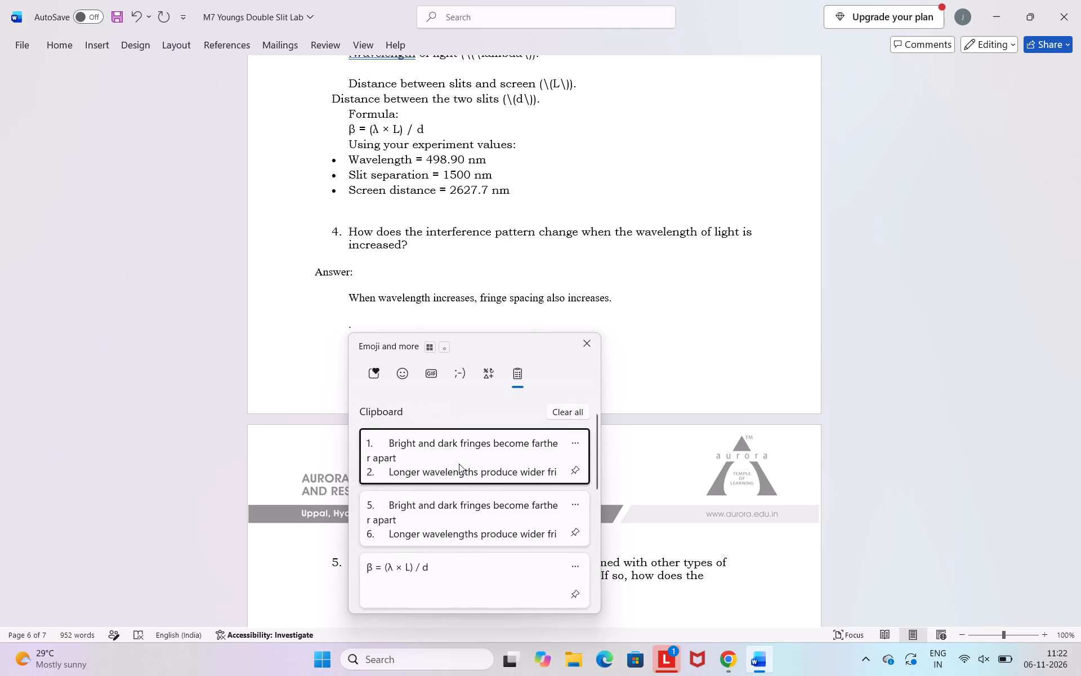
scroll(459, 464, right, 1)
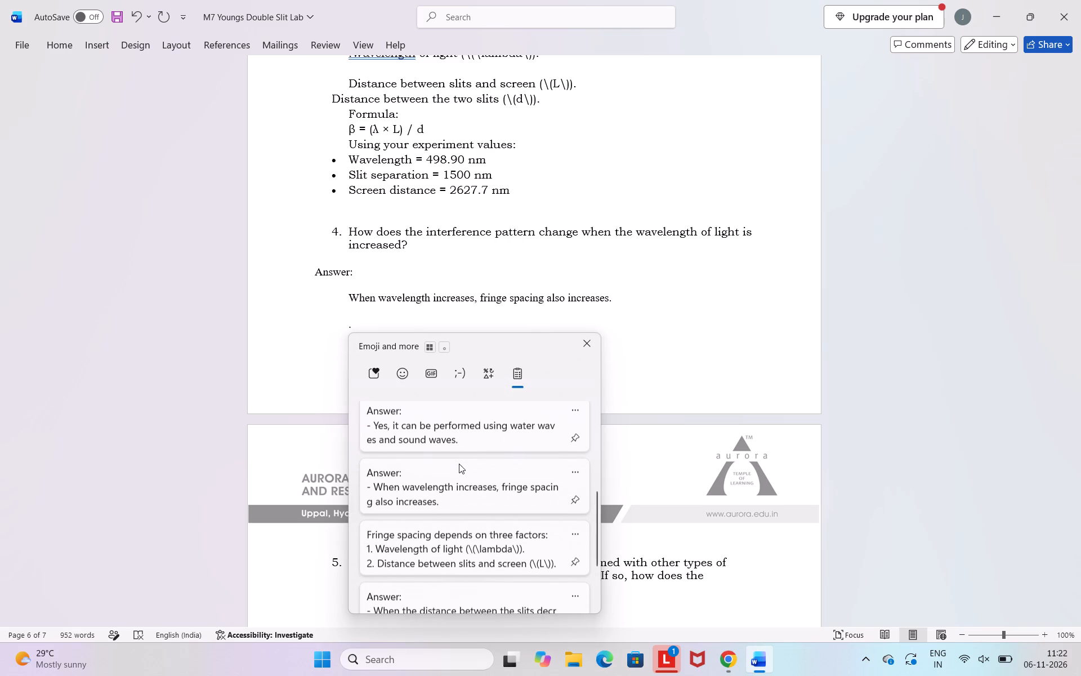
scroll(459, 464, right, 1)
scroll(459, 464, up, 1)
click(459, 464)
key(ctrl+v)
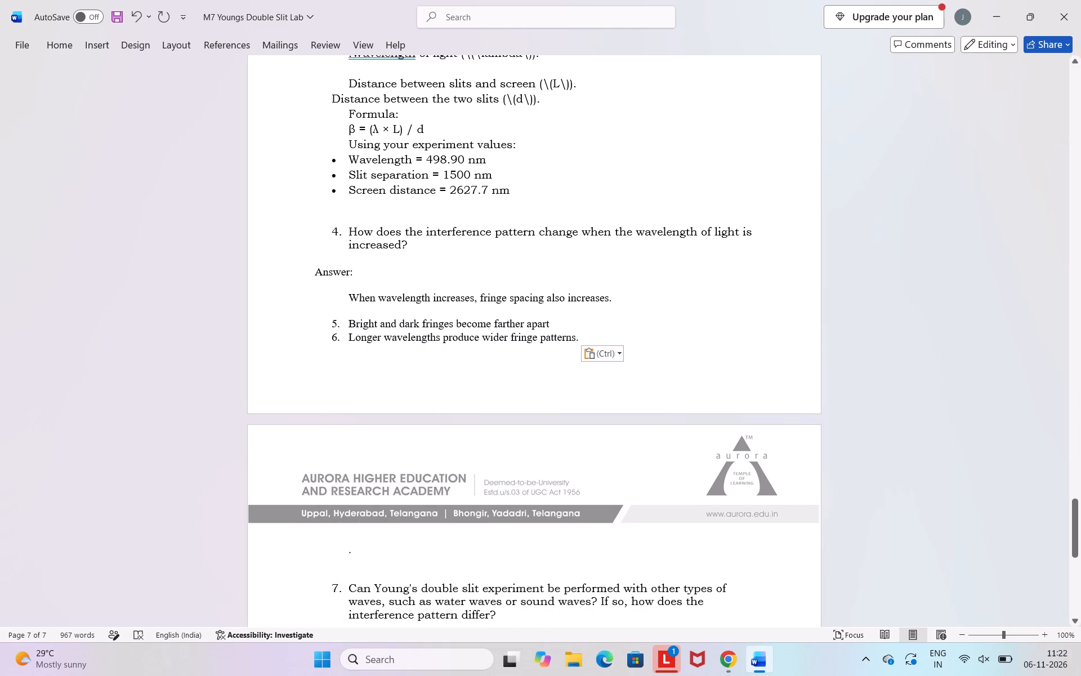
key(super+v)
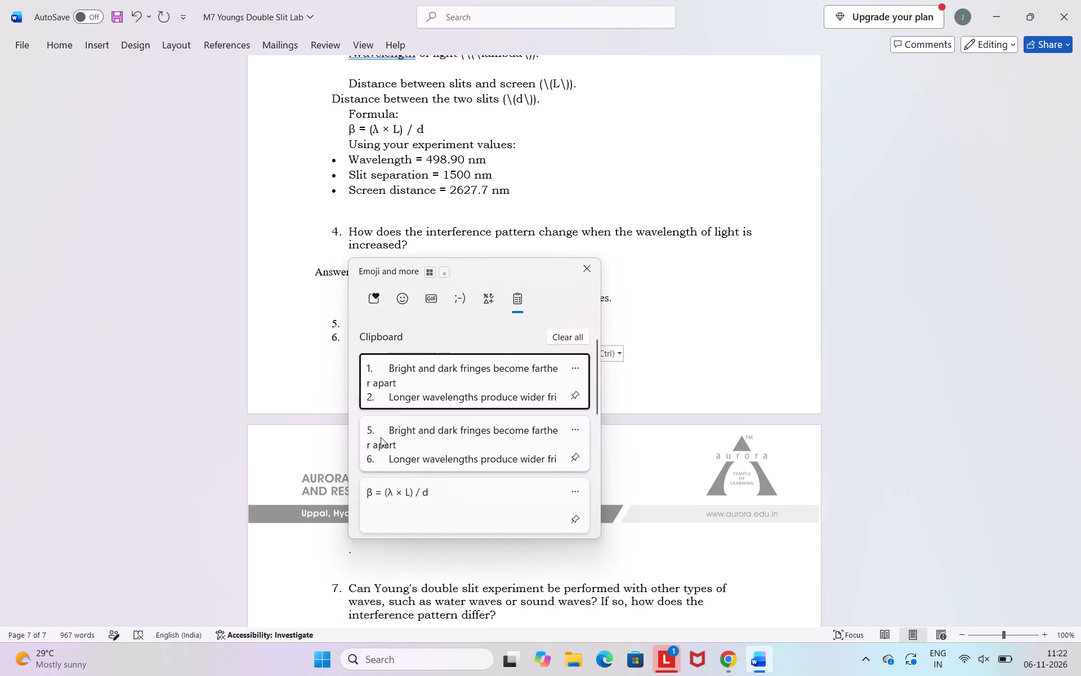
click(323, 393)
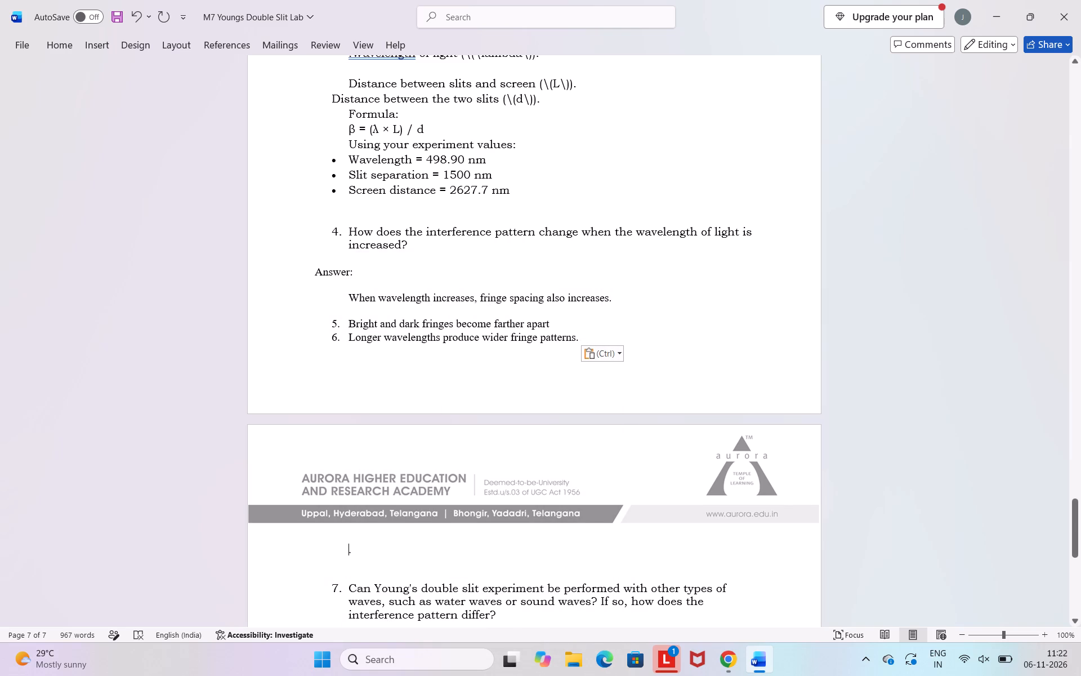
Remove the list number from the "Bright and dark fringes become farther apart" line, keeping its text indent.
click(338, 325)
click(338, 325)
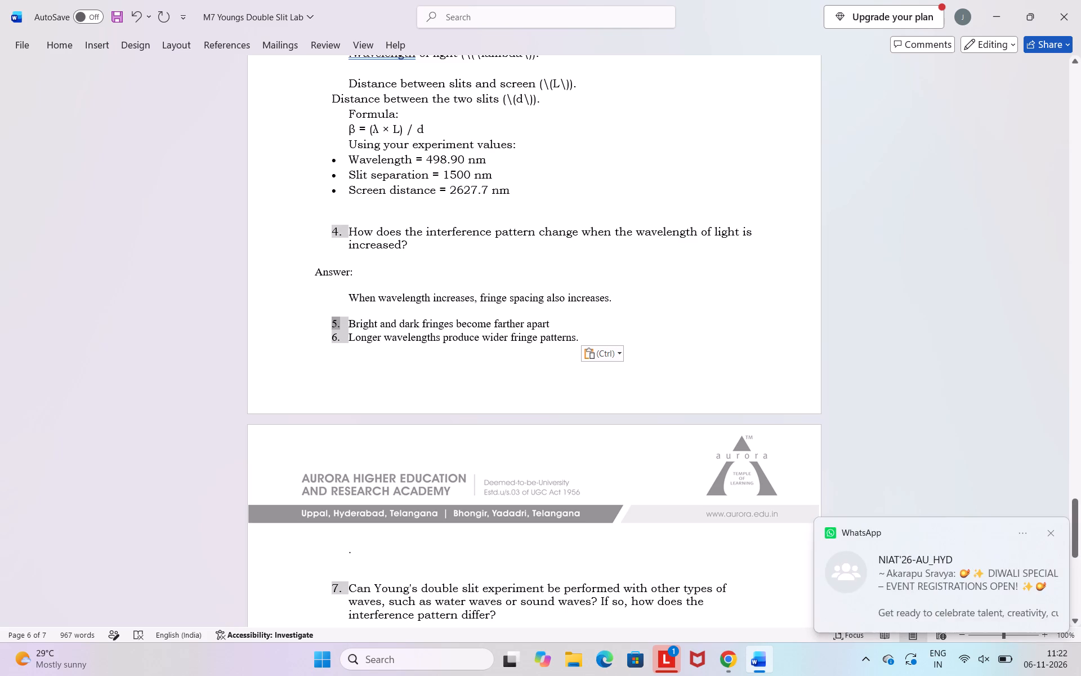
click(350, 326)
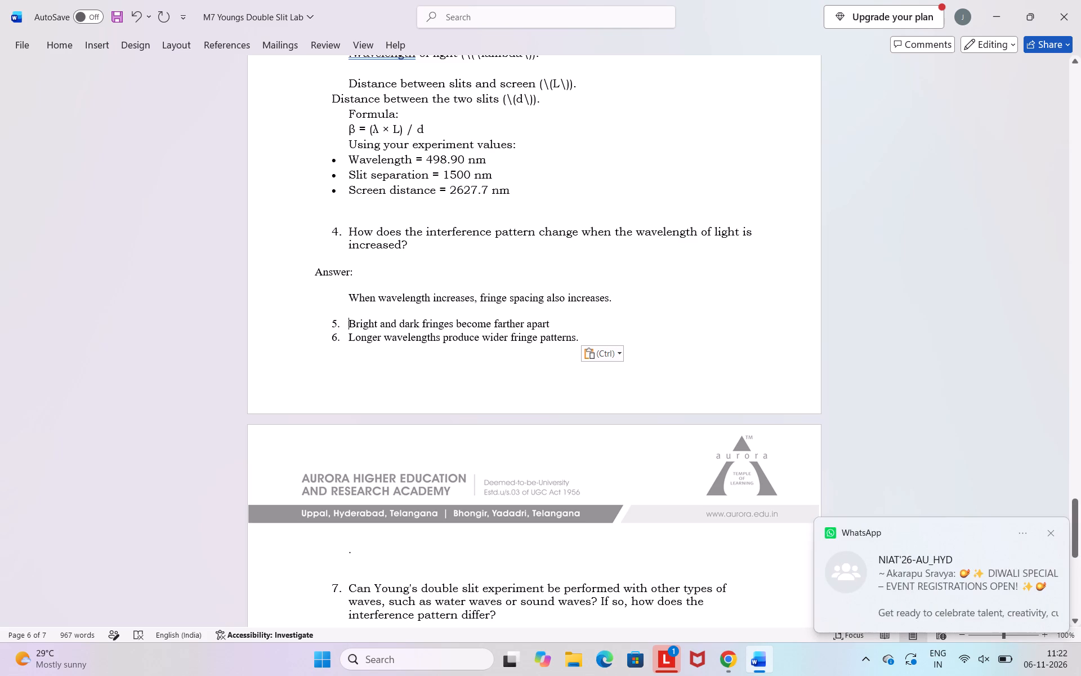
click(602, 357)
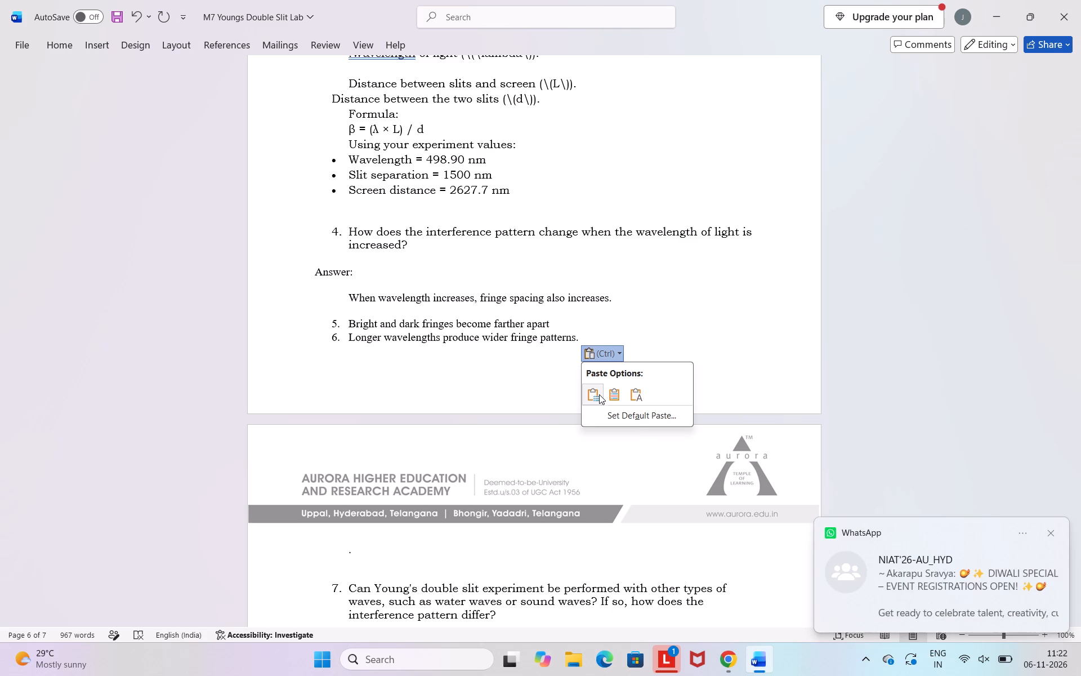
click(547, 395)
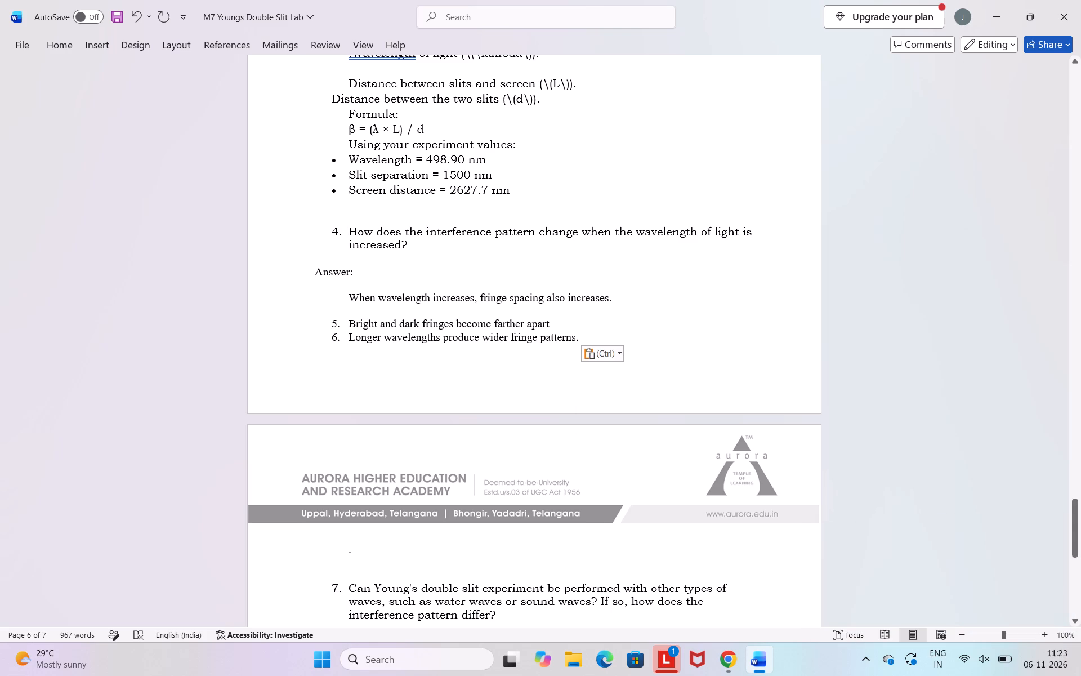
key(BackSpace)
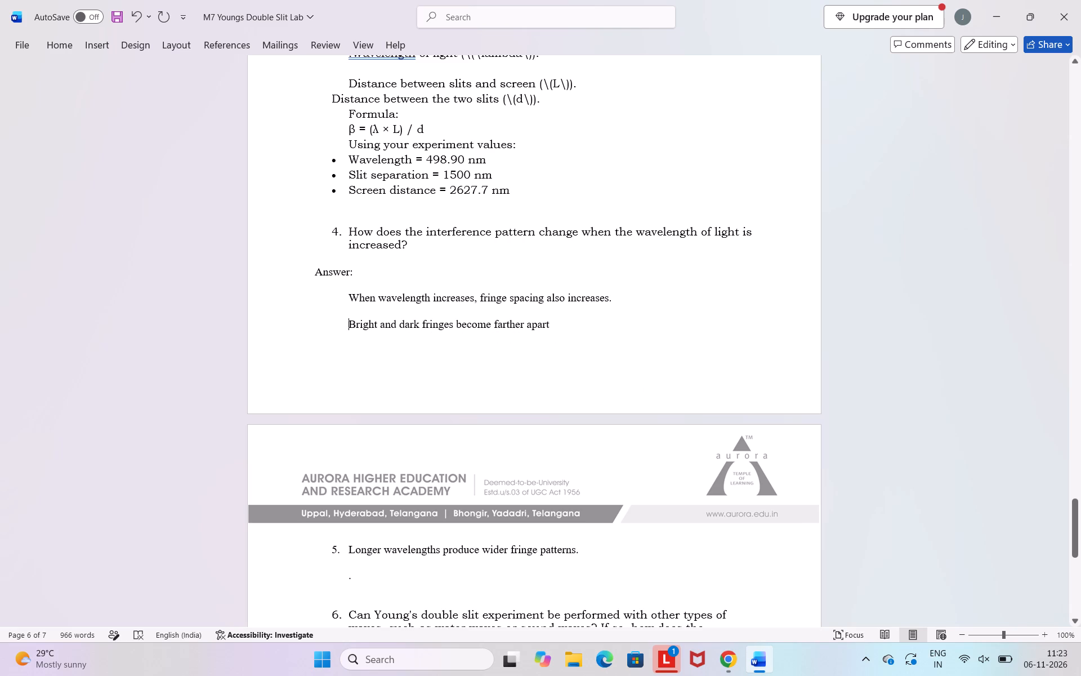
click(551, 325)
Remove the list number from the "Longer wavelengths produce wider fringe patterns" line, keeping its text indent.
scroll(344, 550, down, 1)
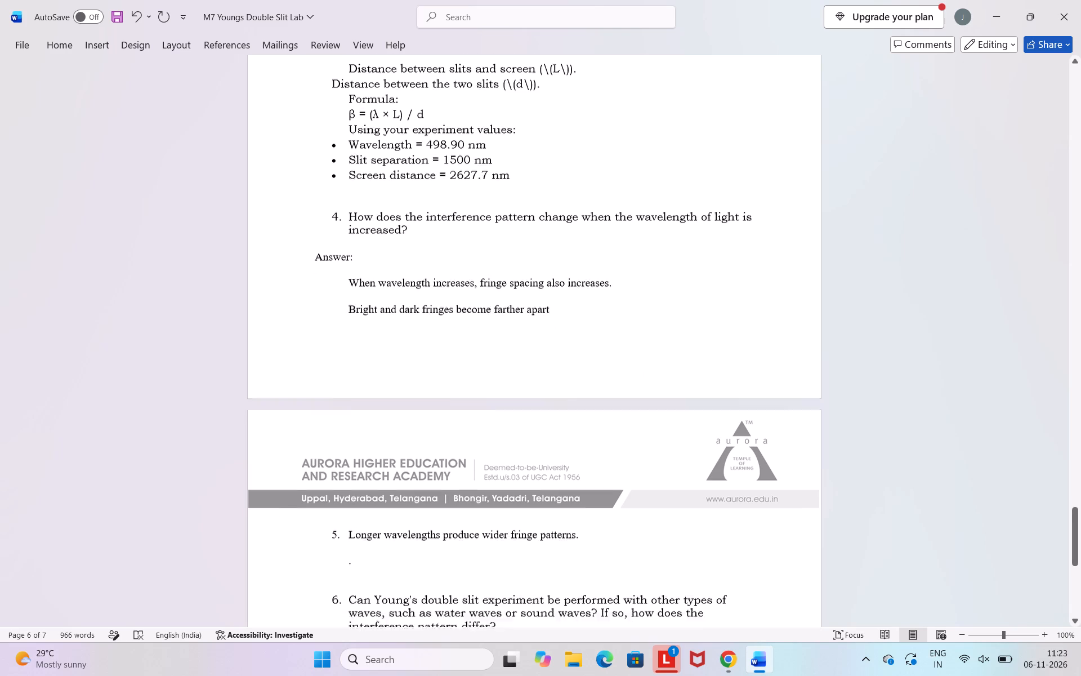
scroll(344, 550, down, 1)
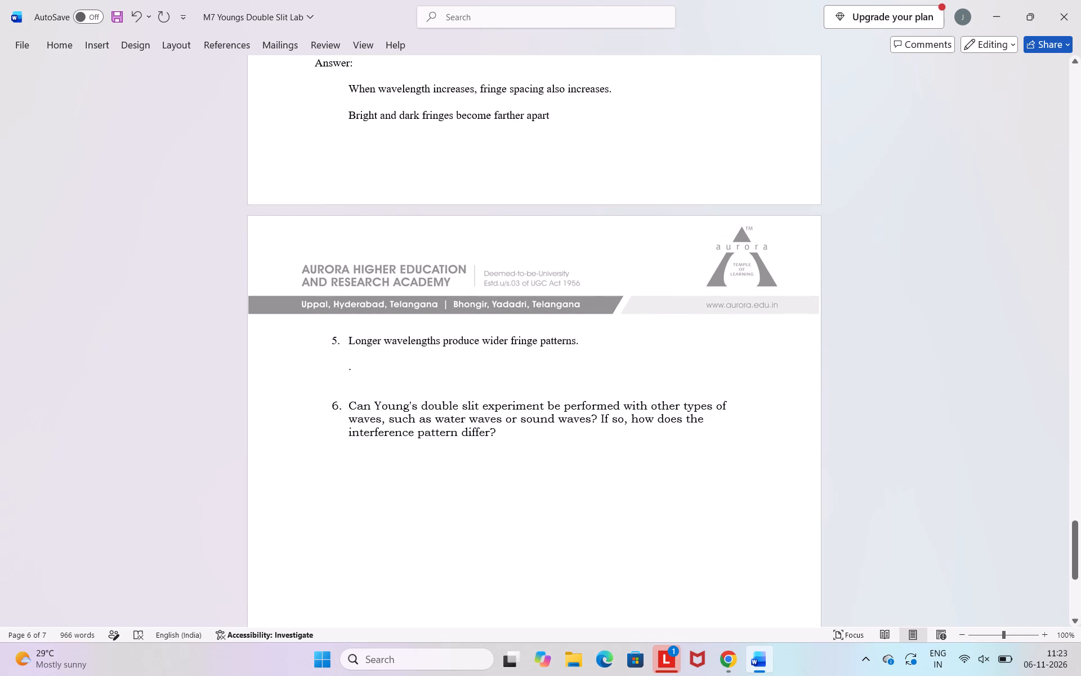
click(342, 341)
key(BackSpace)
Insert a period at the start of each of the three answer lines under question 4.
scroll(342, 341, up, 1)
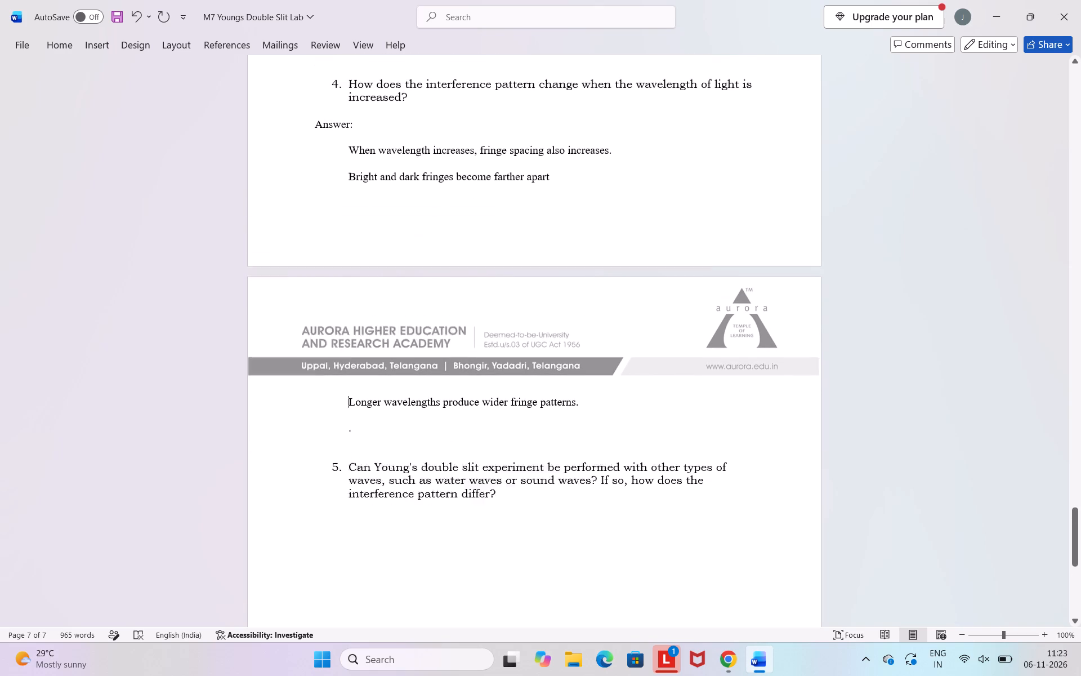
scroll(342, 341, up, 1)
click(349, 229)
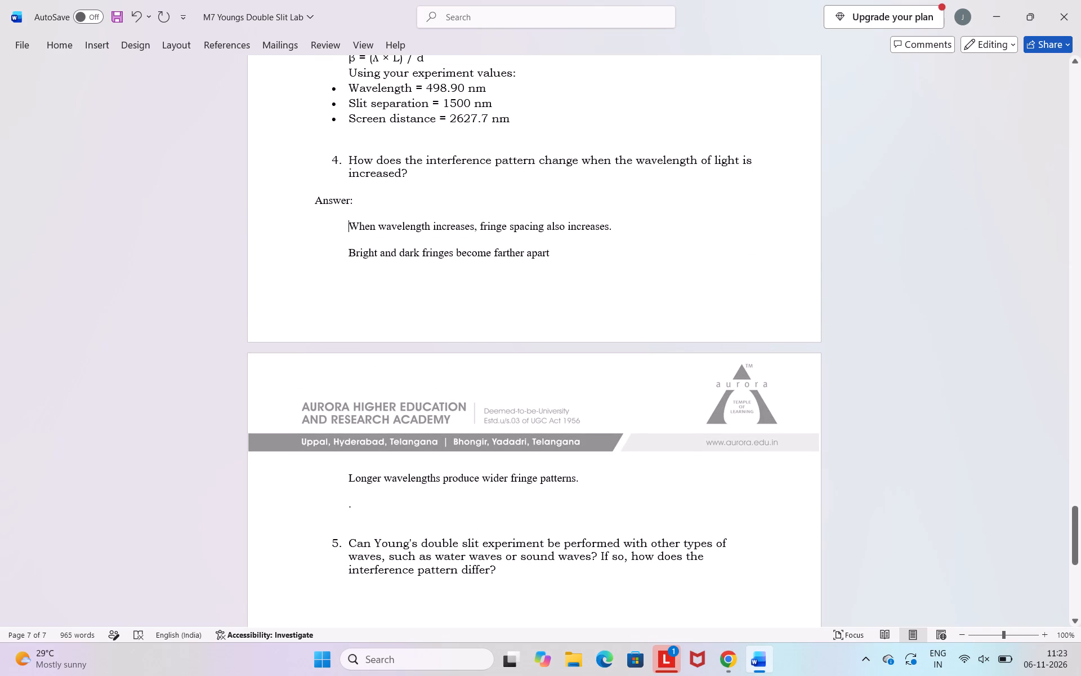
key(period)
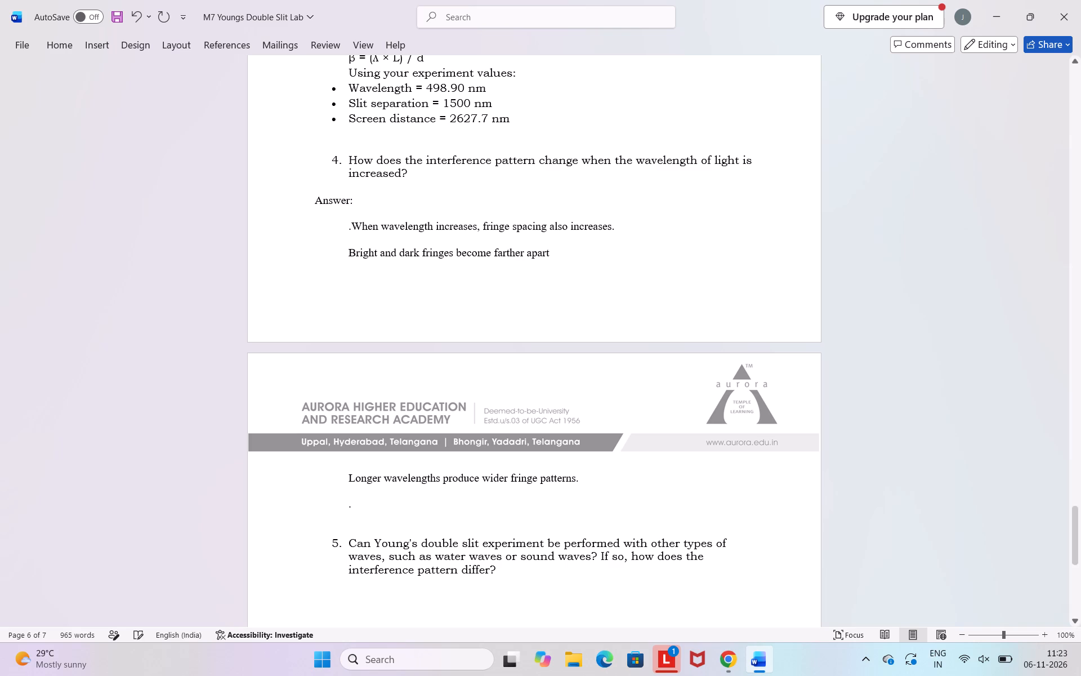
click(349, 252)
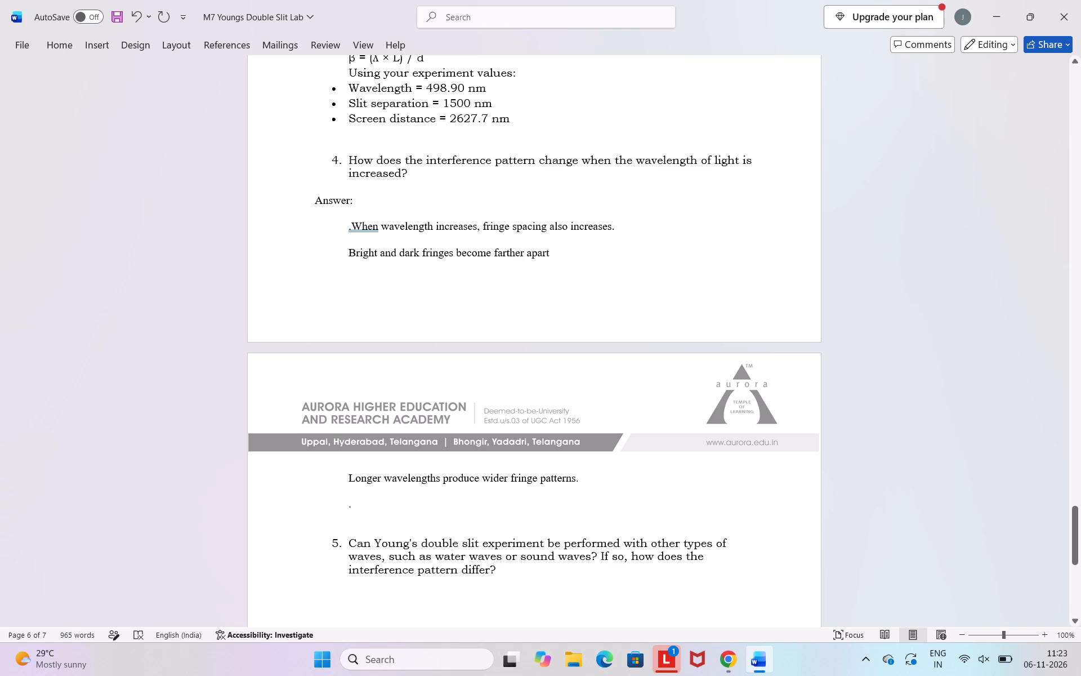
key(period)
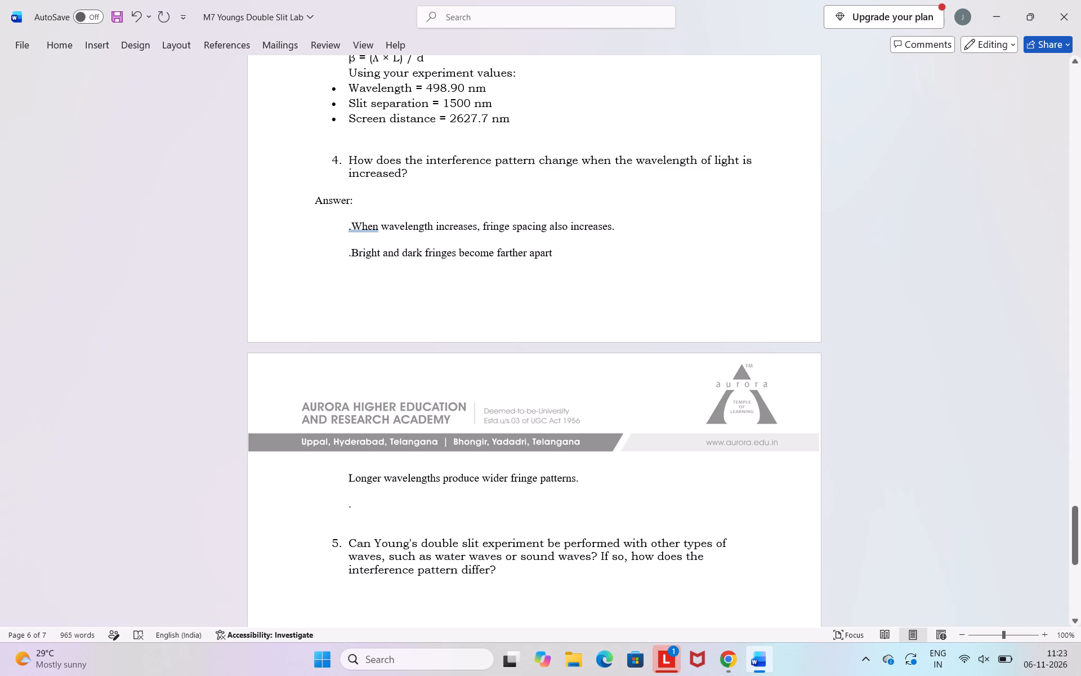
click(346, 478)
key(period)
Paste the copied answer about water waves and sound waves on a new unnumbered line below question 5.
scroll(395, 591, down, 1)
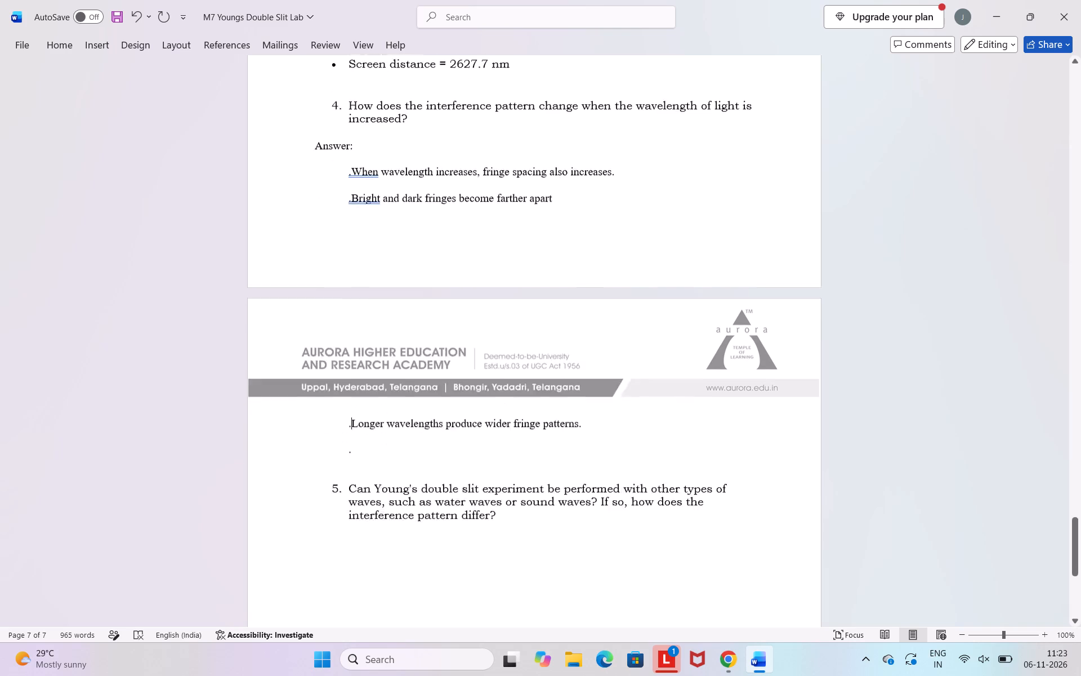
scroll(395, 591, down, 1)
click(498, 448)
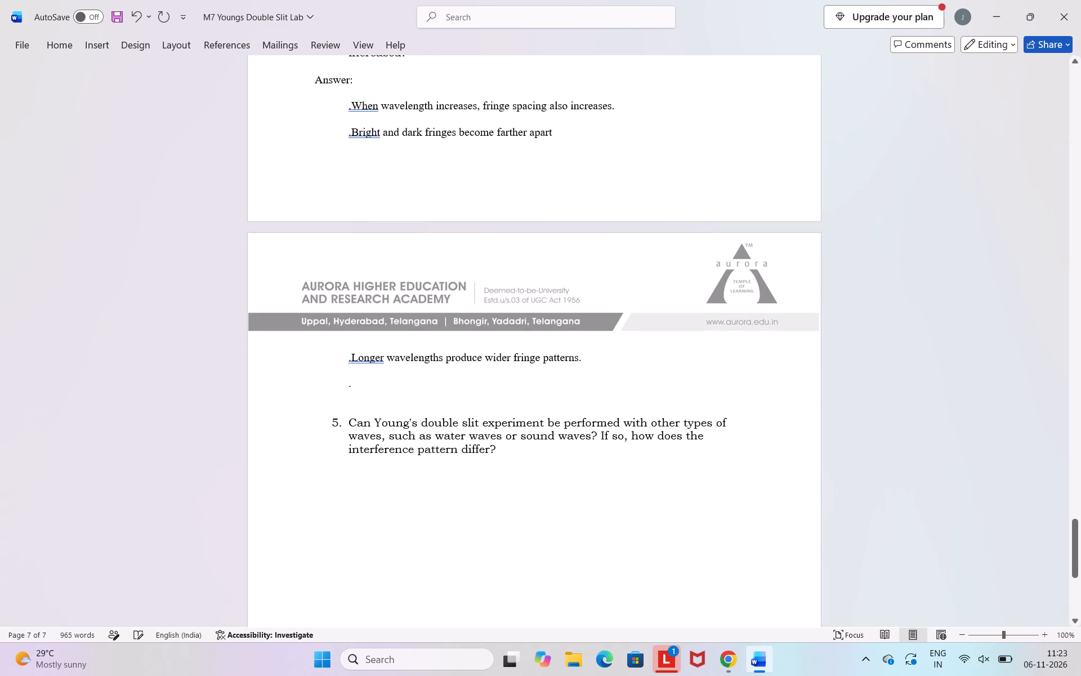
key(Return)
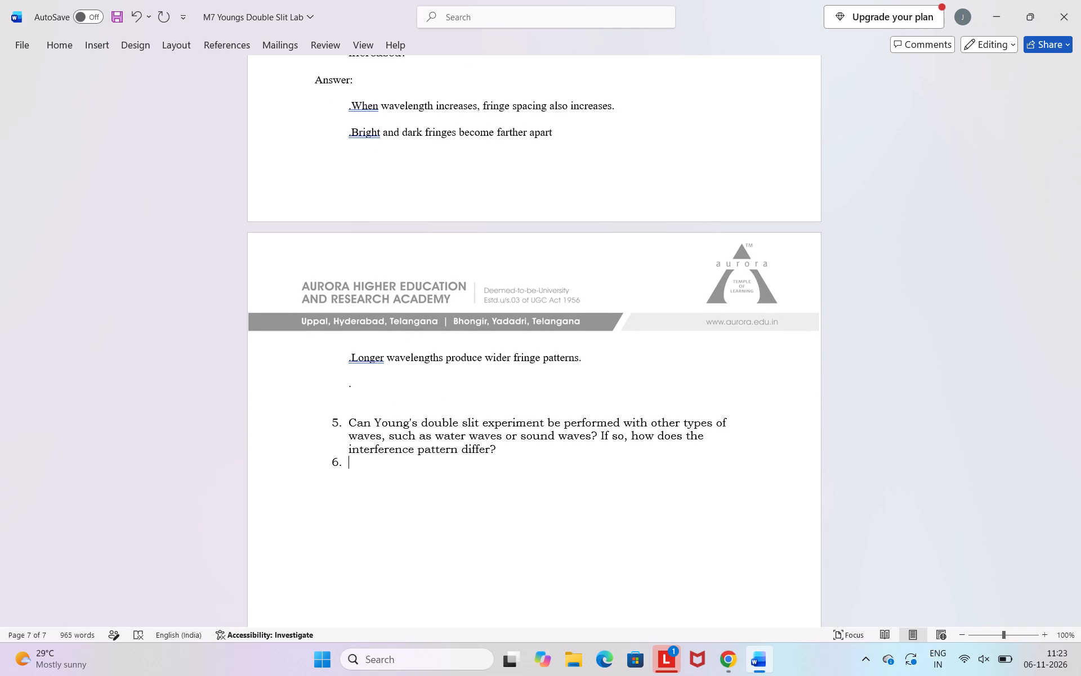
key(BackSpace)
key(super+v)
scroll(471, 385, down, 1)
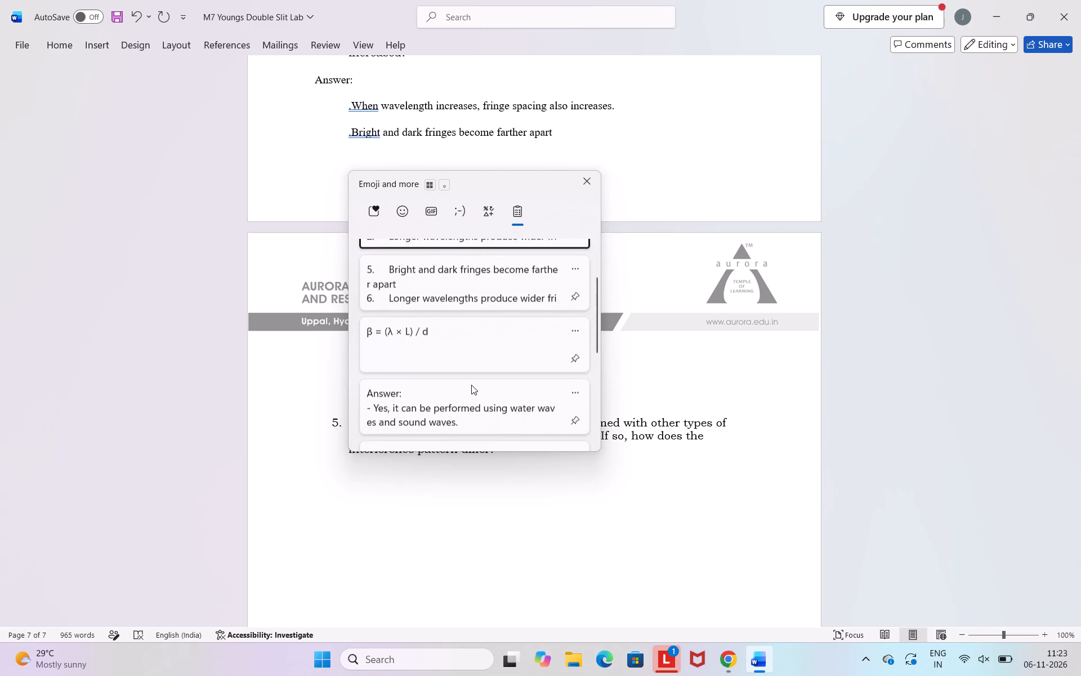
scroll(471, 385, down, 1)
click(471, 385)
key(ctrl+v)
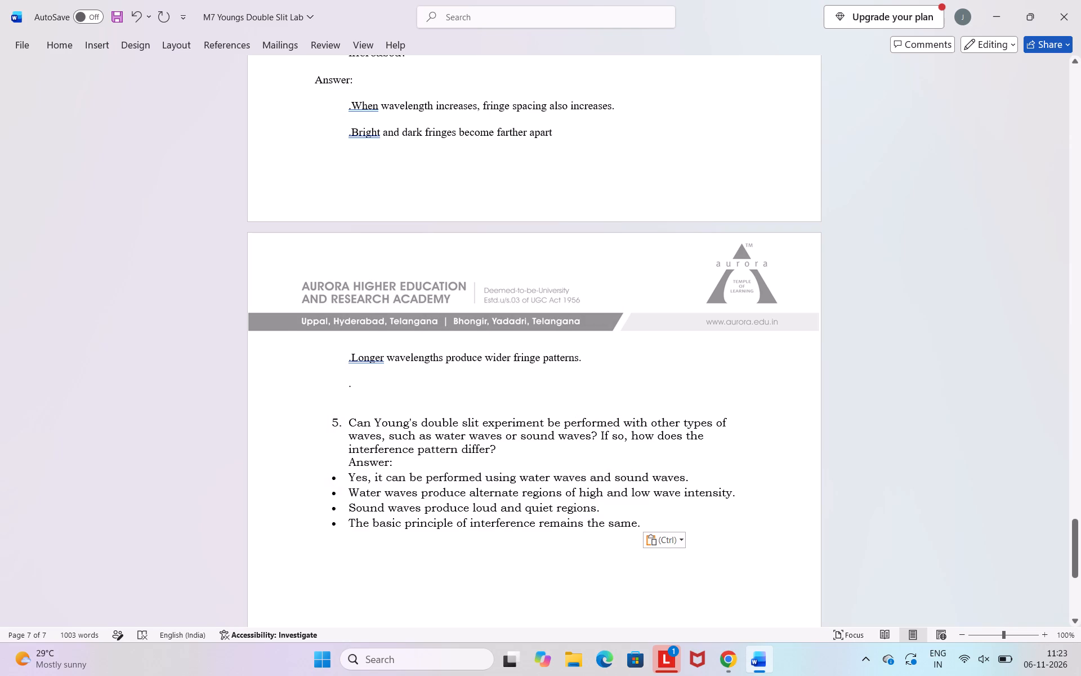
Print the whole document to a PDF named PHY LAB 7 CORRECT in the Documents folder.
key(ctrl+p)
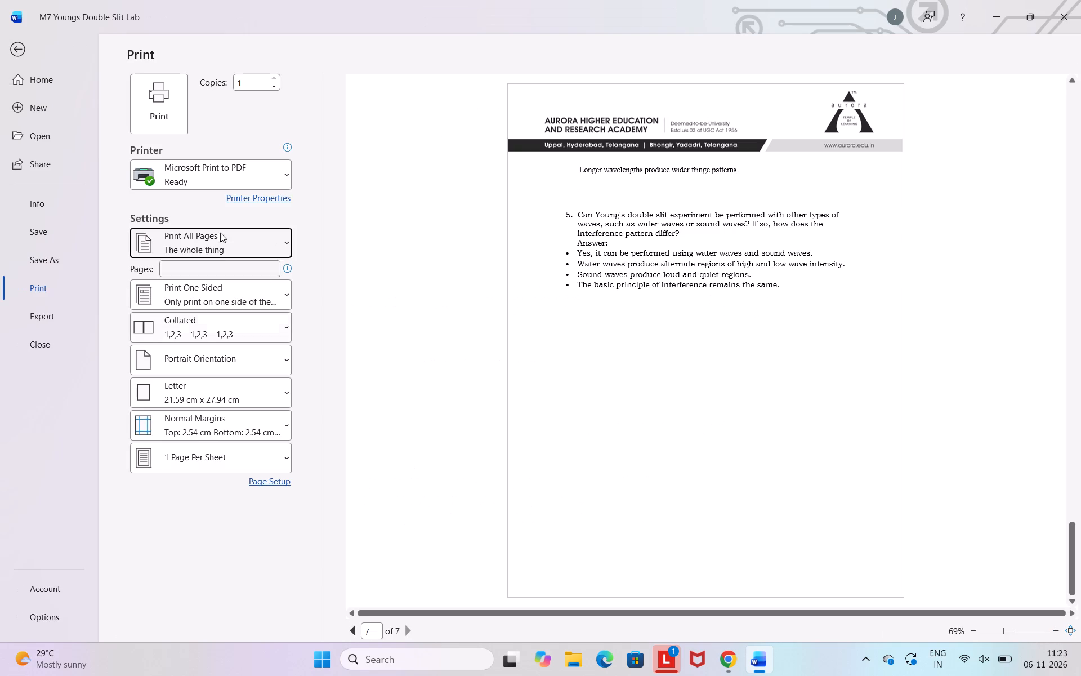
click(159, 113)
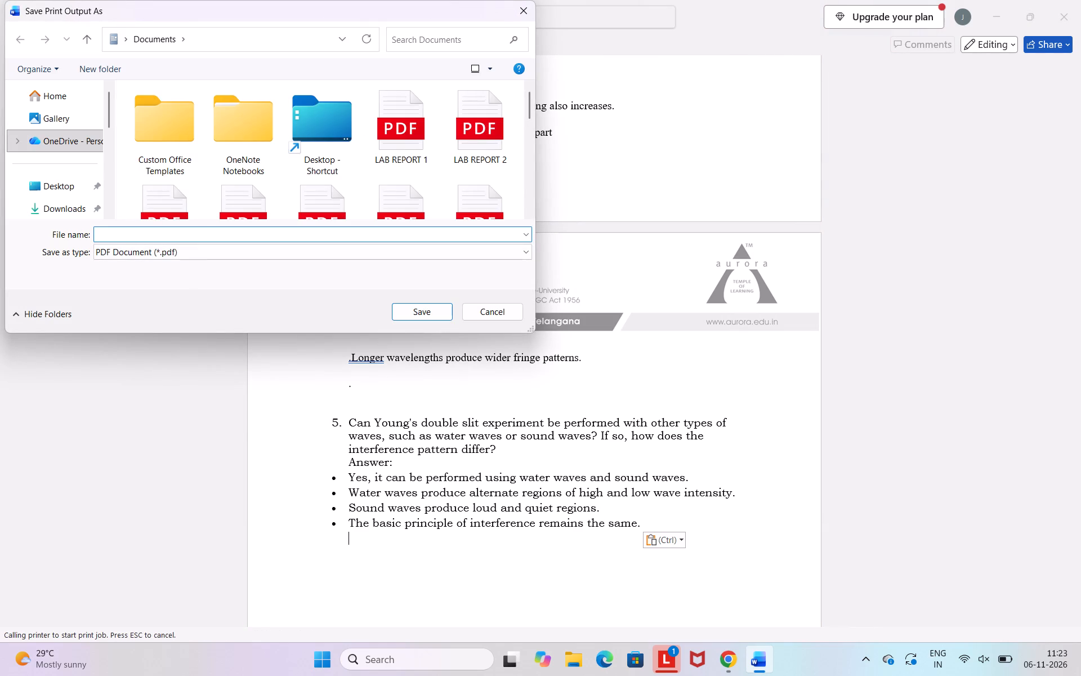
key(p)
text(HY)
key(space)
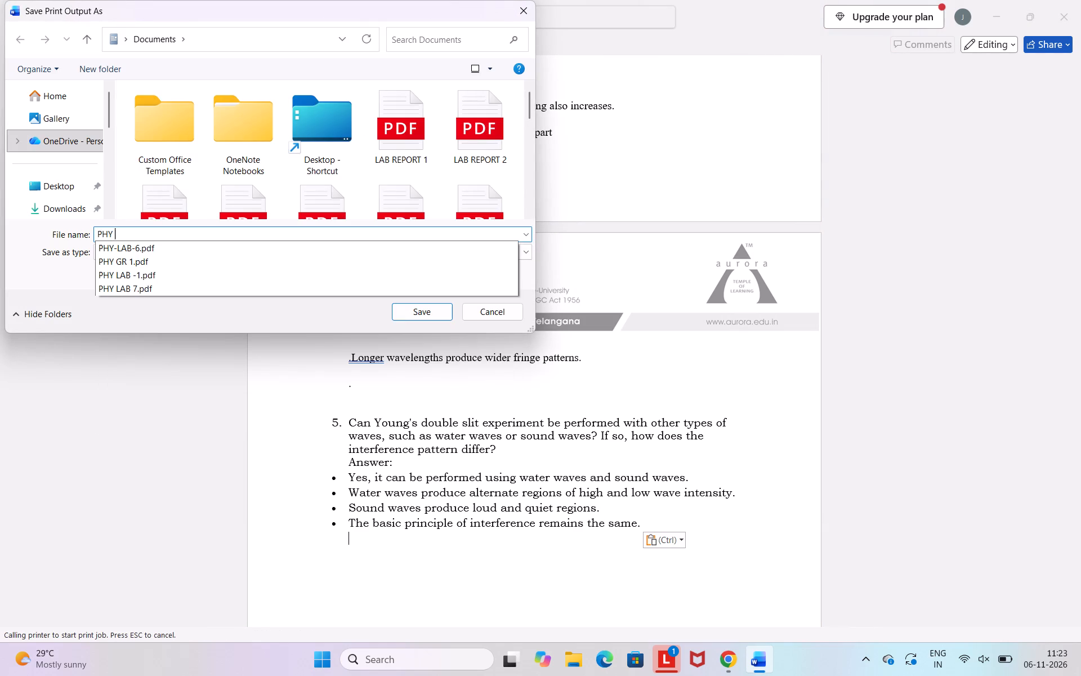
text(LAB)
key(space)
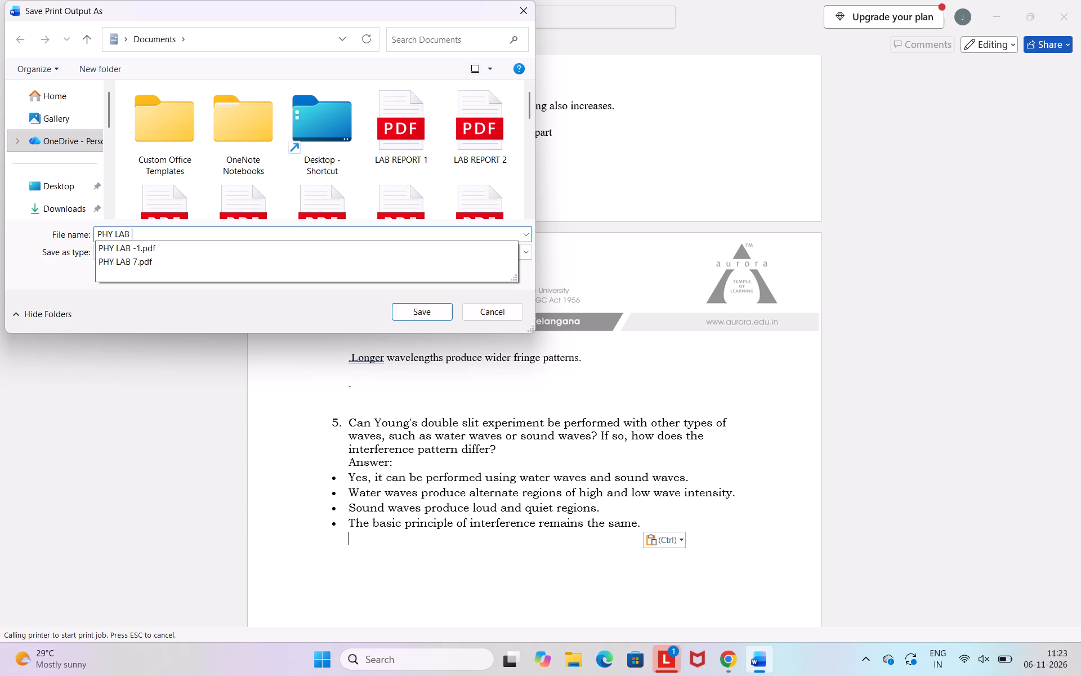
text(7)
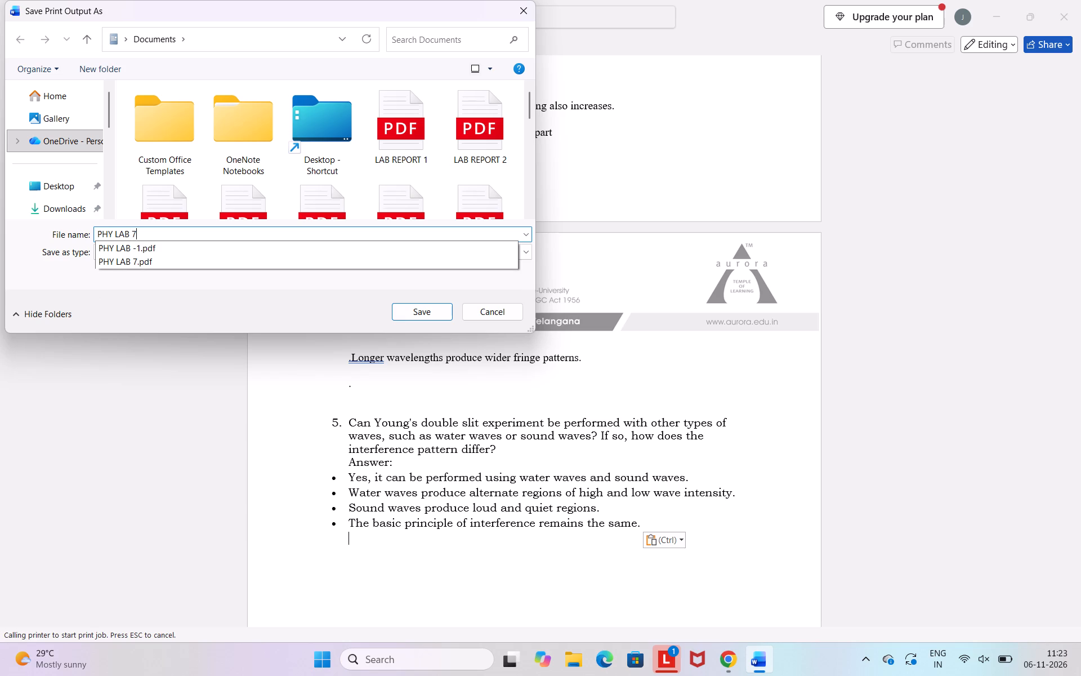
key(space)
text(CP)
key(BackSpace)
text(ORRECT)
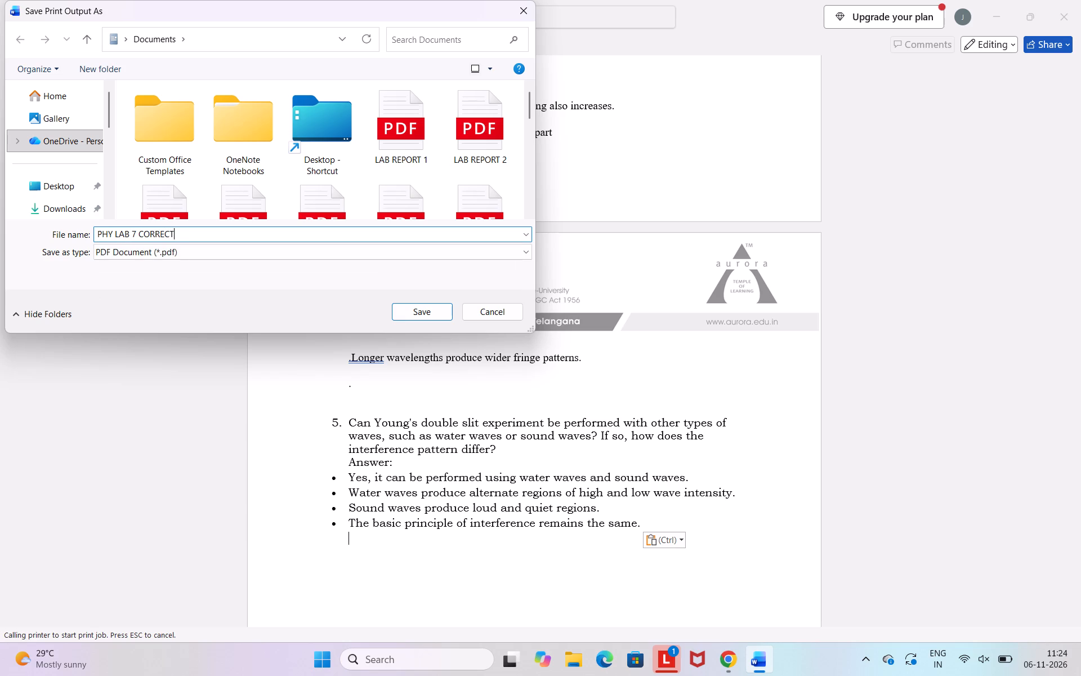
click(422, 313)
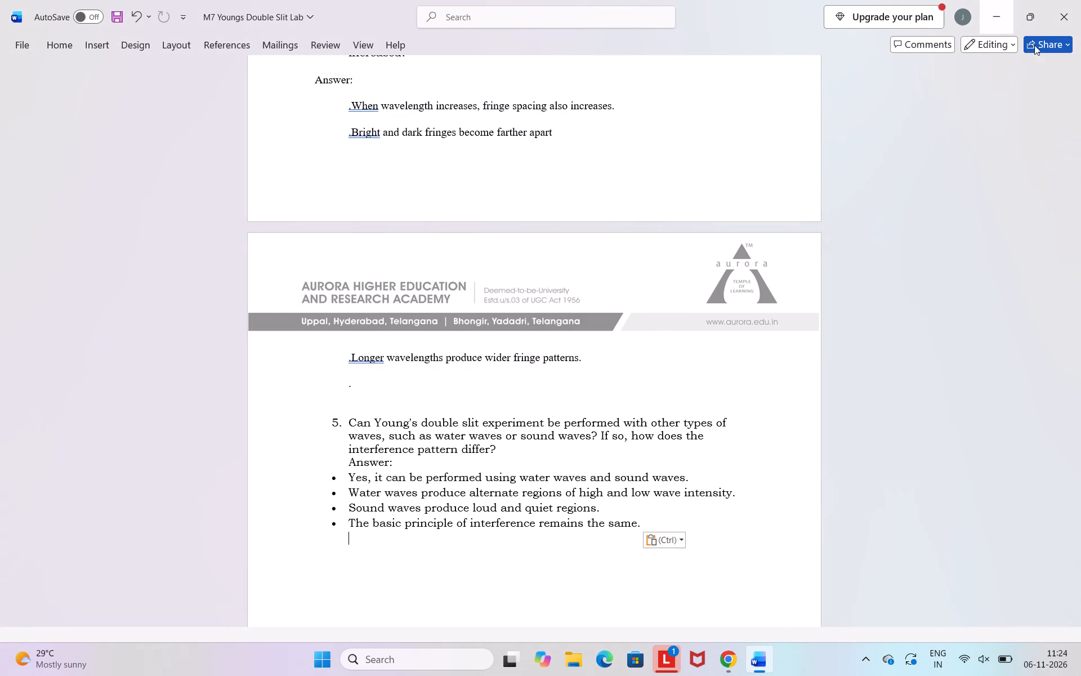
Close the M7 Youngs Double Slit Lab document and save its changes in the existing location.
click(1076, 12)
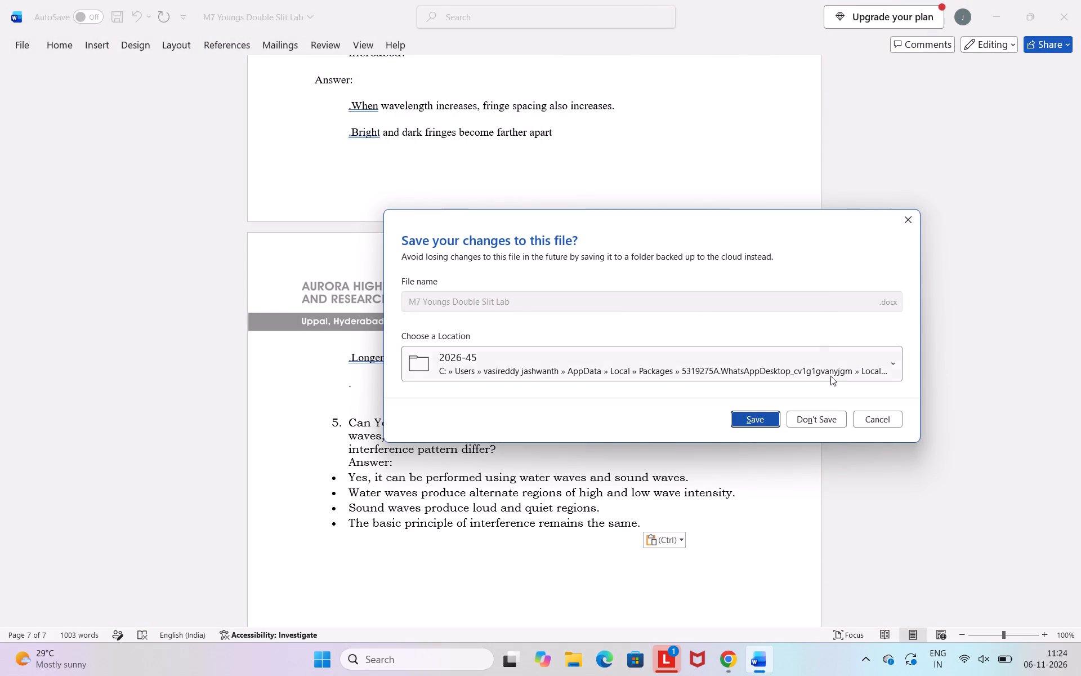
click(754, 419)
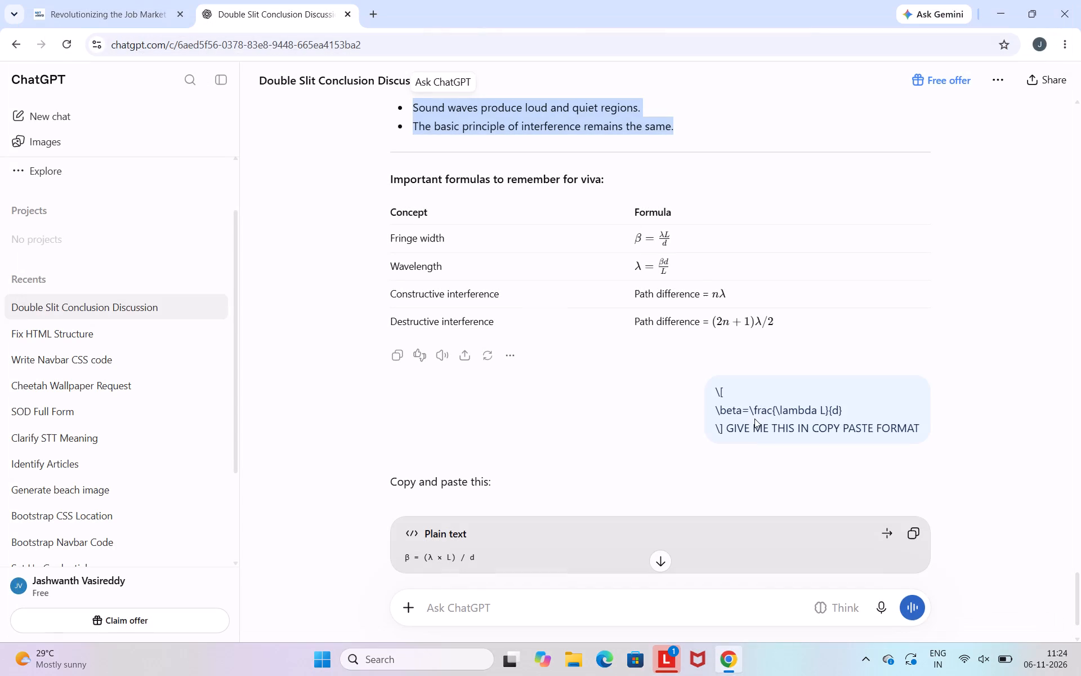
Close the ChatGPT browser window and the Lenovo Vantage window.
click(1079, 18)
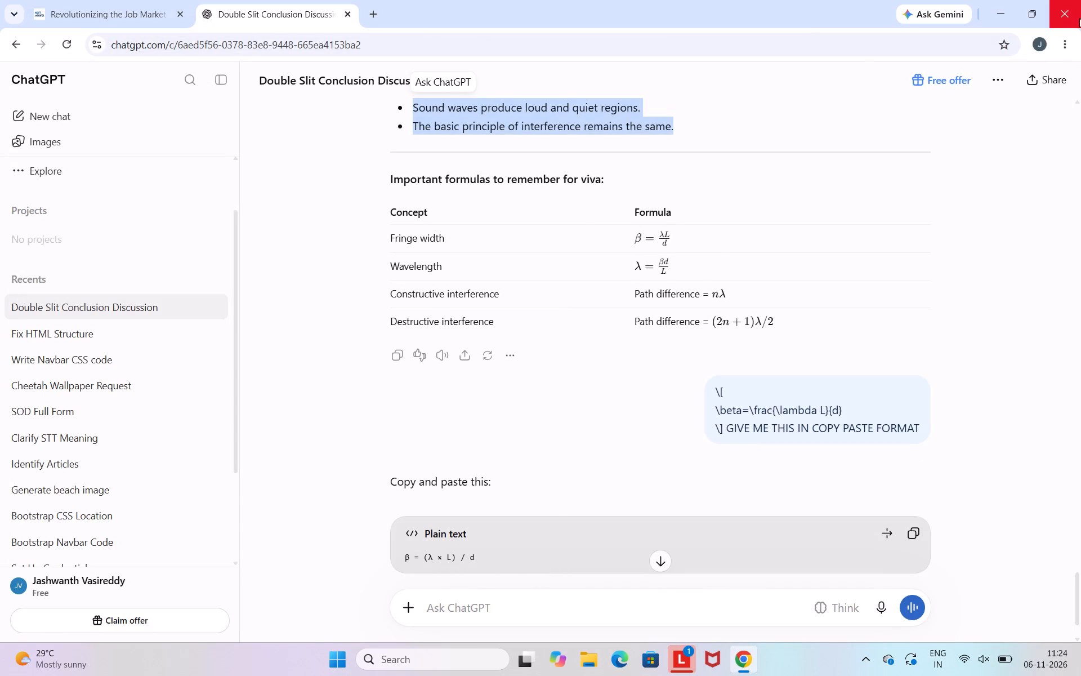
click(865, 82)
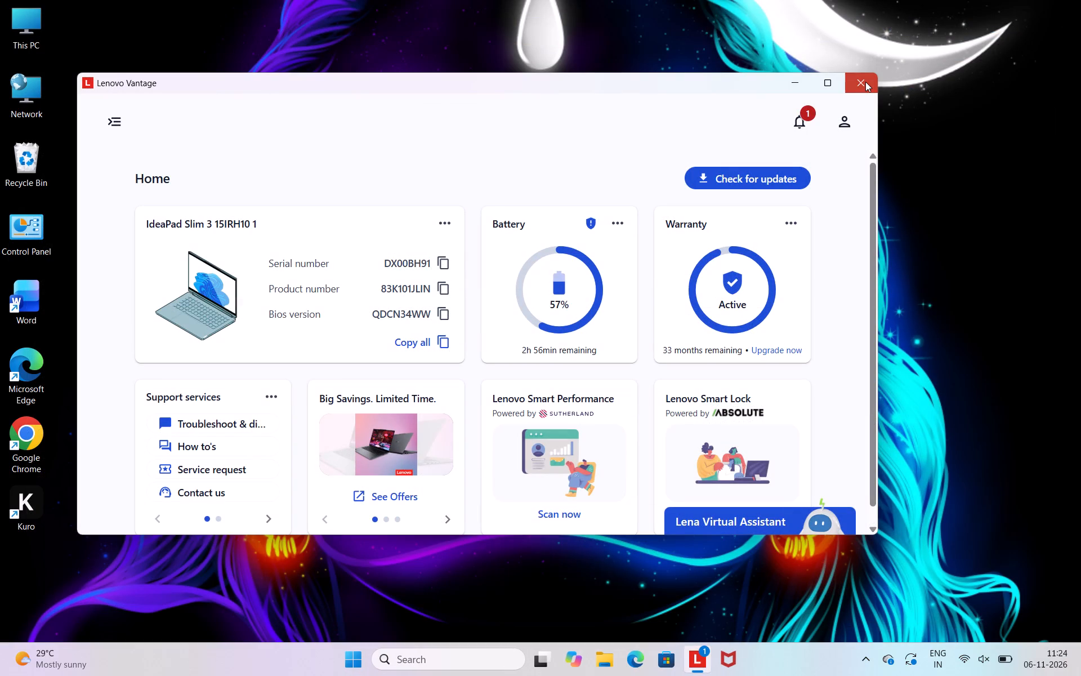
Open the PHY LAB 7 CORRECT PDF from the recent files and review its observations, calculations, discussion and Viva Voce answers.
click(614, 670)
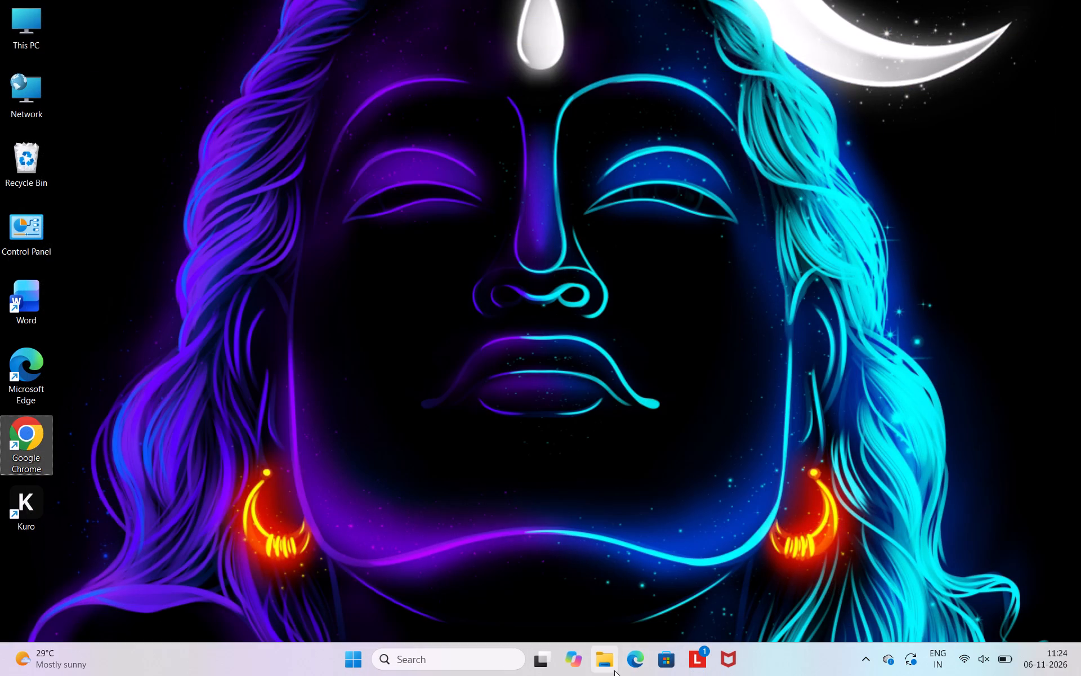
double_click(440, 481)
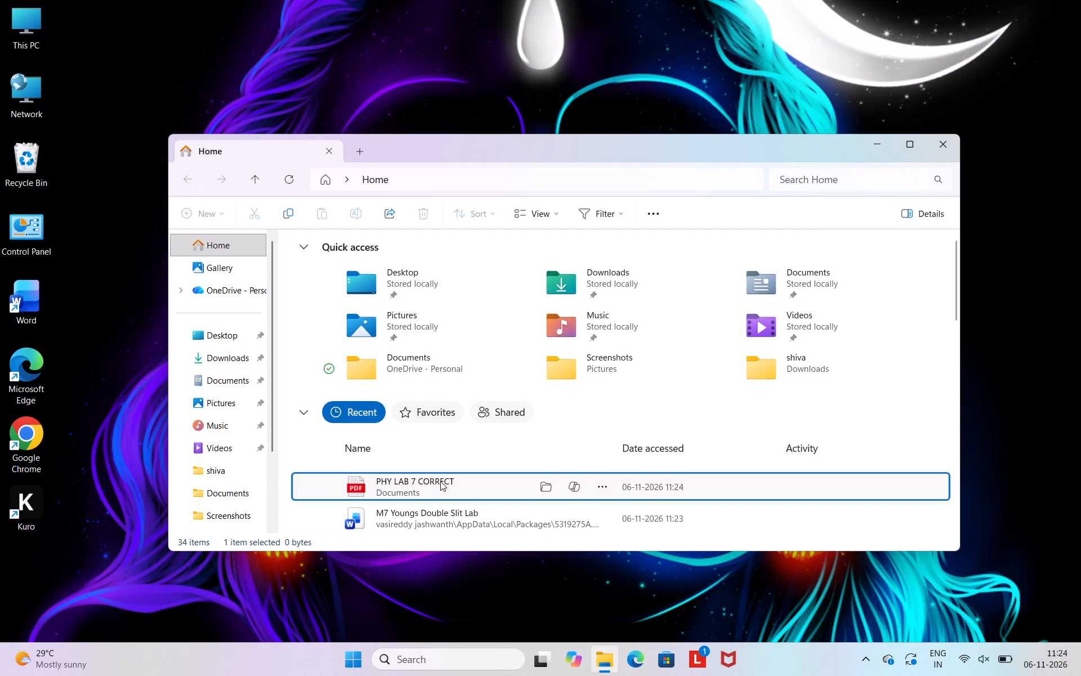
scroll(484, 446, down, 5)
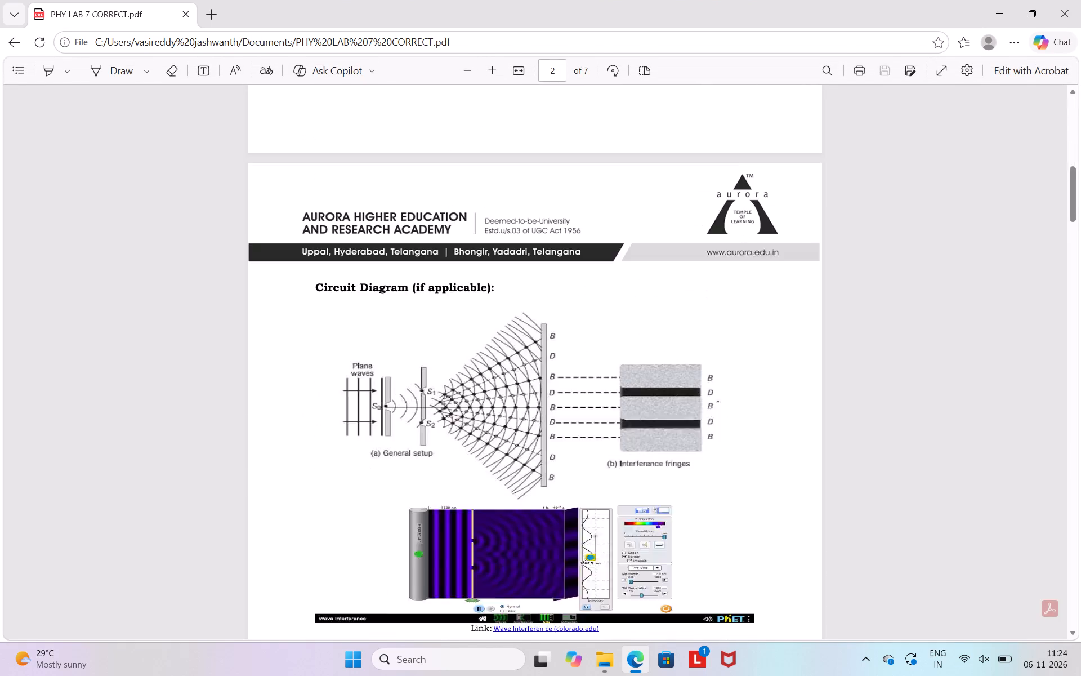
scroll(484, 446, down, 8)
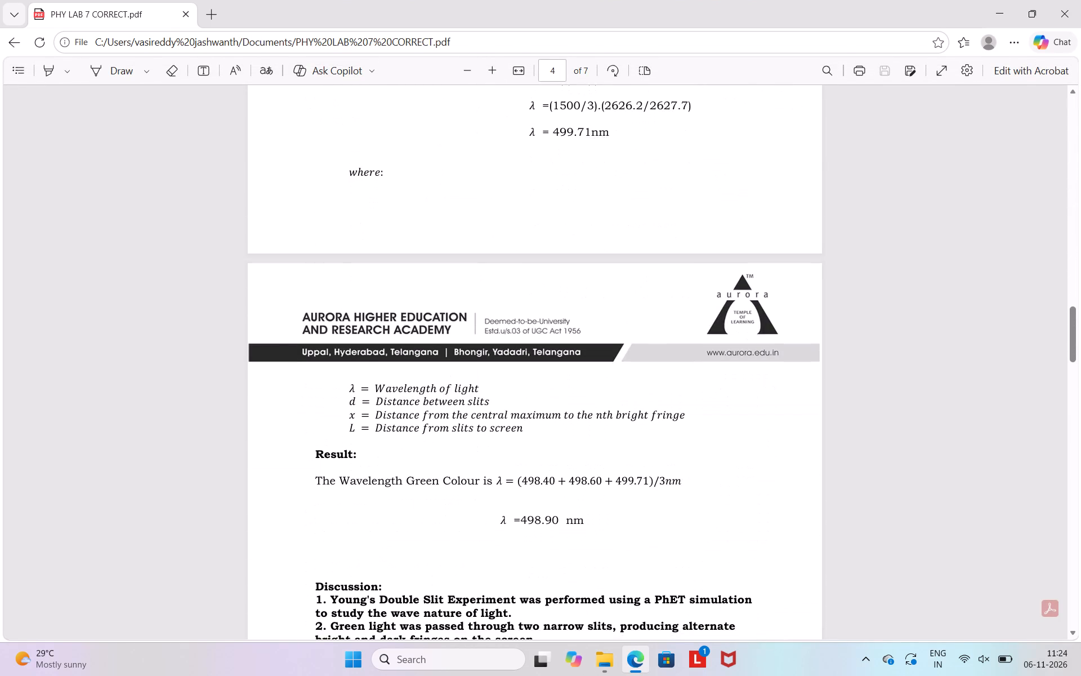
scroll(484, 446, down, 17)
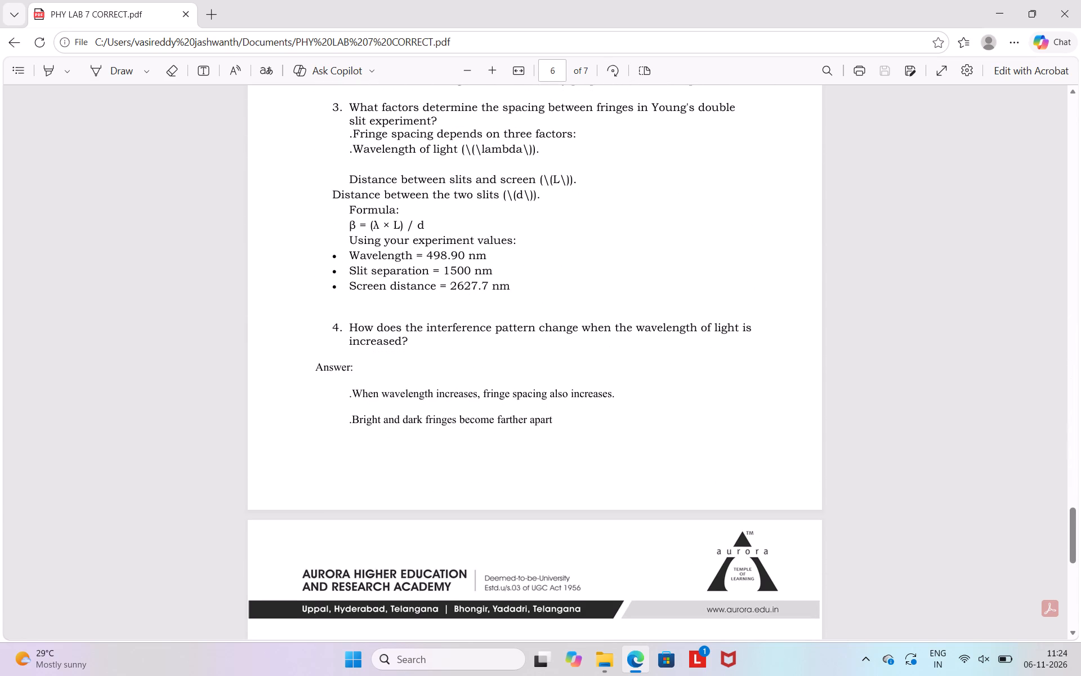
scroll(484, 446, up, 3)
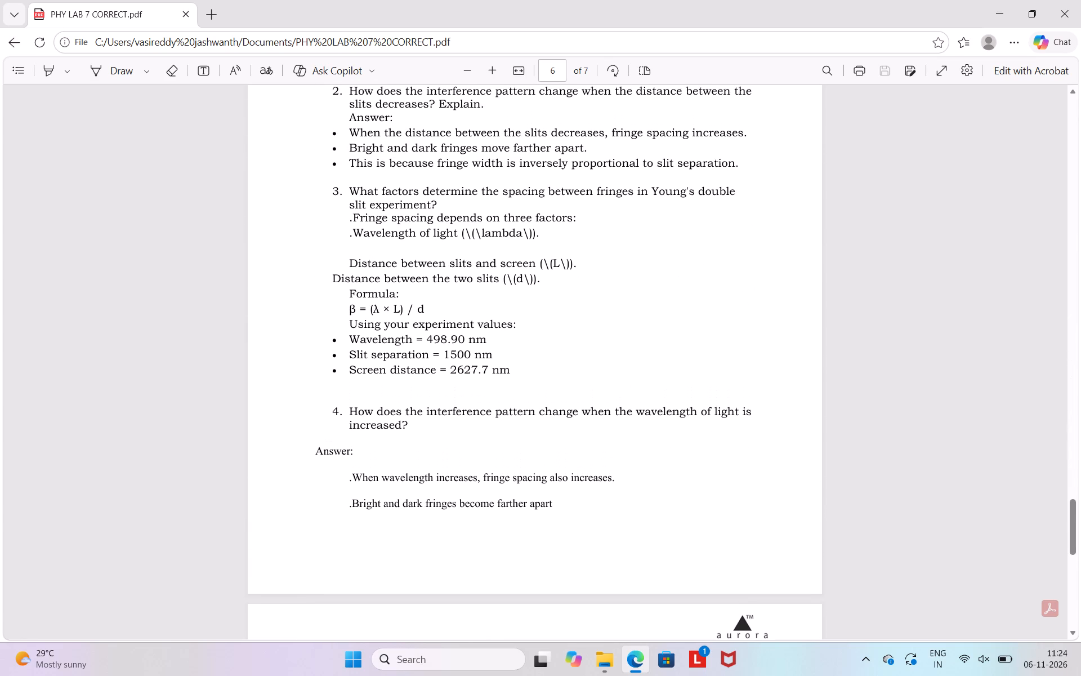
scroll(484, 446, up, 1)
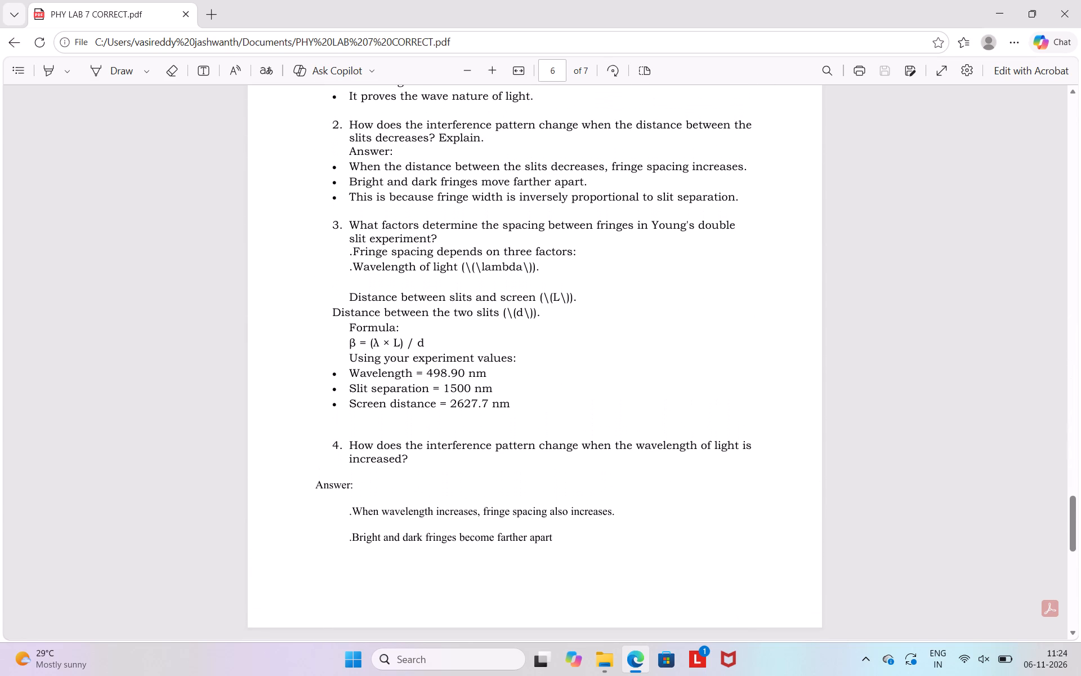
scroll(484, 446, down, 6)
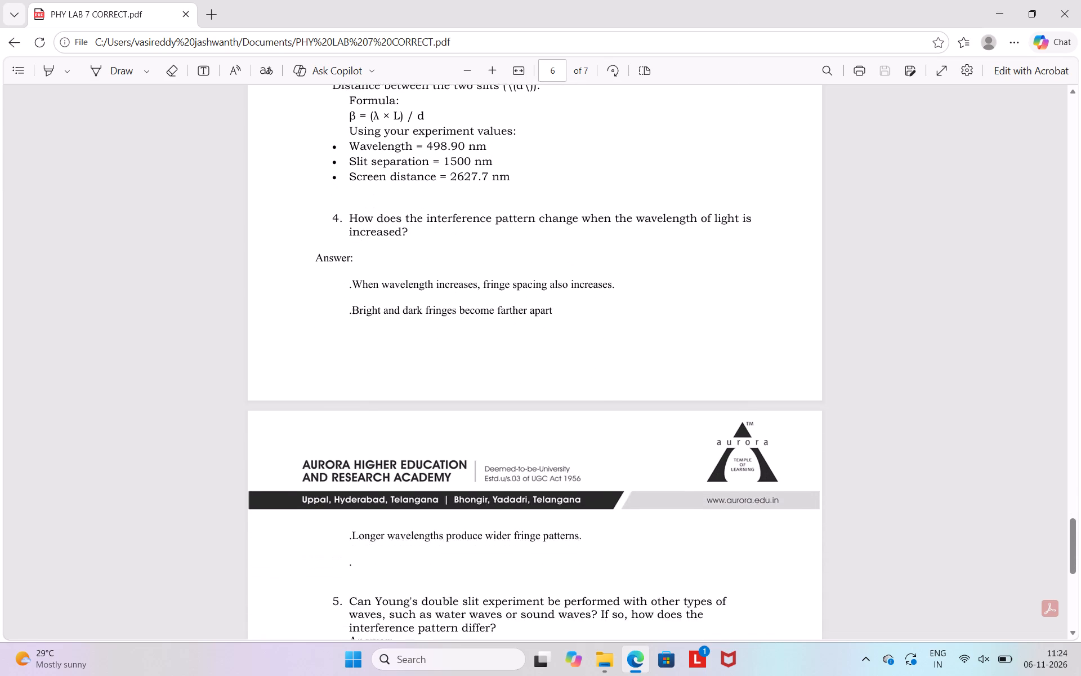
scroll(484, 446, up, 4)
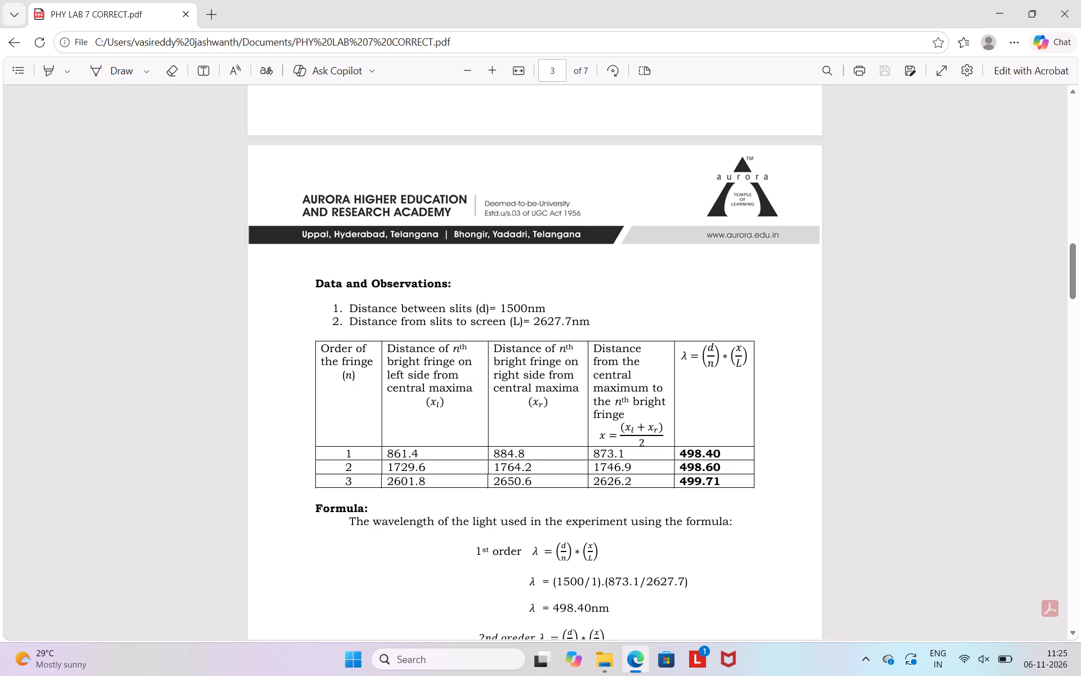
scroll(484, 446, down, 8)
scroll(484, 446, right, 1)
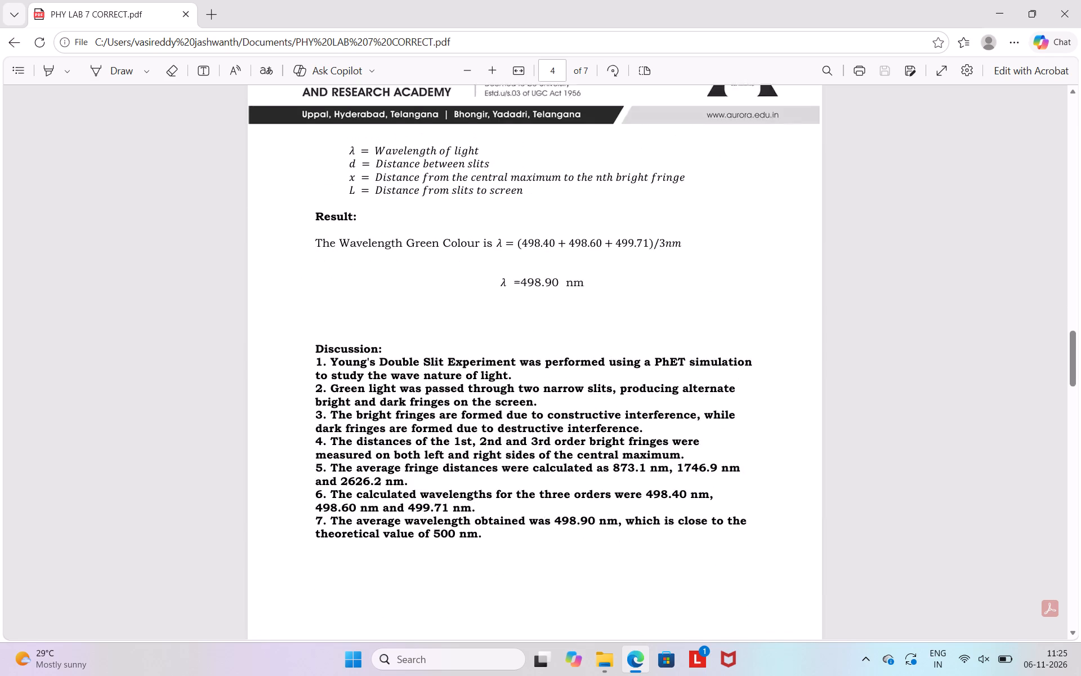
scroll(484, 446, right, 1)
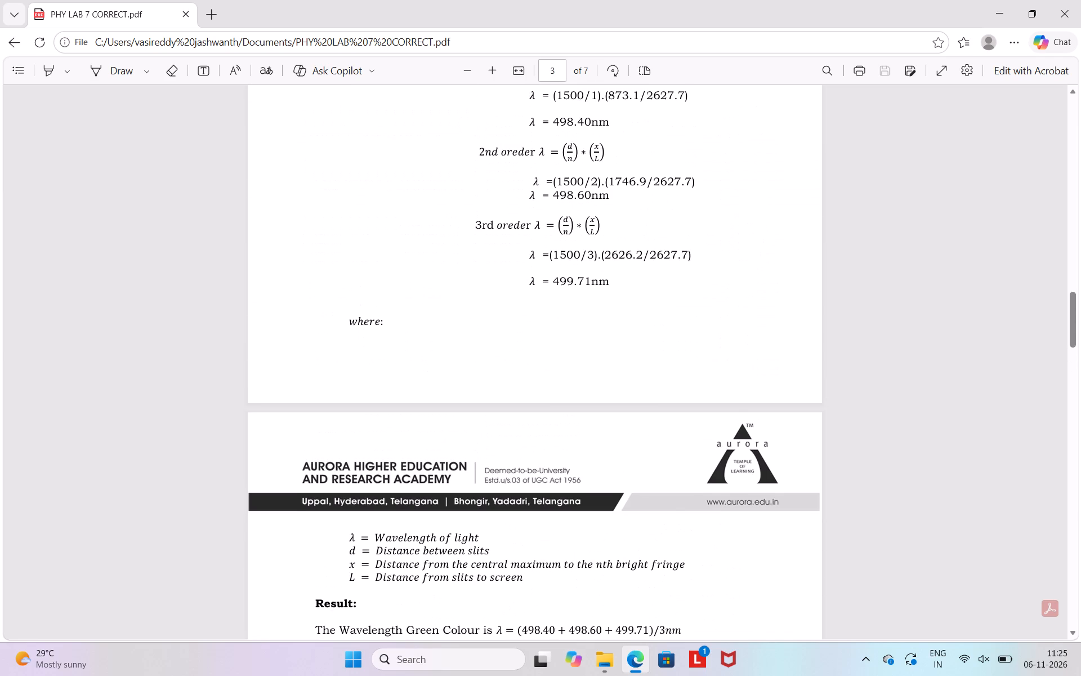
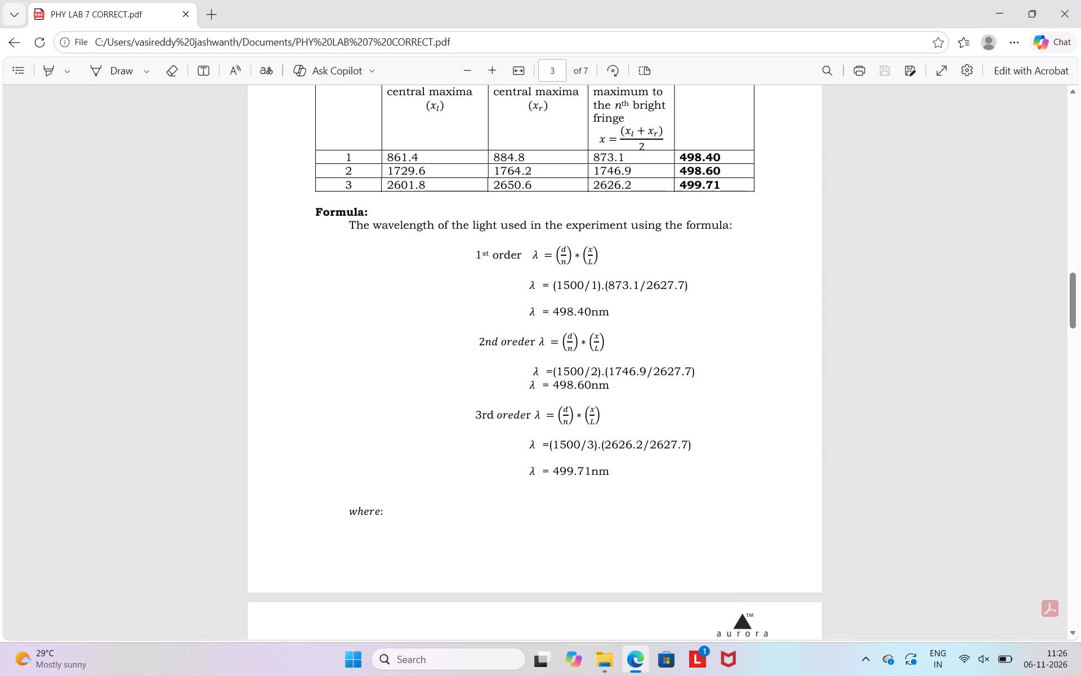
Recheck the fringe observation table and the first, second and third order wavelength calculations on page 3 of the PDF.
scroll(591, 315, up, 6)
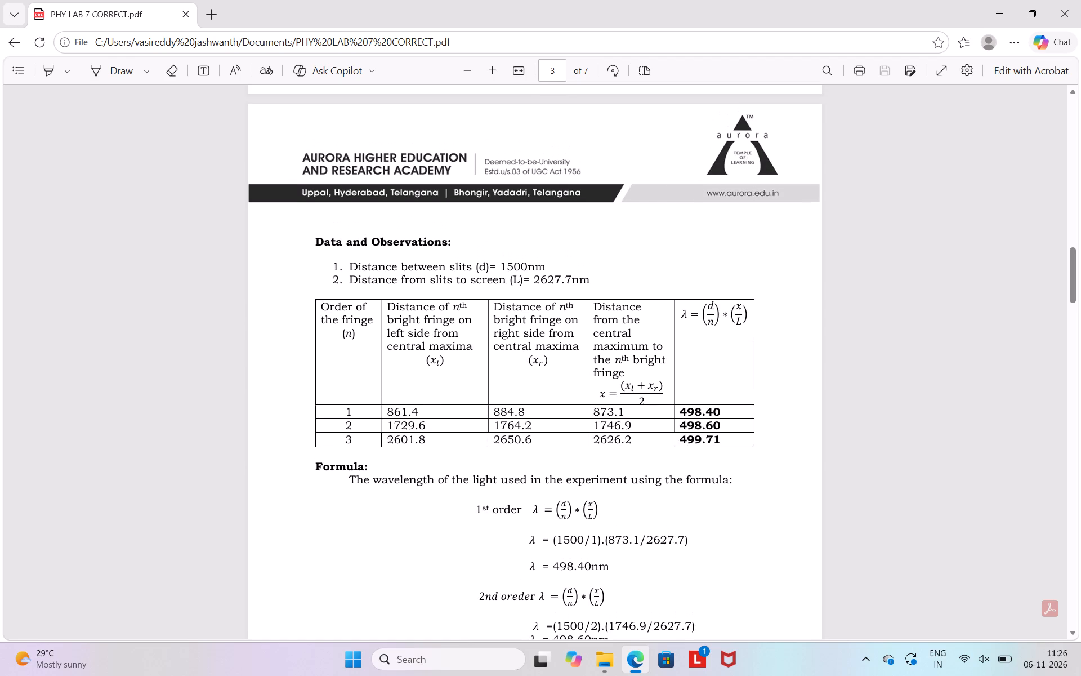
scroll(591, 315, down, 2)
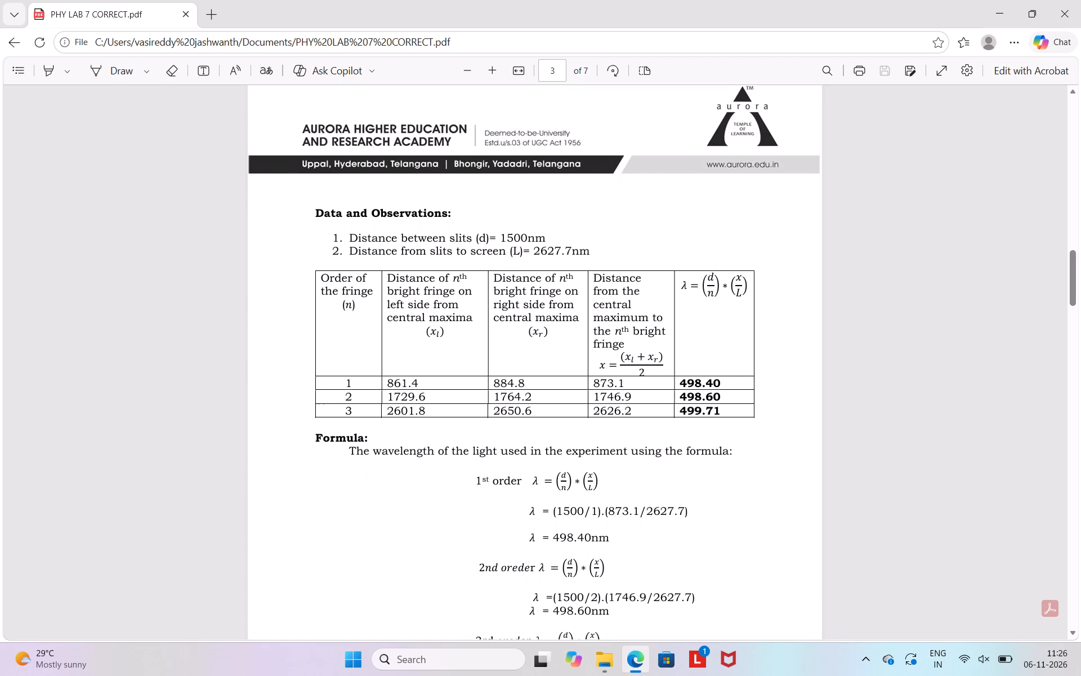
scroll(591, 315, down, 2)
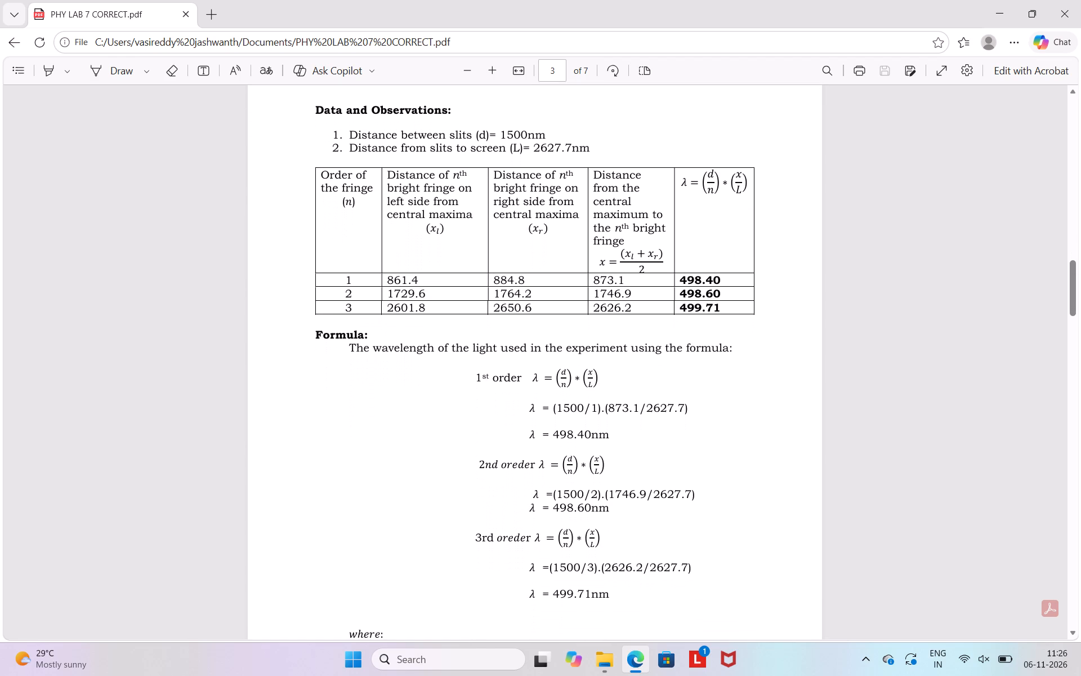
scroll(591, 315, down, 1)
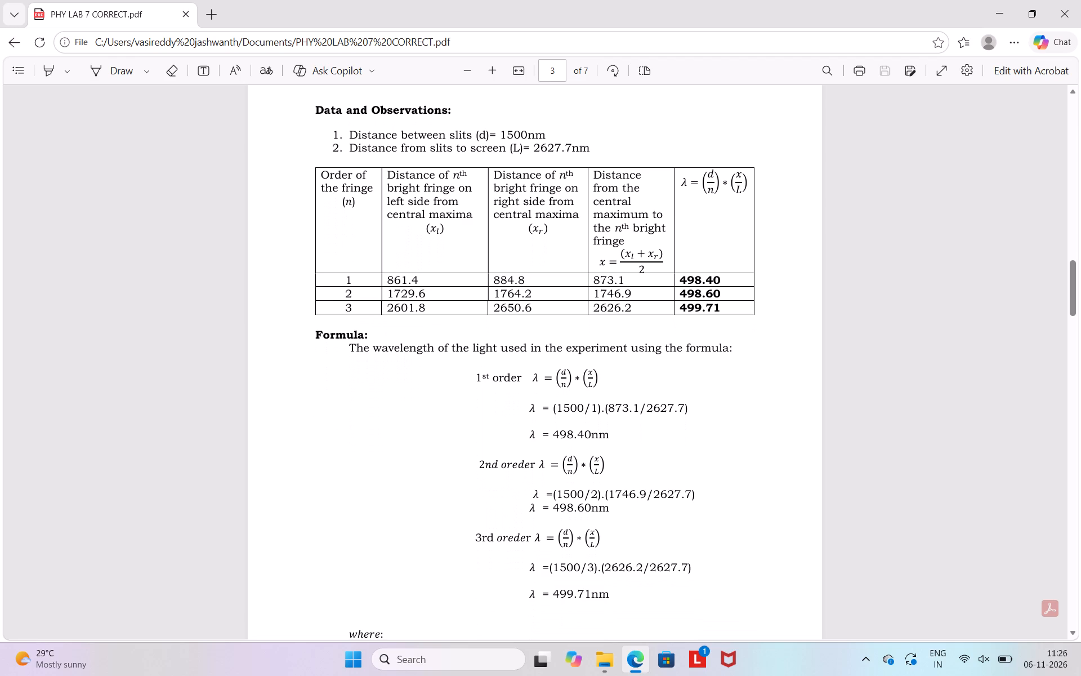
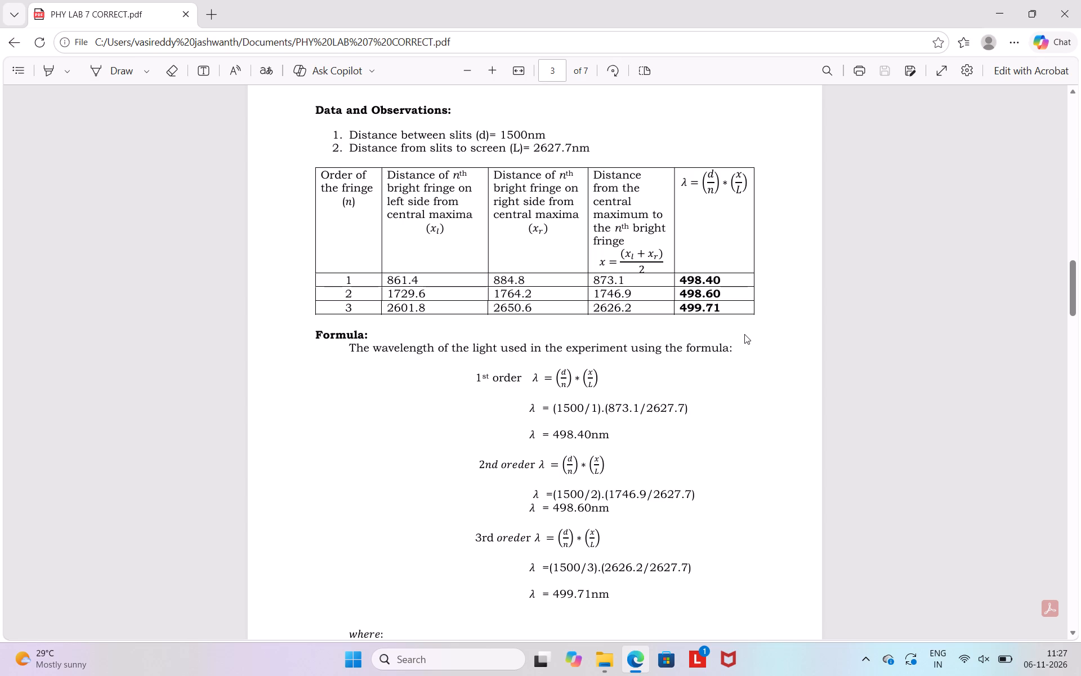
Check the three wavelength calculations on page 3 and the symbol definitions that continue on page 4 of the PDF.
scroll(744, 334, down, 1)
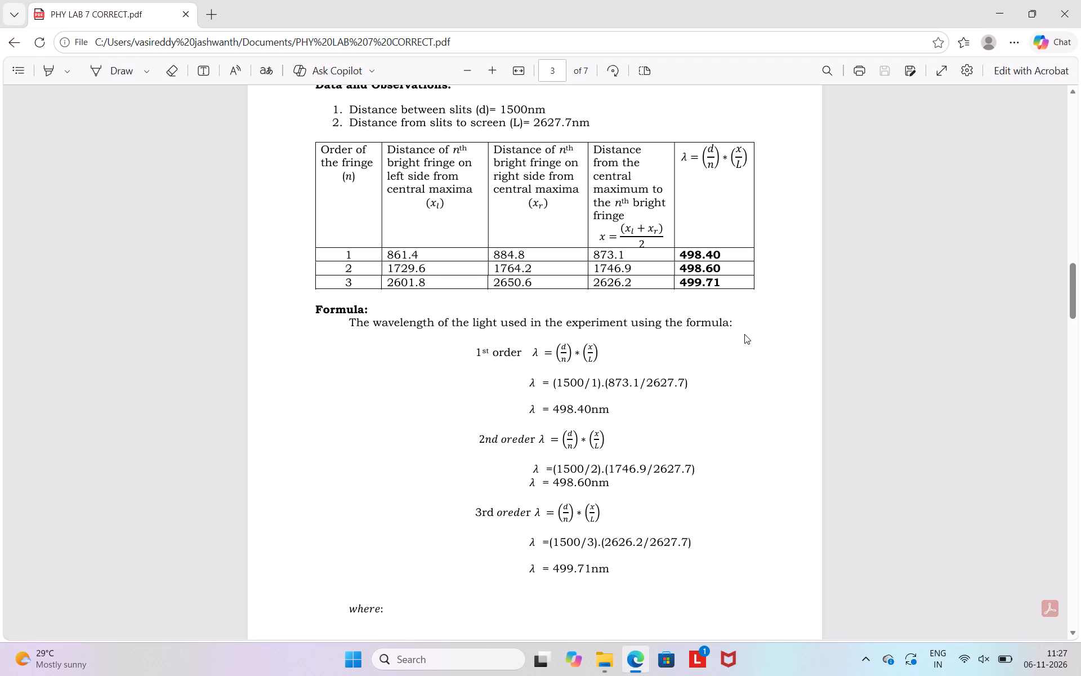
scroll(744, 334, down, 2)
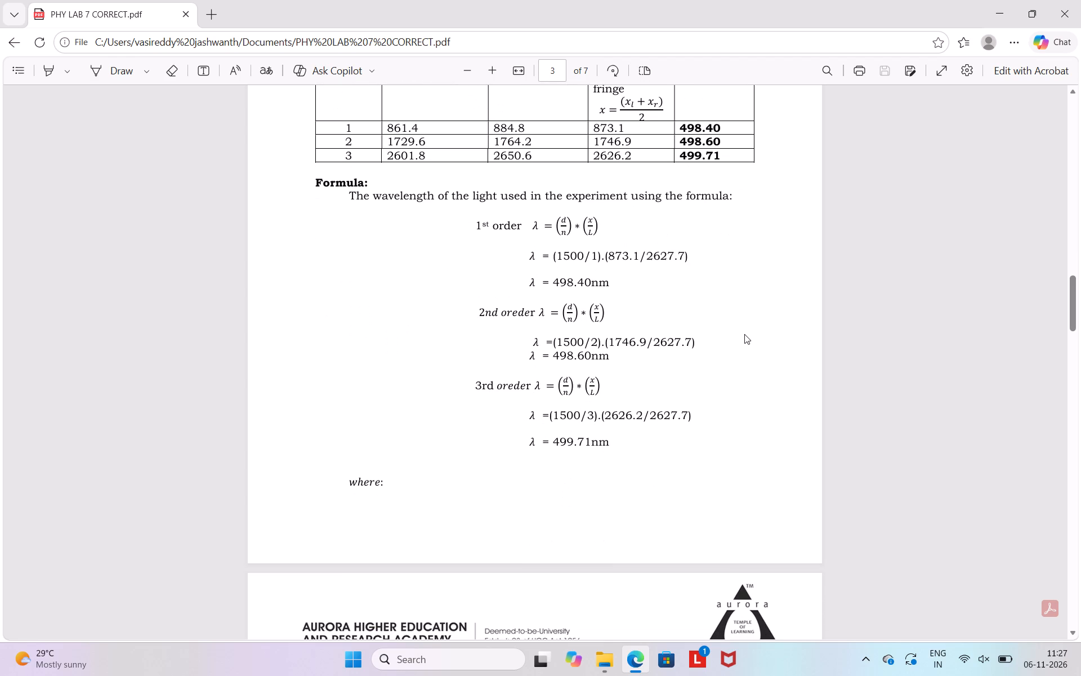
scroll(744, 334, down, 1)
click(615, 444)
key(Return)
key(Return)
key(Return)
scroll(424, 479, down, 2)
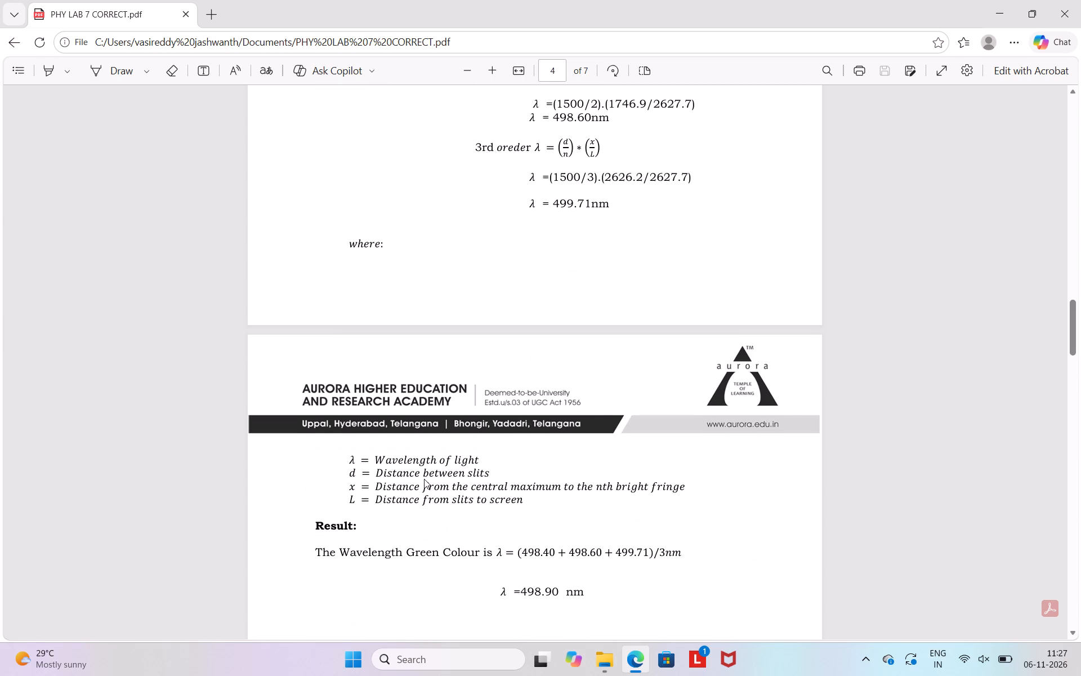
scroll(424, 479, up, 3)
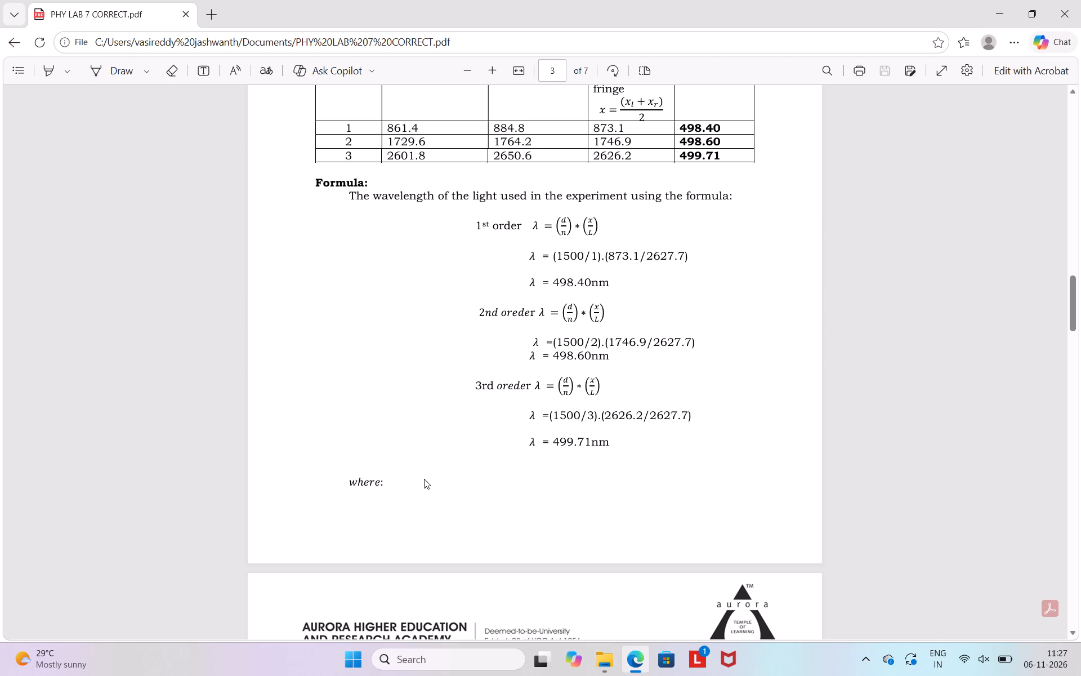
Examine the Result and the seven bold Discussion points on page 4, selecting the Discussion text to inspect it.
scroll(424, 479, down, 4)
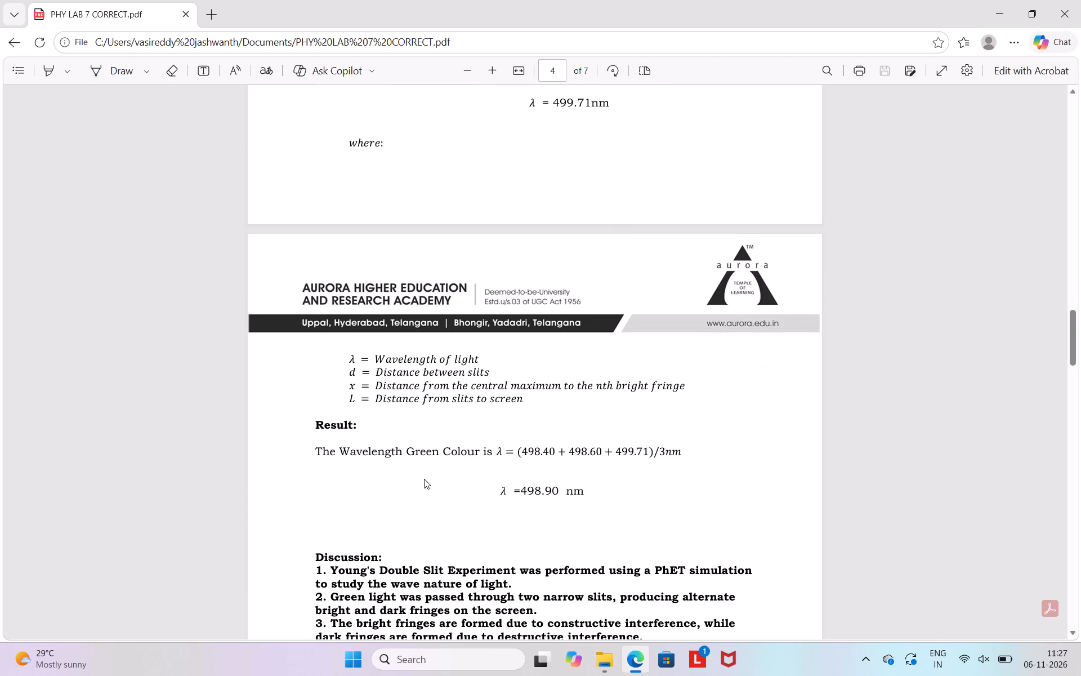
scroll(424, 479, down, 4)
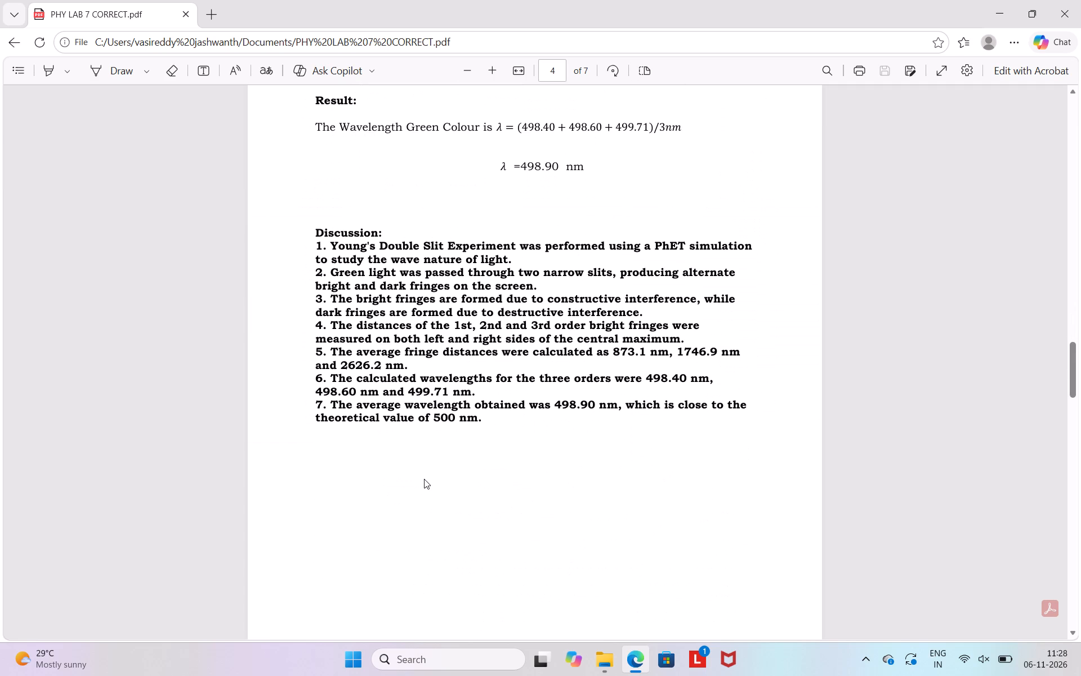
scroll(424, 479, down, 2)
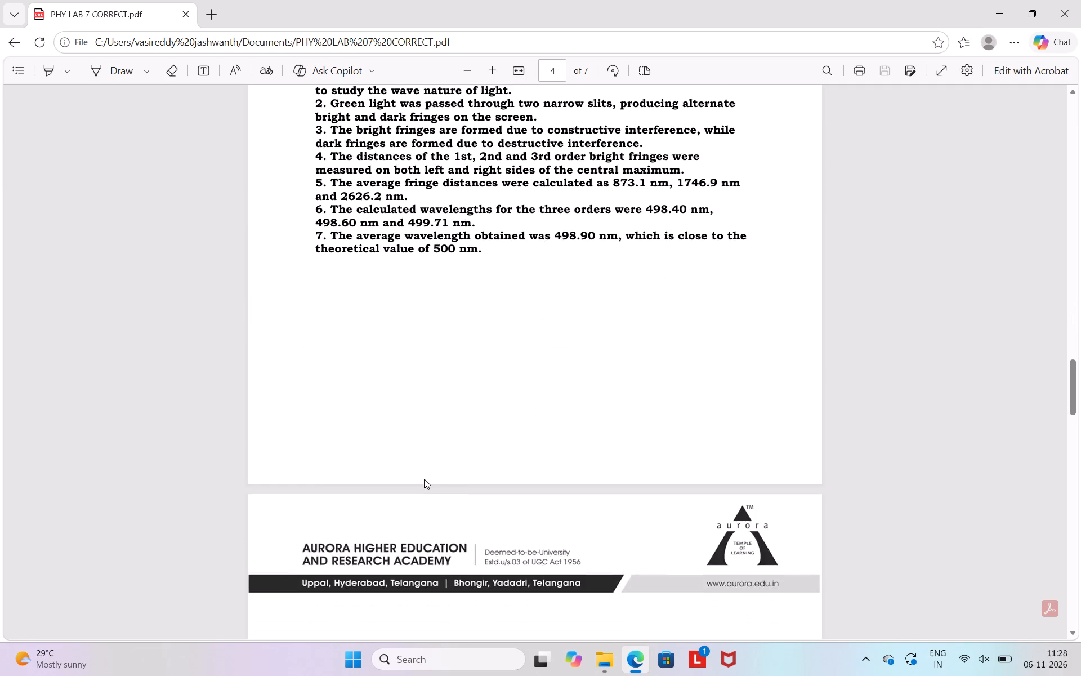
scroll(424, 479, down, 2)
scroll(424, 479, up, 6)
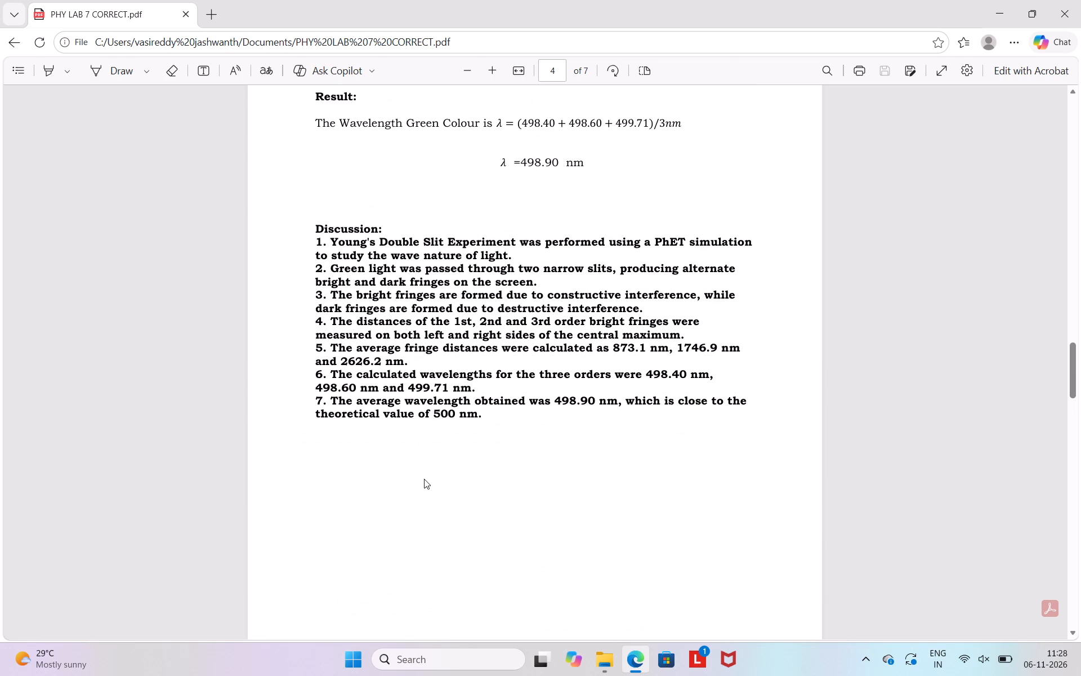
drag(482, 418, 316, 251)
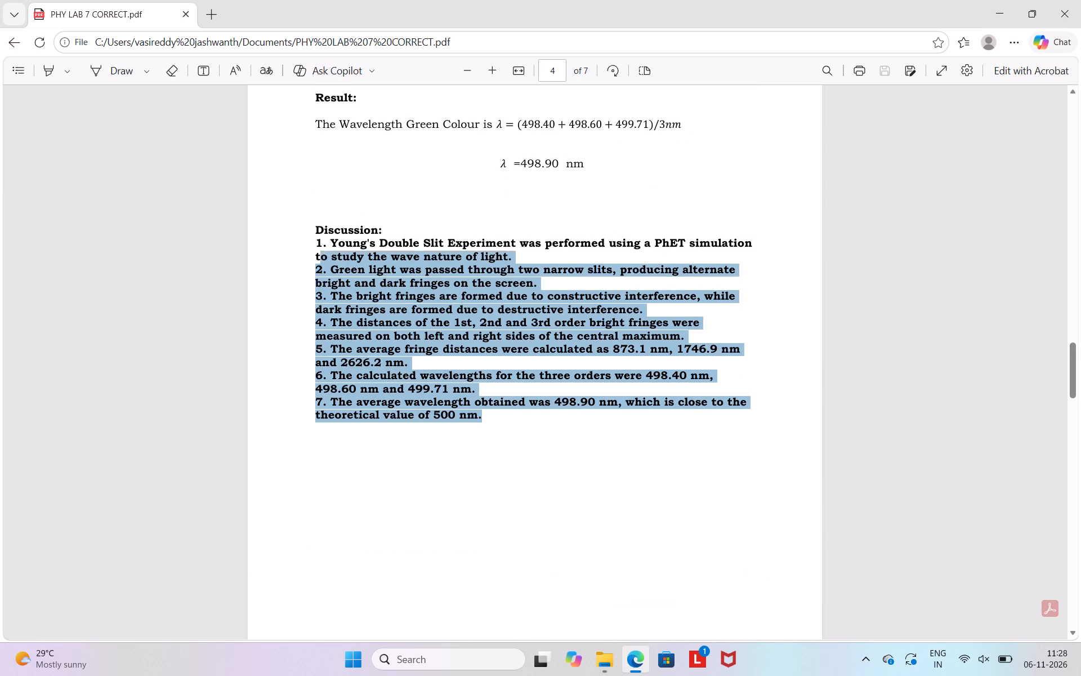
drag(316, 251, 324, 245)
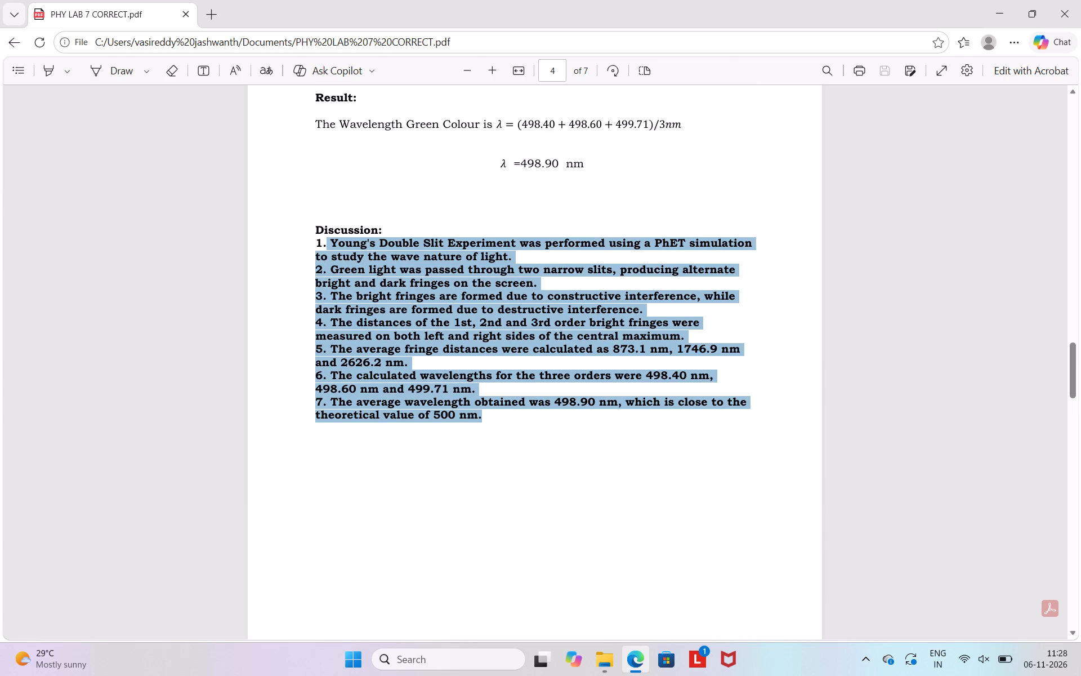
drag(324, 245, 322, 245)
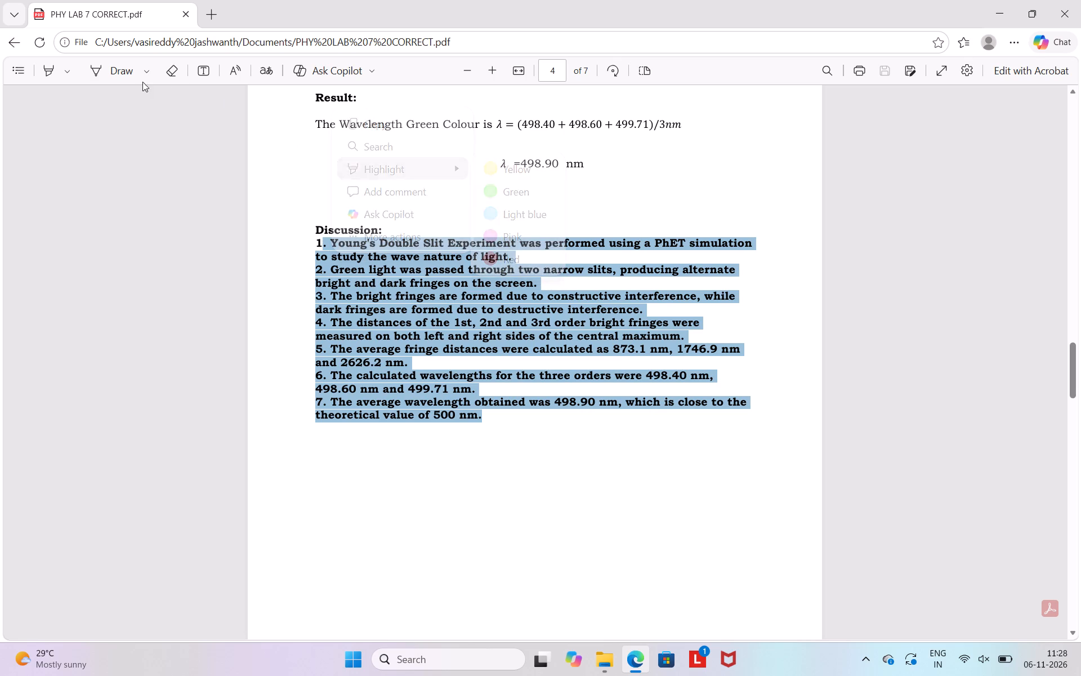
click(515, 468)
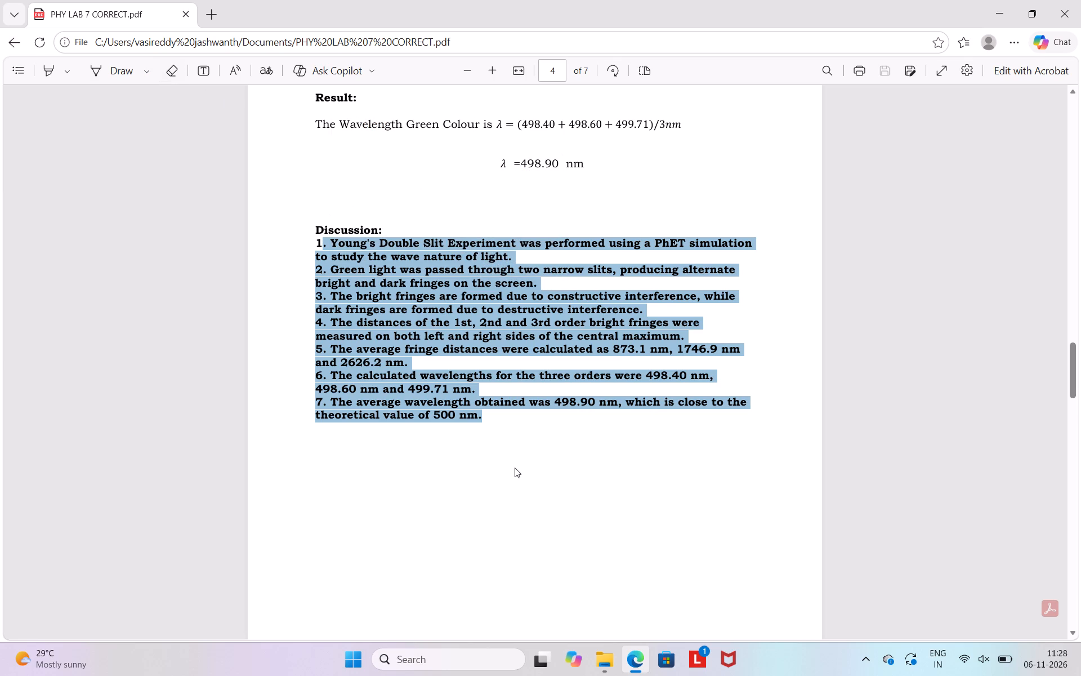
Skim the Viva Voce answers on pages 6 and 7, then look back through the Conclusion and Result to page 1.
scroll(515, 468, down, 5)
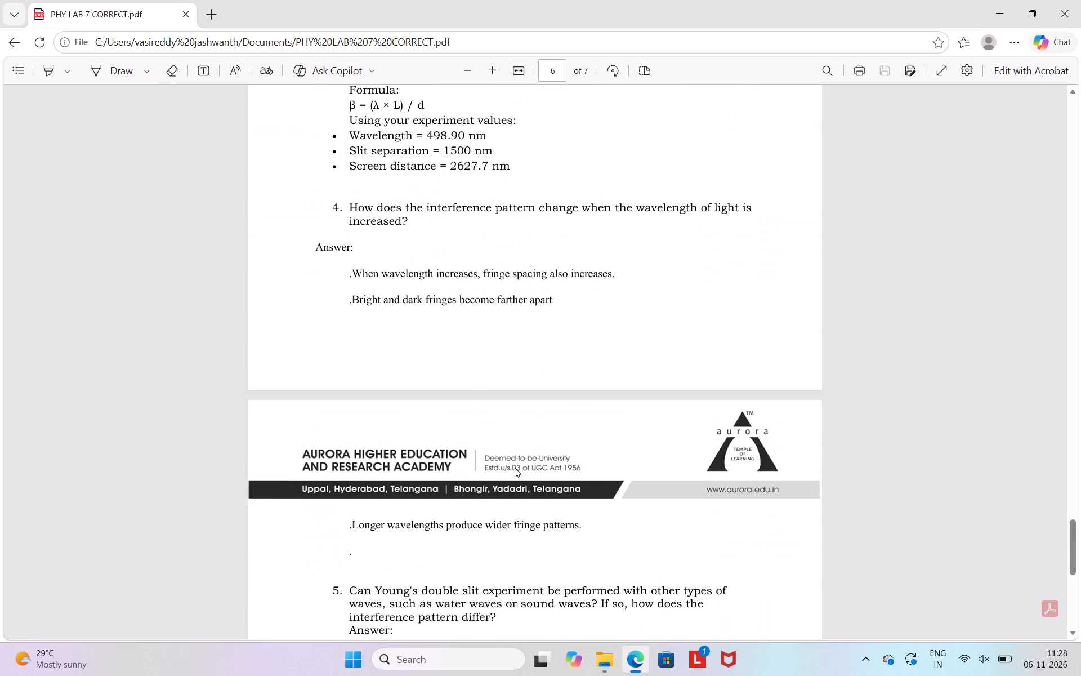
scroll(515, 468, down, 4)
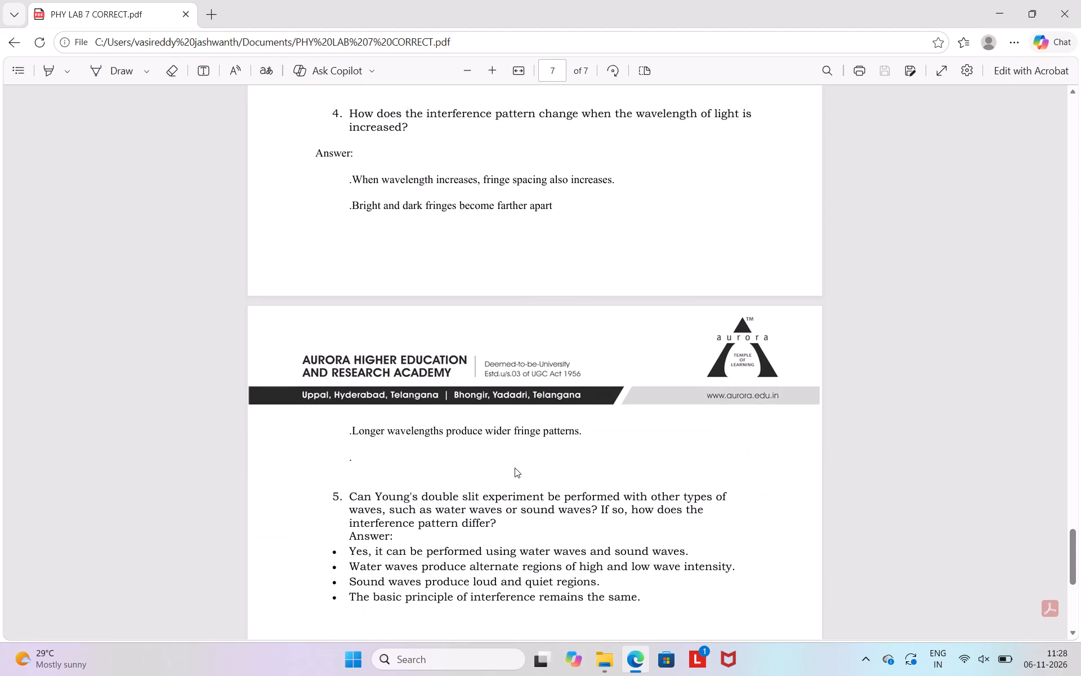
scroll(515, 468, down, 1)
scroll(515, 468, up, 6)
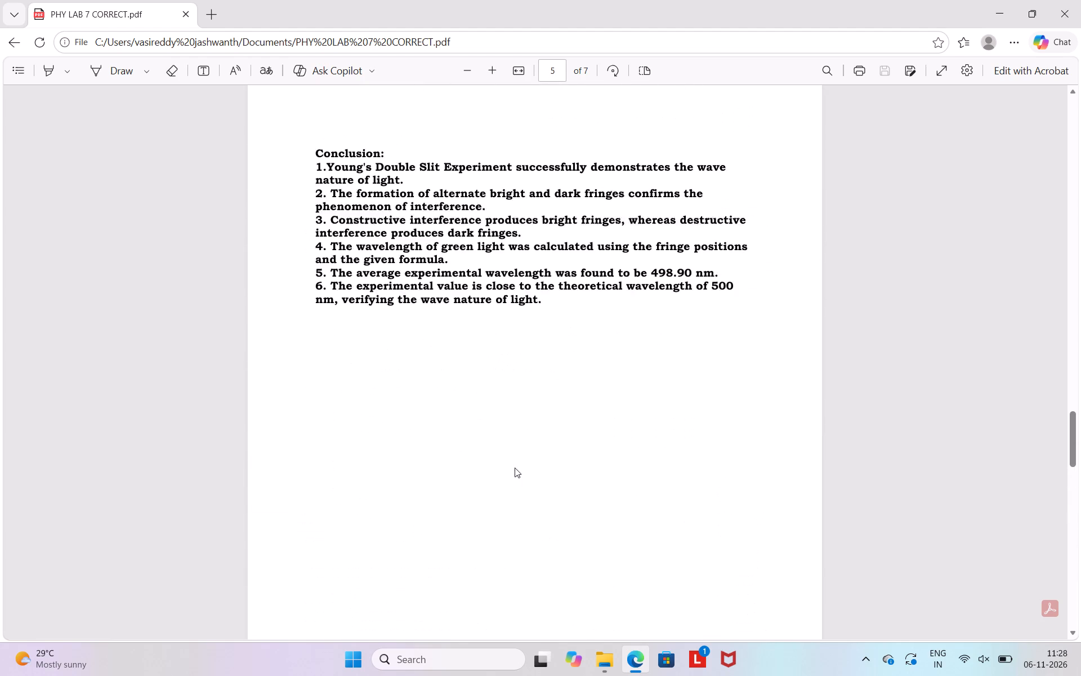
scroll(515, 468, up, 7)
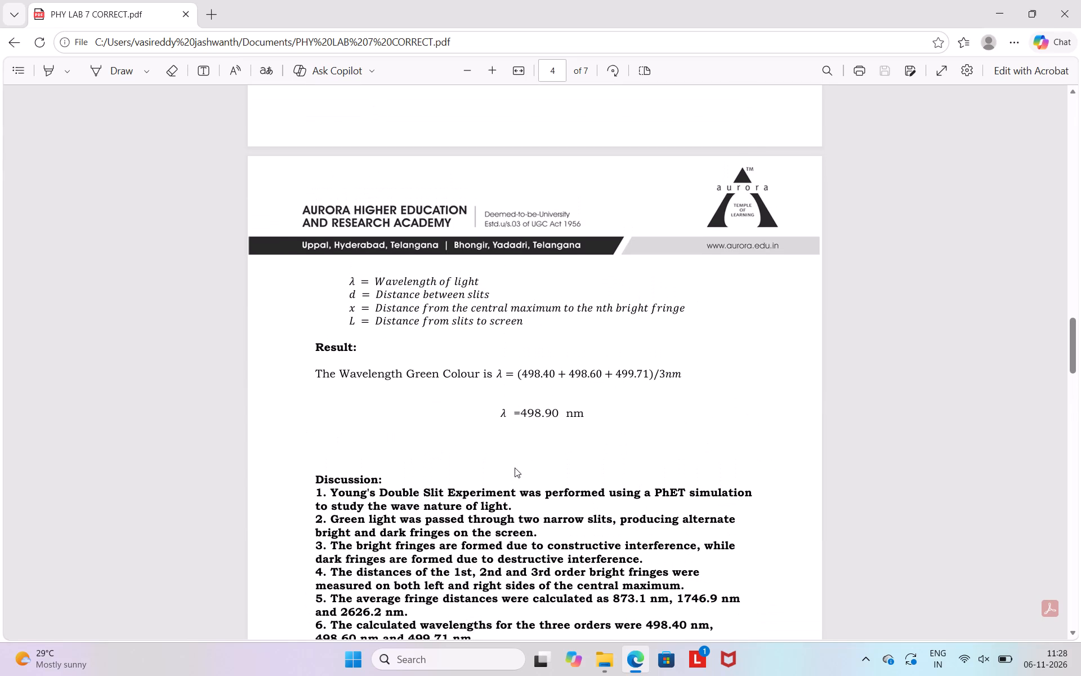
scroll(515, 468, up, 11)
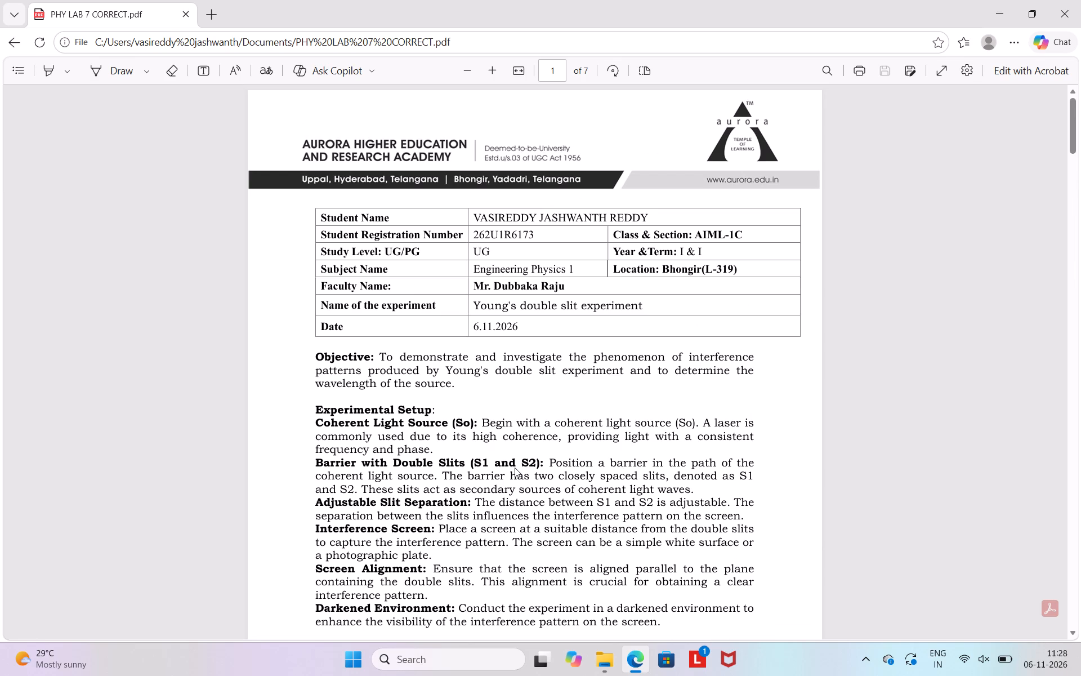
click(517, 468)
Reread the PDF from page 1 through the Procedure, Data and Observations, Result and Discussion to the Conclusion on page 5.
scroll(535, 467, down, 15)
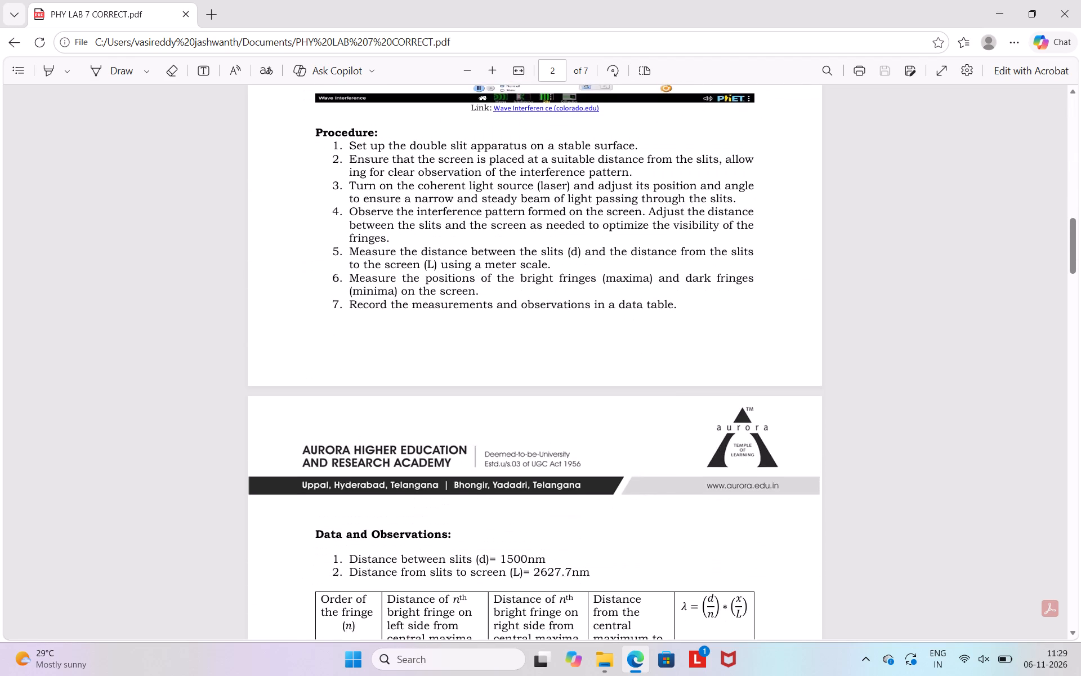
scroll(535, 467, down, 1)
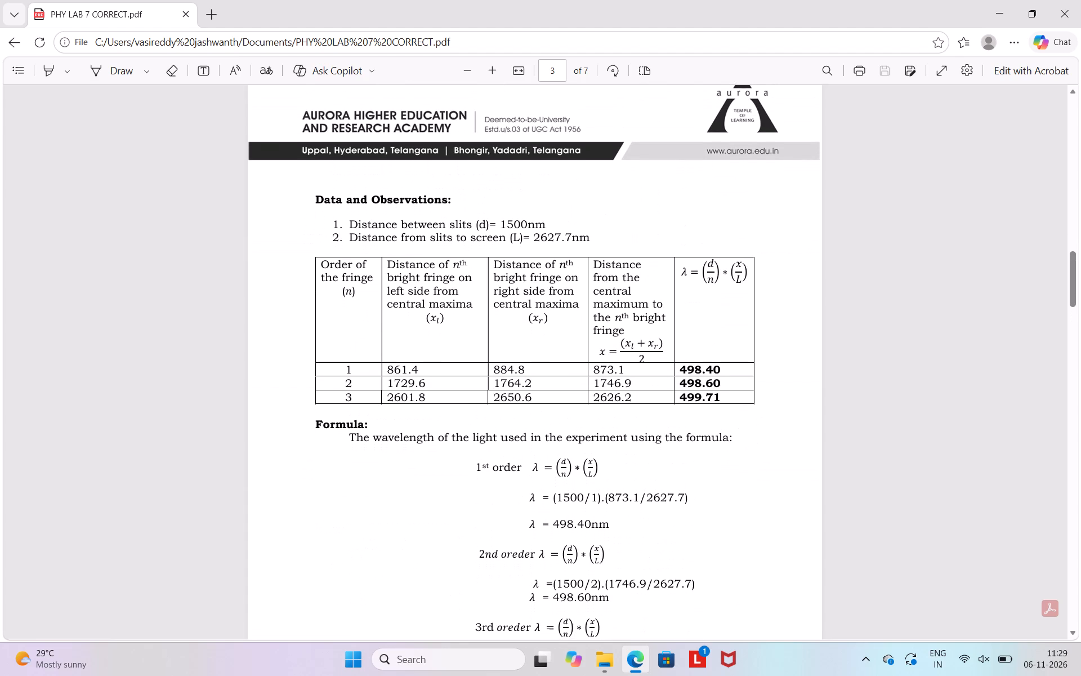
scroll(535, 467, down, 4)
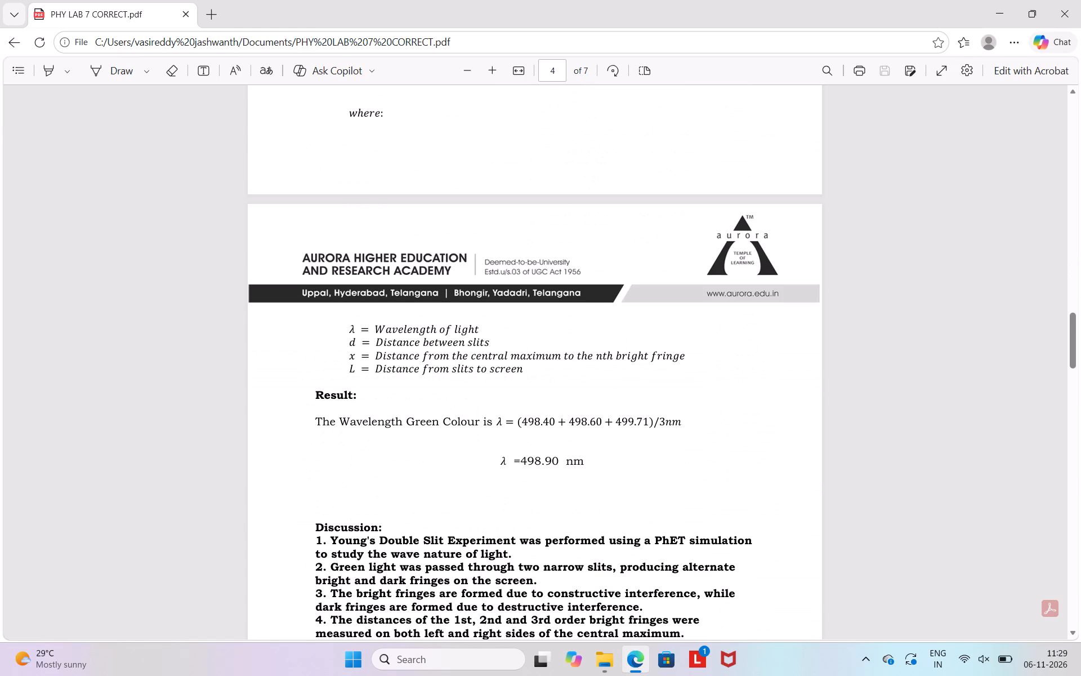
scroll(535, 467, down, 2)
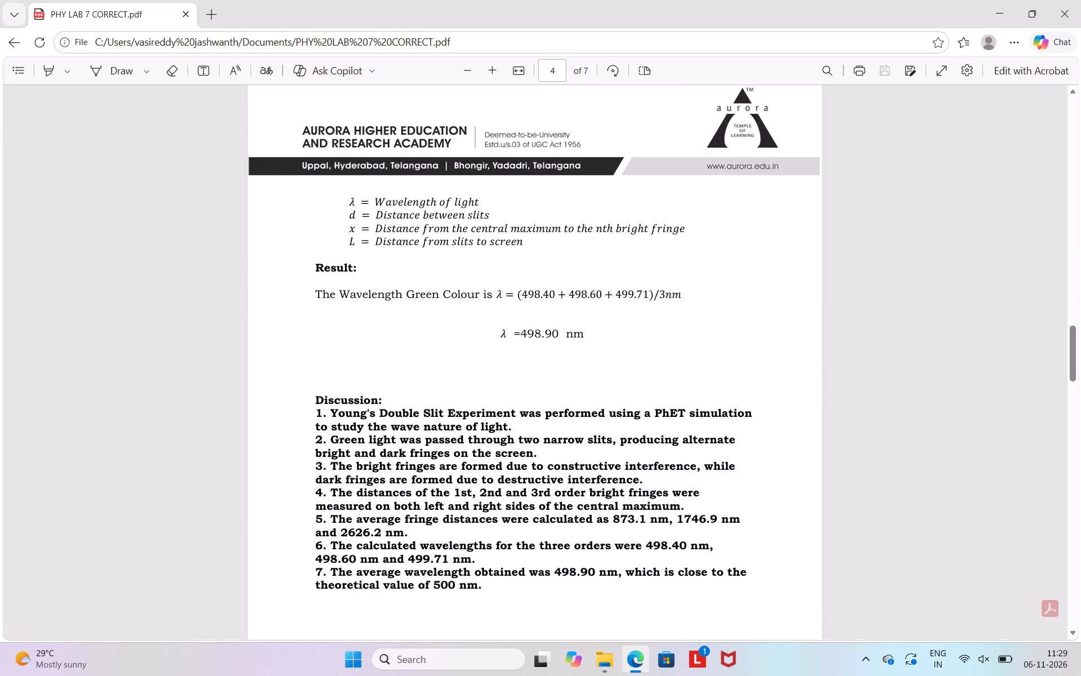
scroll(345, 406, down, 7)
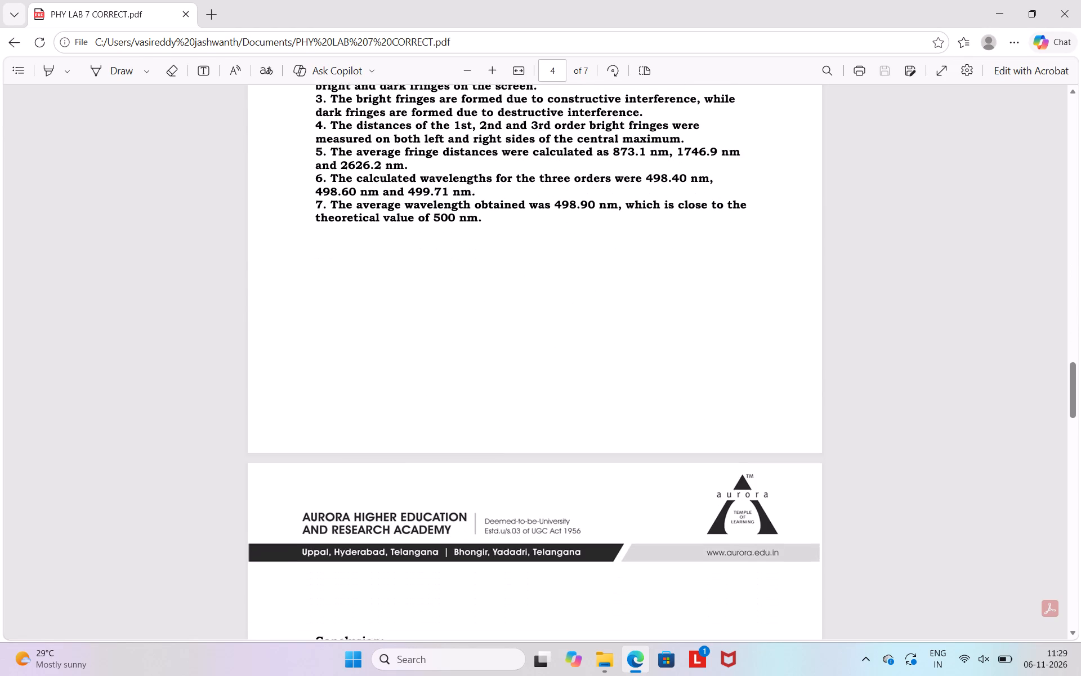
scroll(345, 406, down, 3)
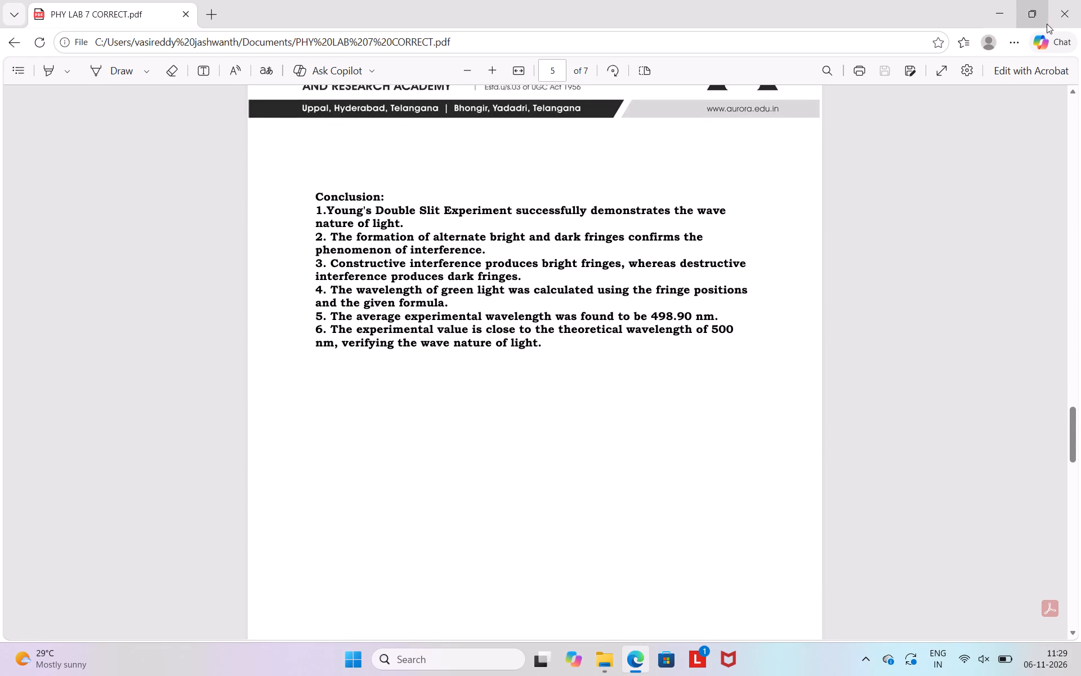
Close the PDF and open the recent document M7 Youngs Double Slit Lab in Word.
click(1064, 15)
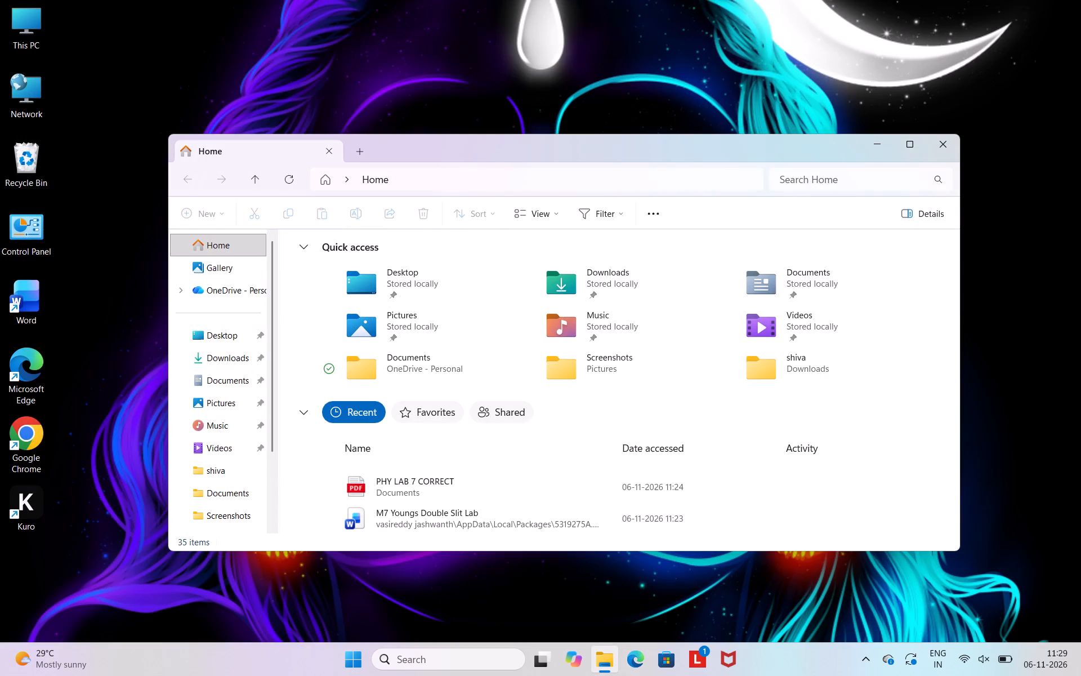
click(464, 515)
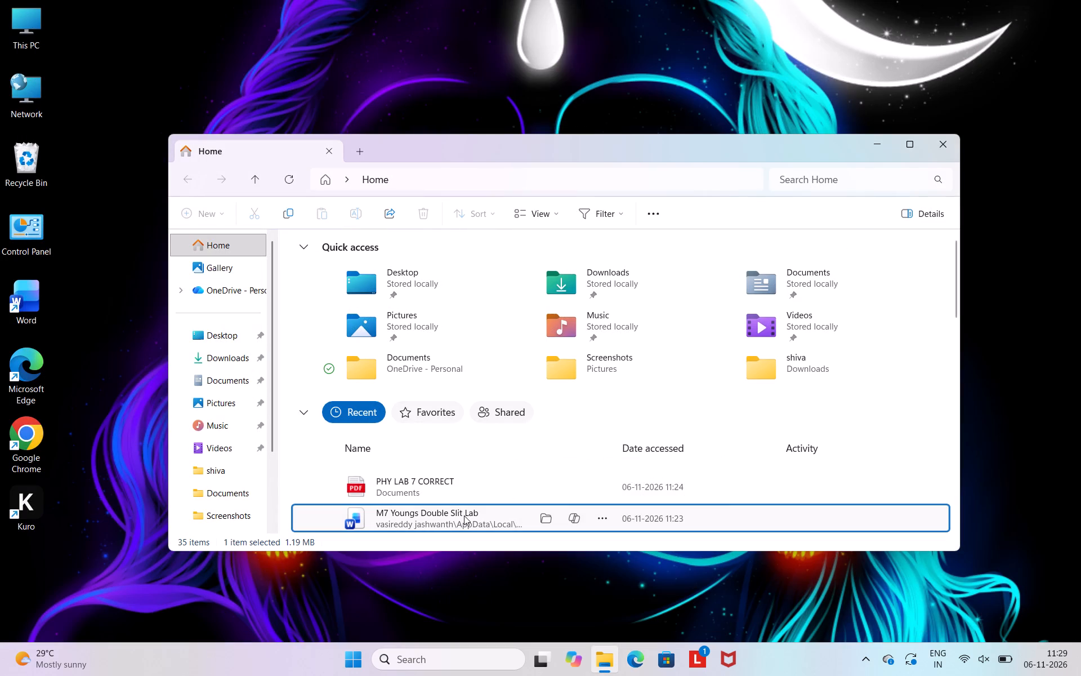
double_click(464, 515)
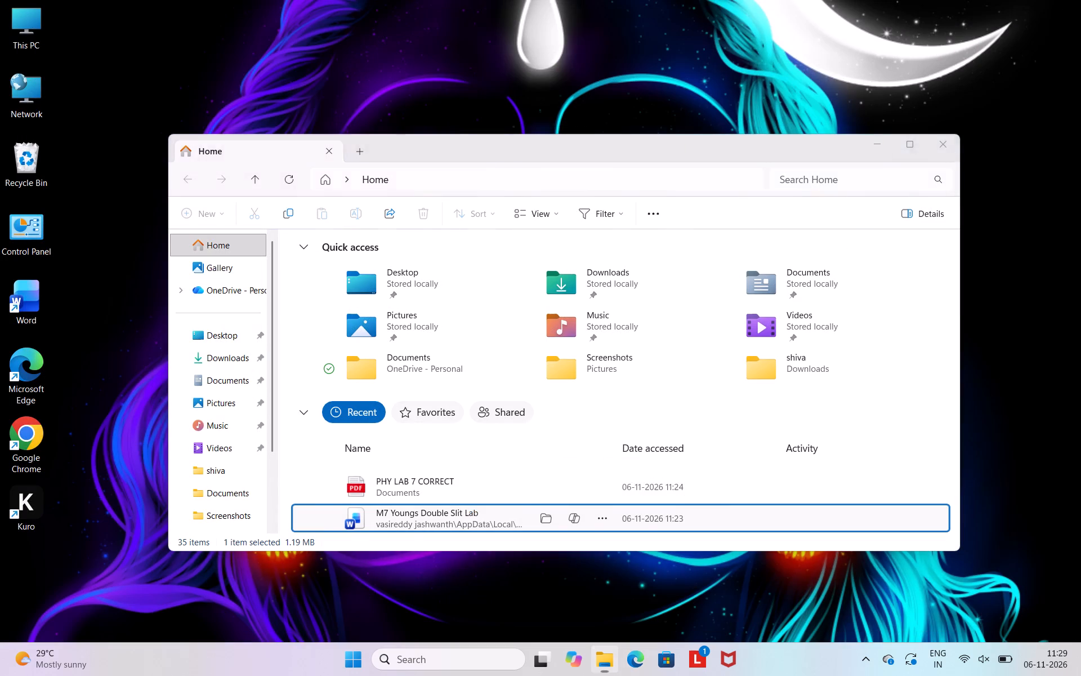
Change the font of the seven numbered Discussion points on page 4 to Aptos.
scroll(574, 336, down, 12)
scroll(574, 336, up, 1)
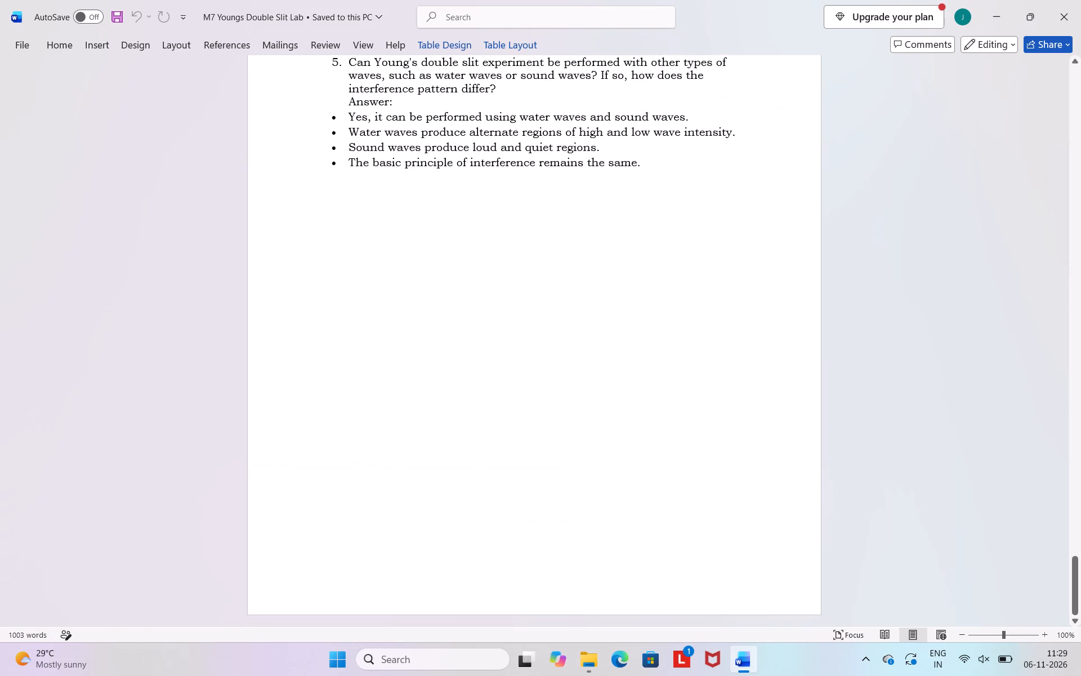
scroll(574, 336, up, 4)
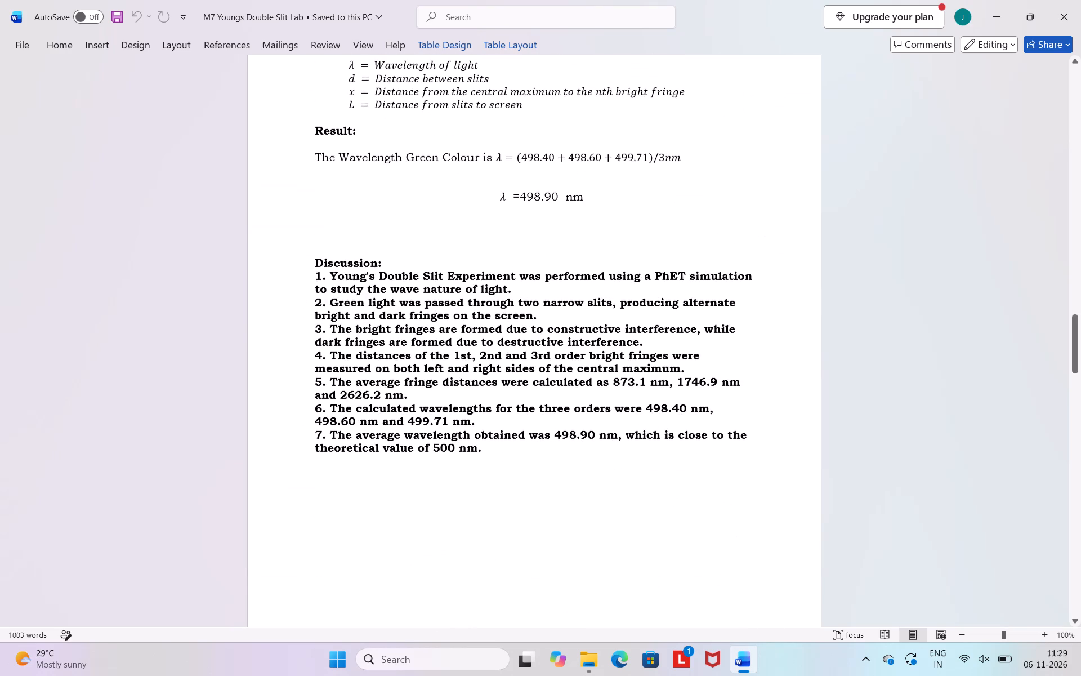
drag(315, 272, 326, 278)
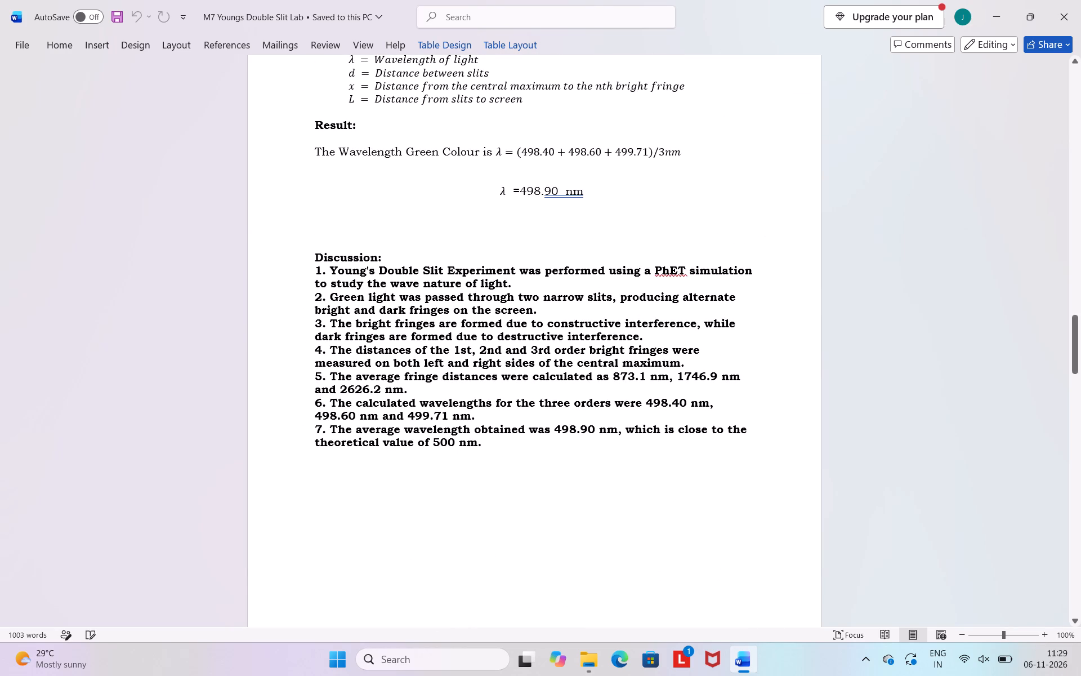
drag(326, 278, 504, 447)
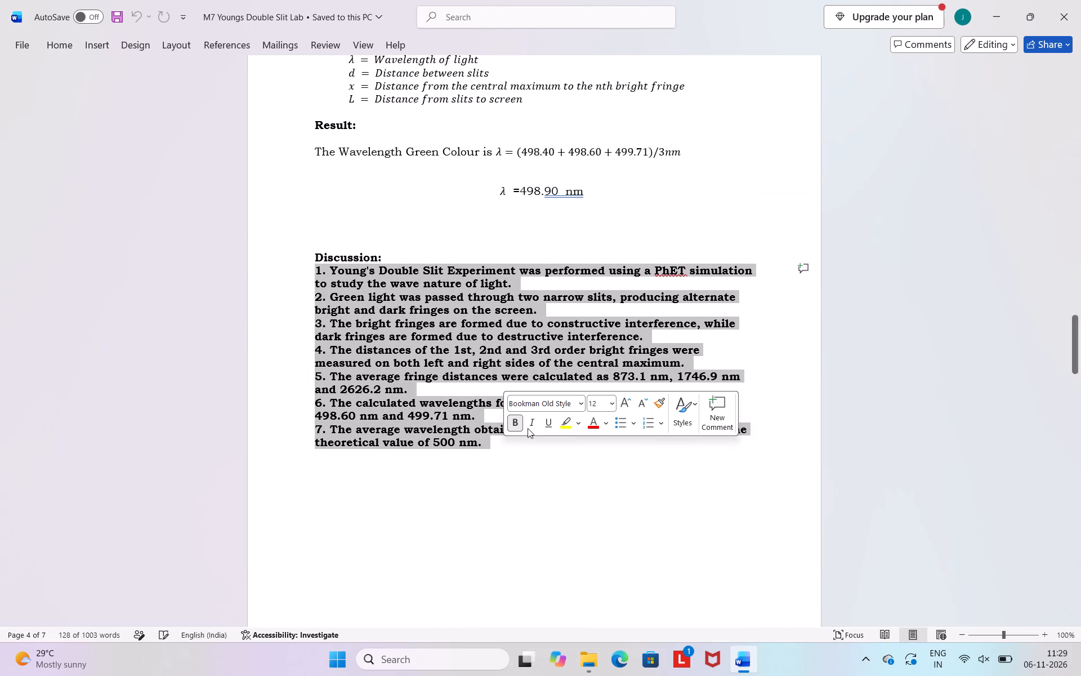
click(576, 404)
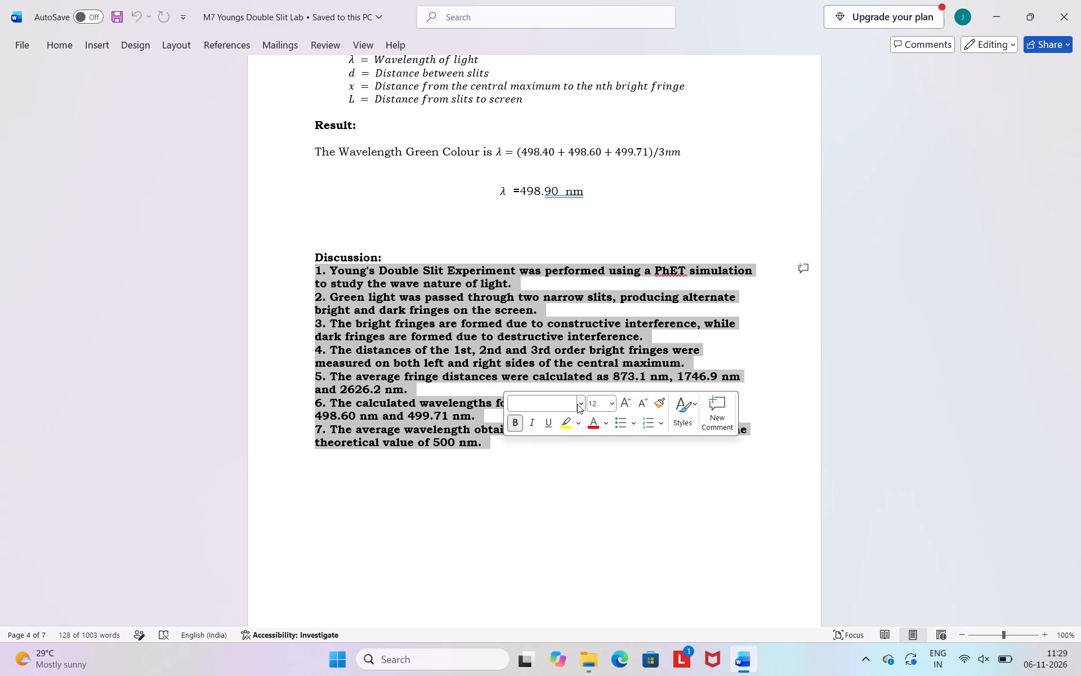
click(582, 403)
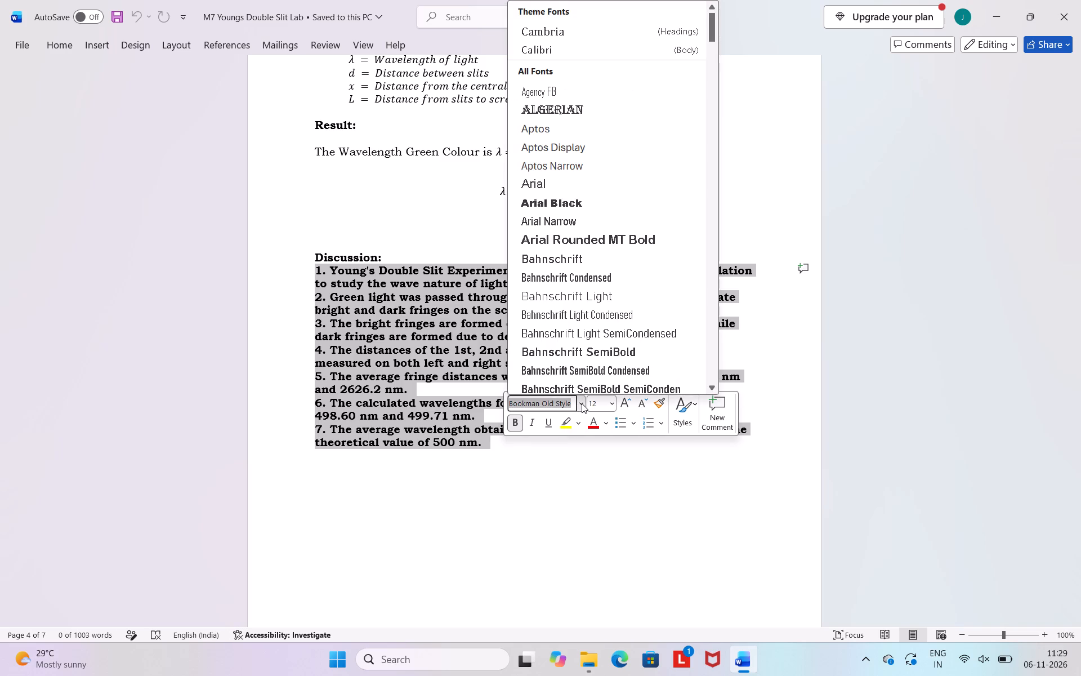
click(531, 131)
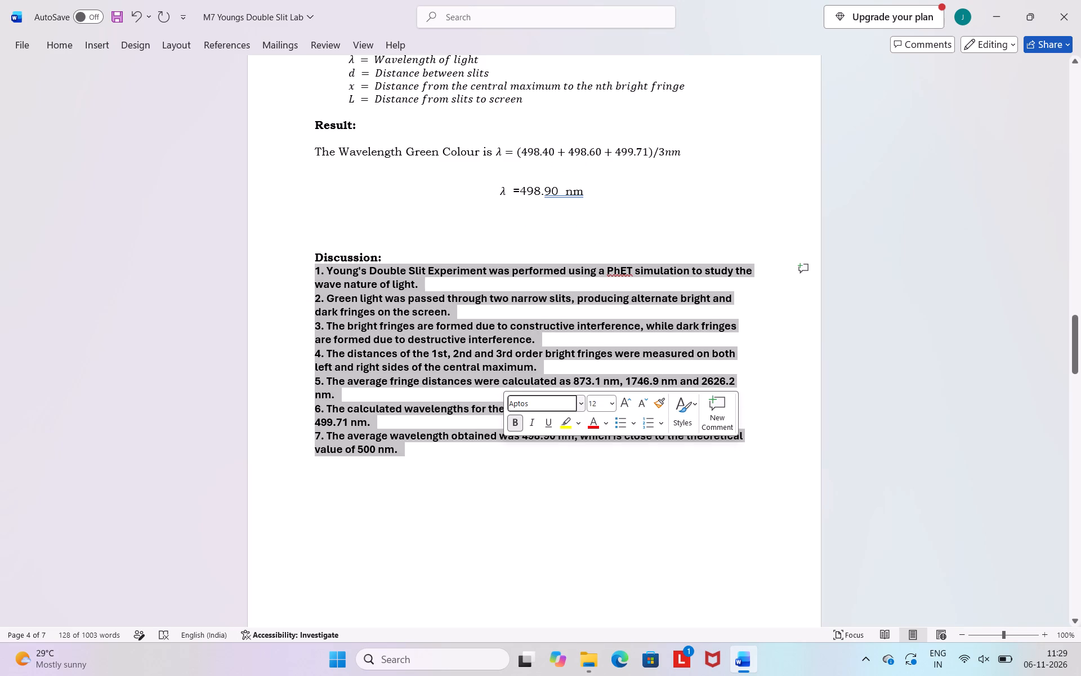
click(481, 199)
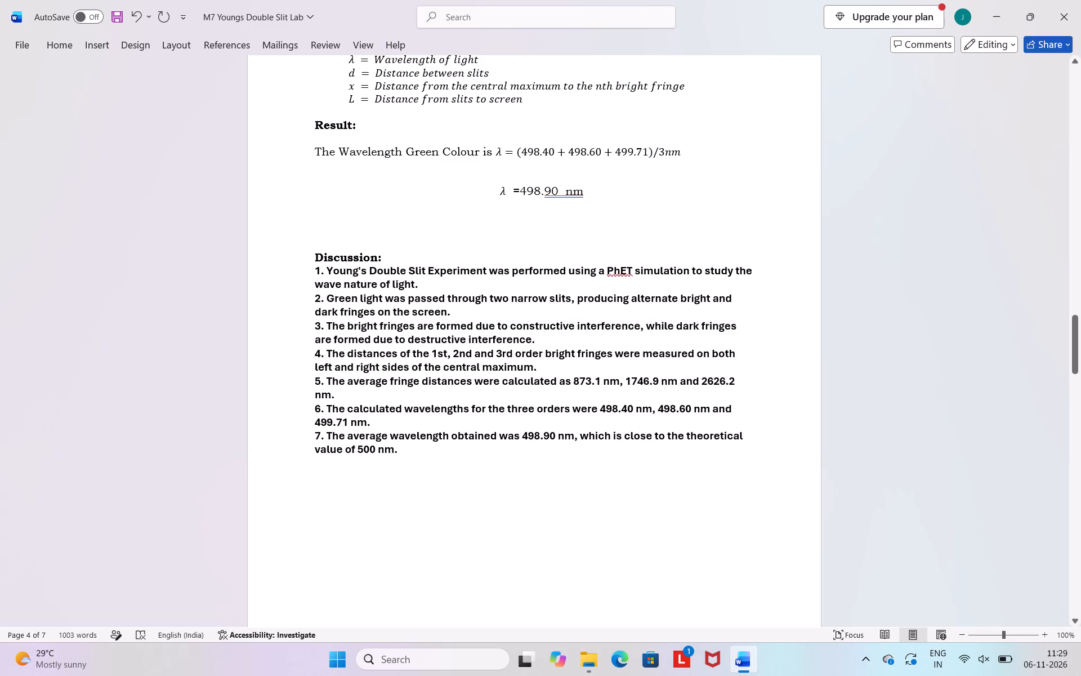
Set the font of the numbered Discussion points, from after the first numeral through point 7, to Calibri Light.
drag(325, 270, 449, 445)
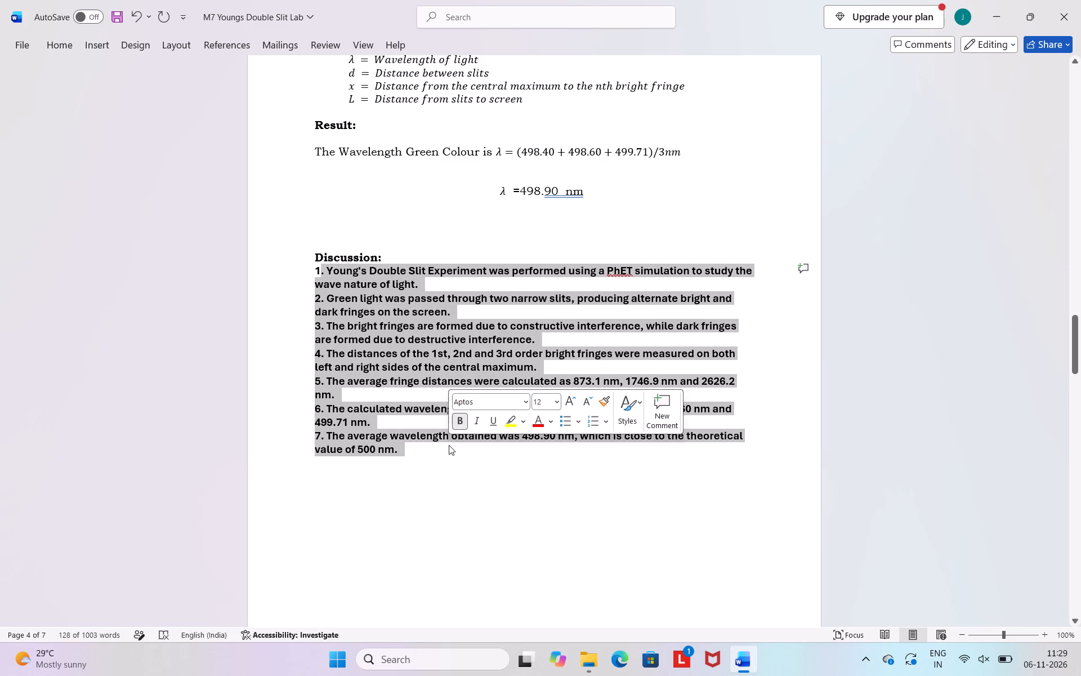
click(525, 397)
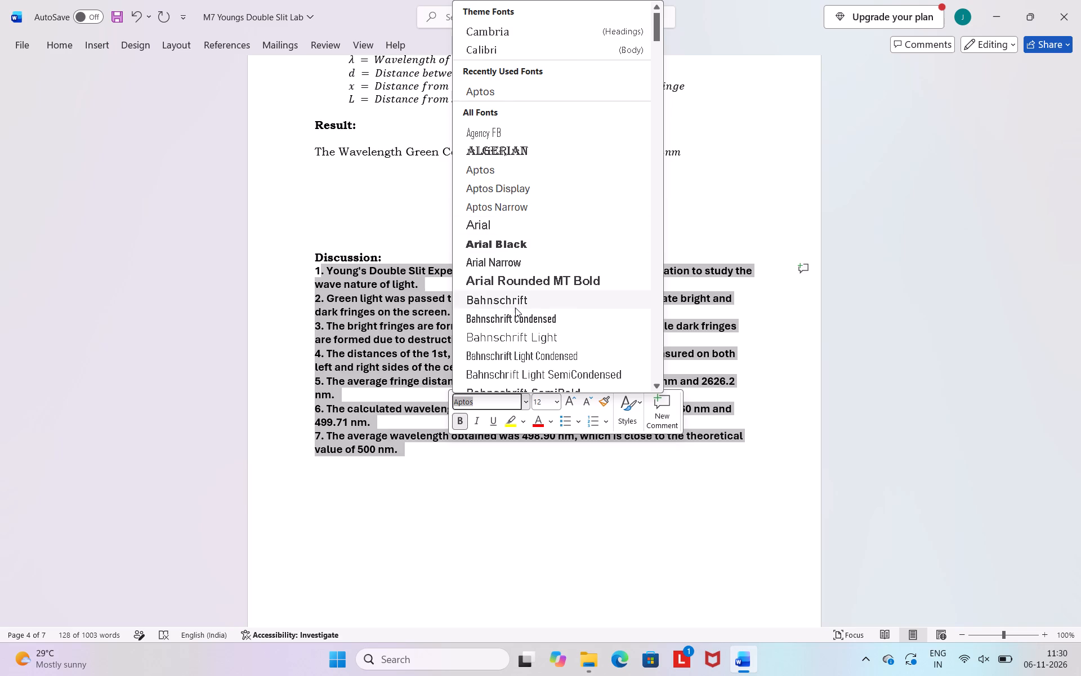
scroll(515, 308, down, 1)
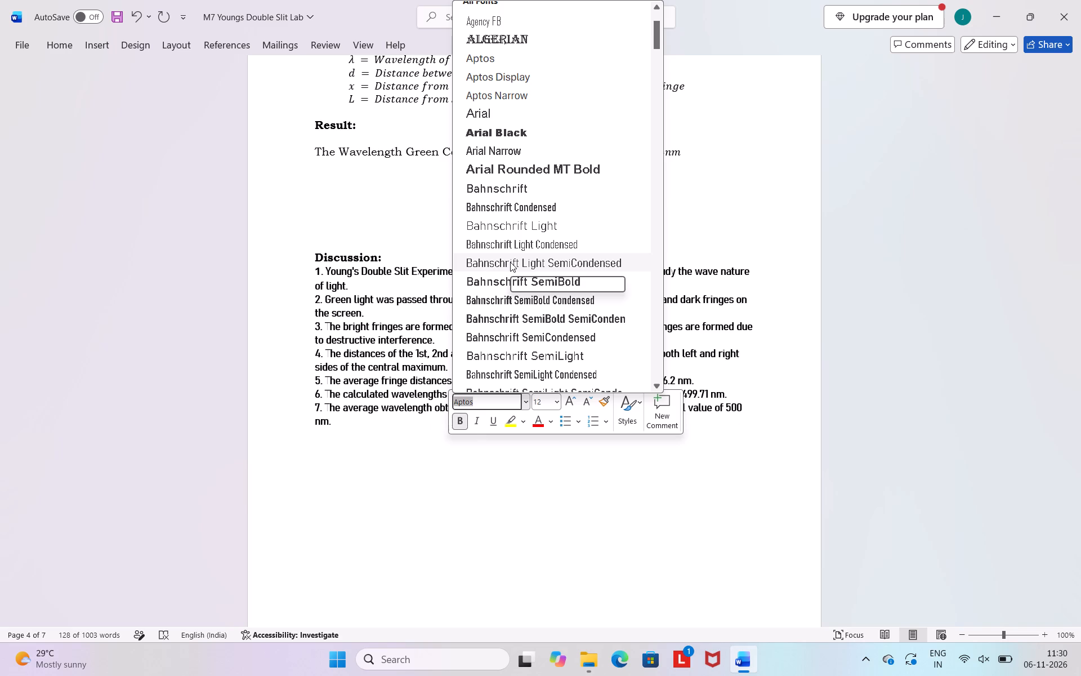
scroll(510, 262, down, 1)
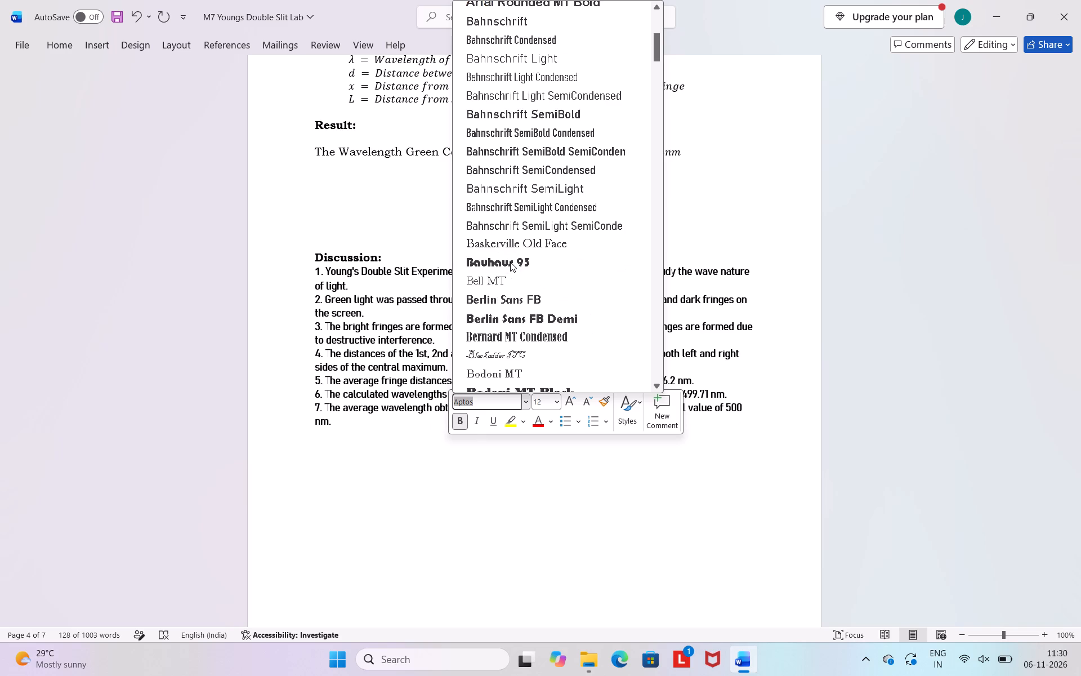
scroll(510, 262, down, 1)
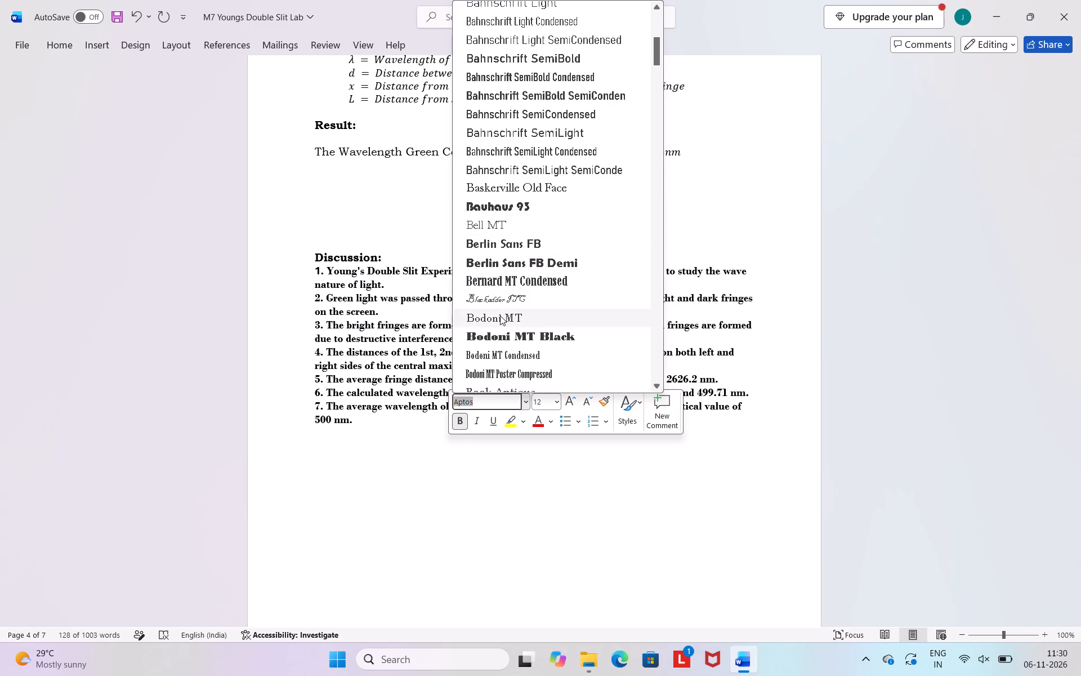
scroll(500, 315, down, 1)
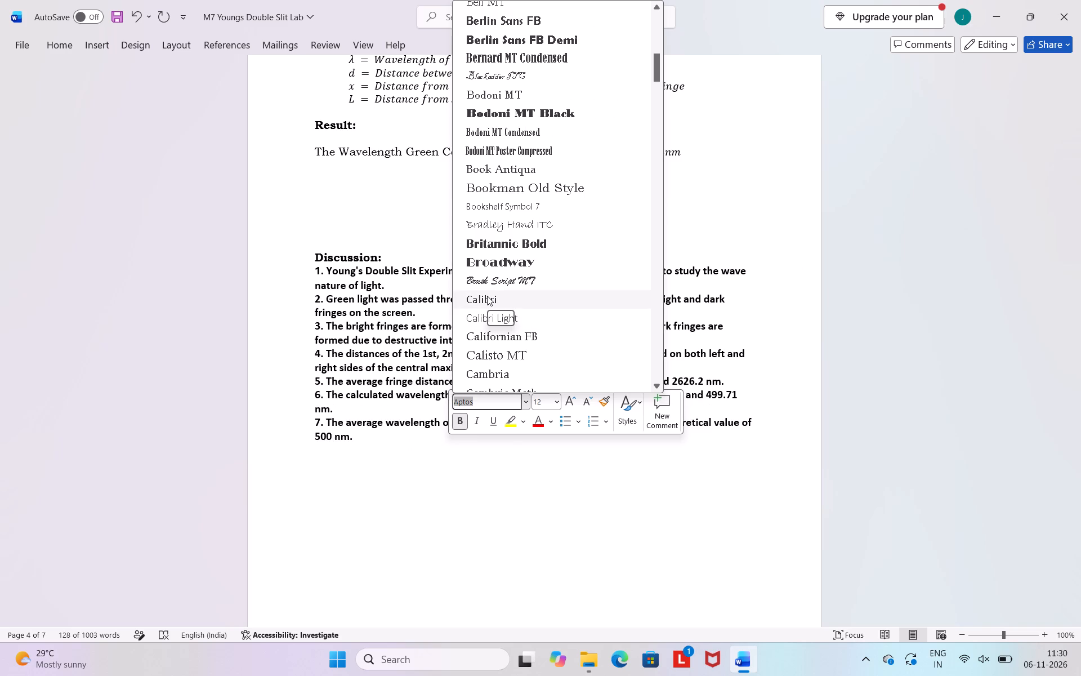
click(513, 317)
click(507, 318)
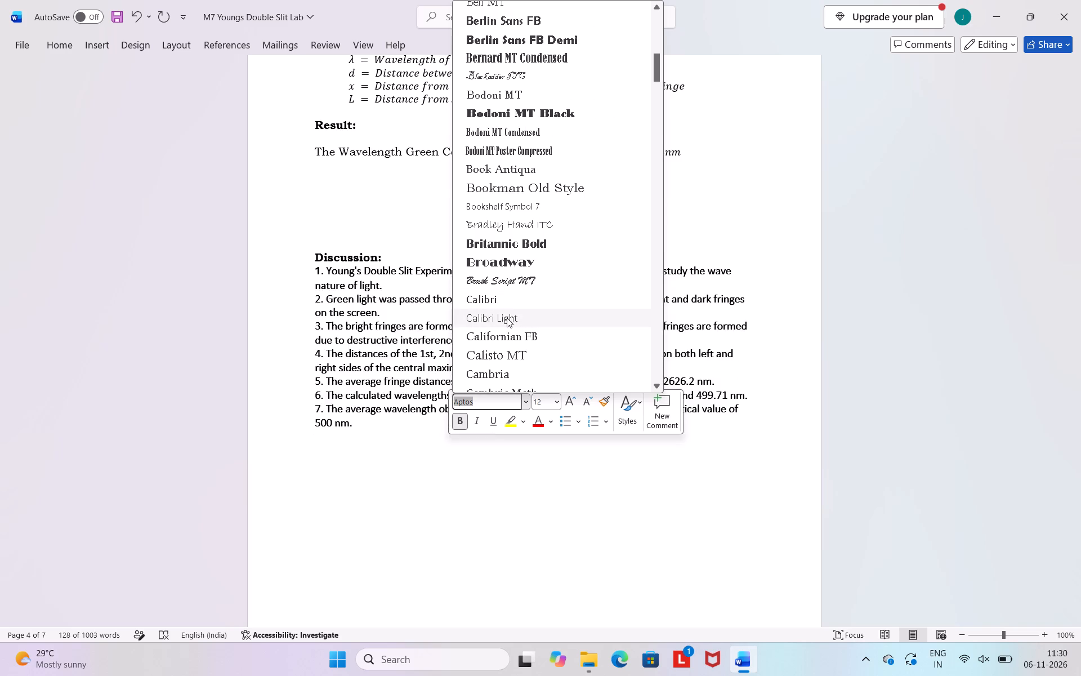
click(369, 486)
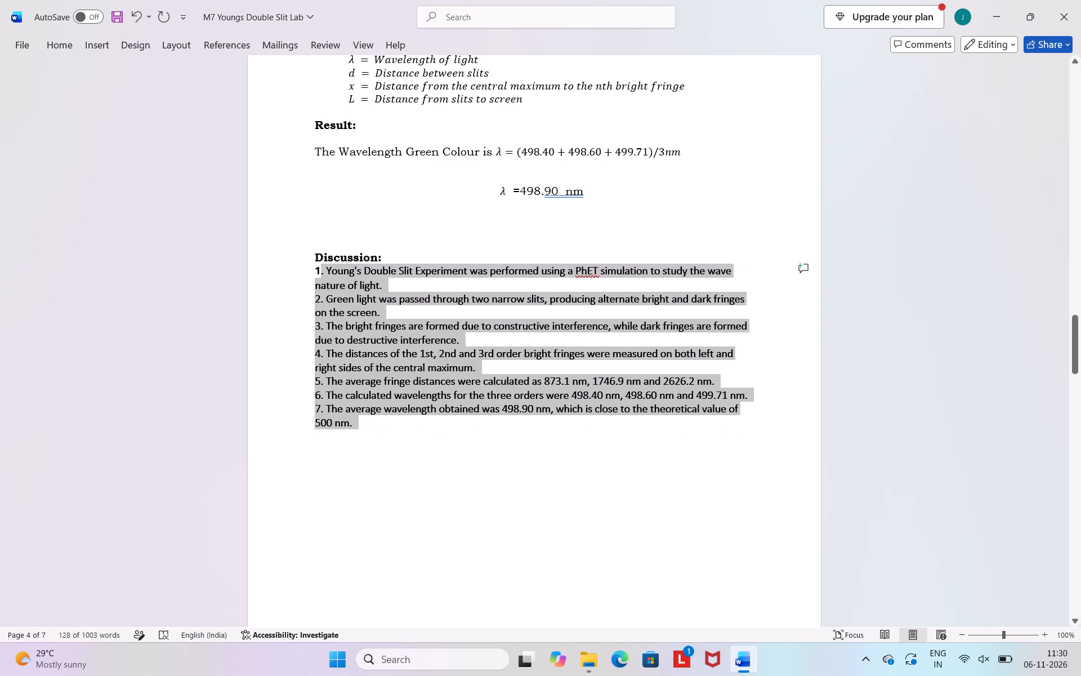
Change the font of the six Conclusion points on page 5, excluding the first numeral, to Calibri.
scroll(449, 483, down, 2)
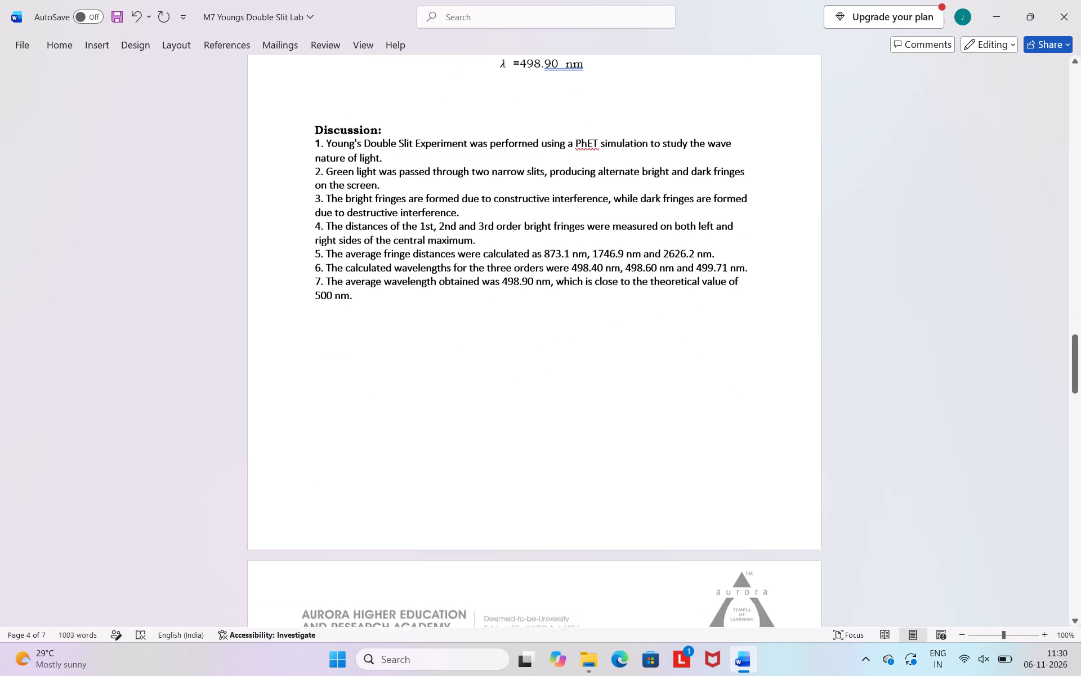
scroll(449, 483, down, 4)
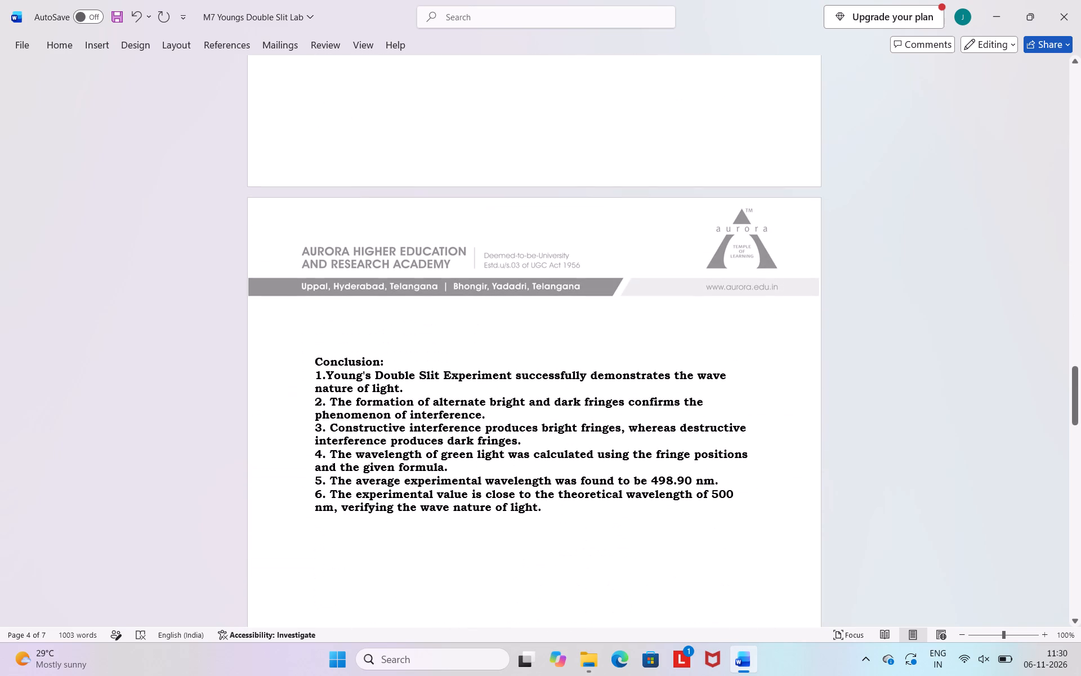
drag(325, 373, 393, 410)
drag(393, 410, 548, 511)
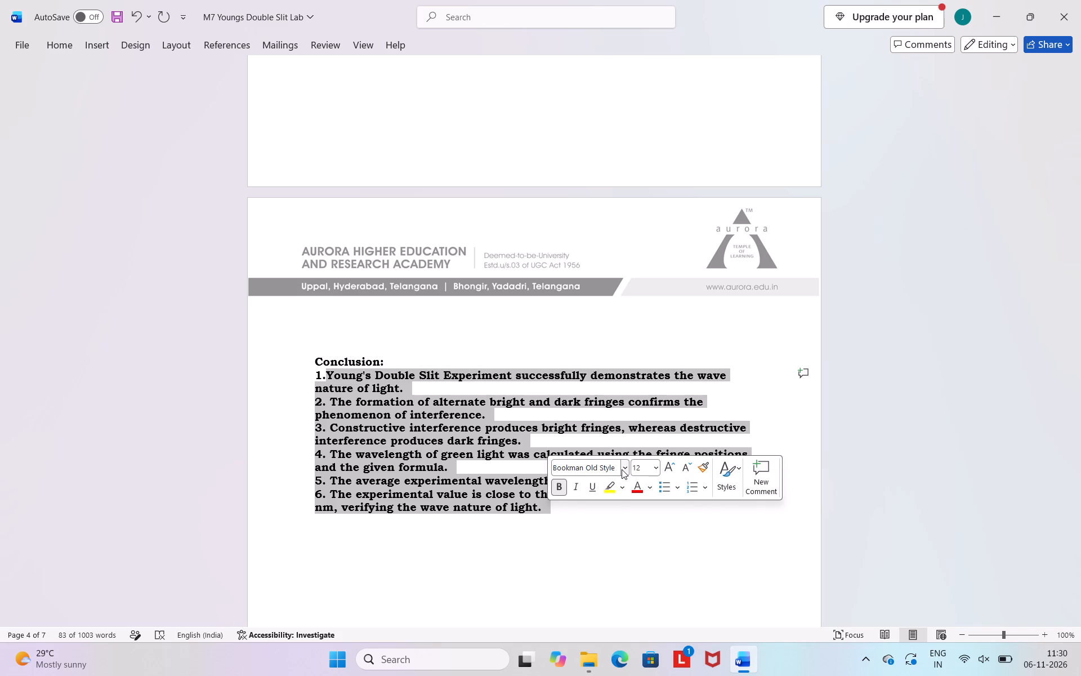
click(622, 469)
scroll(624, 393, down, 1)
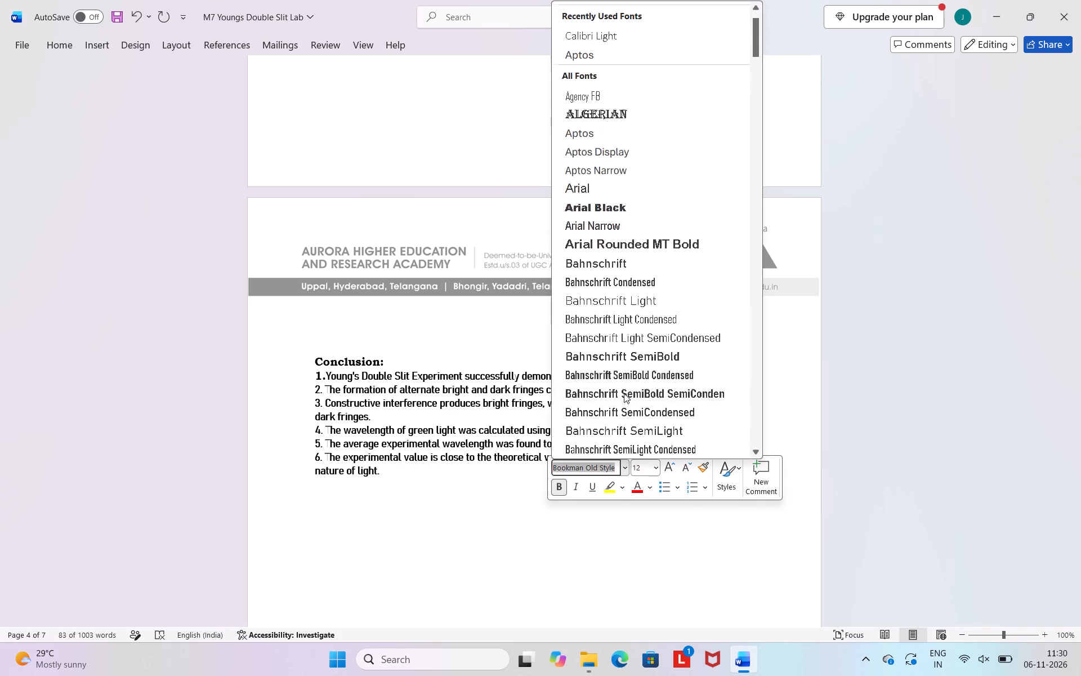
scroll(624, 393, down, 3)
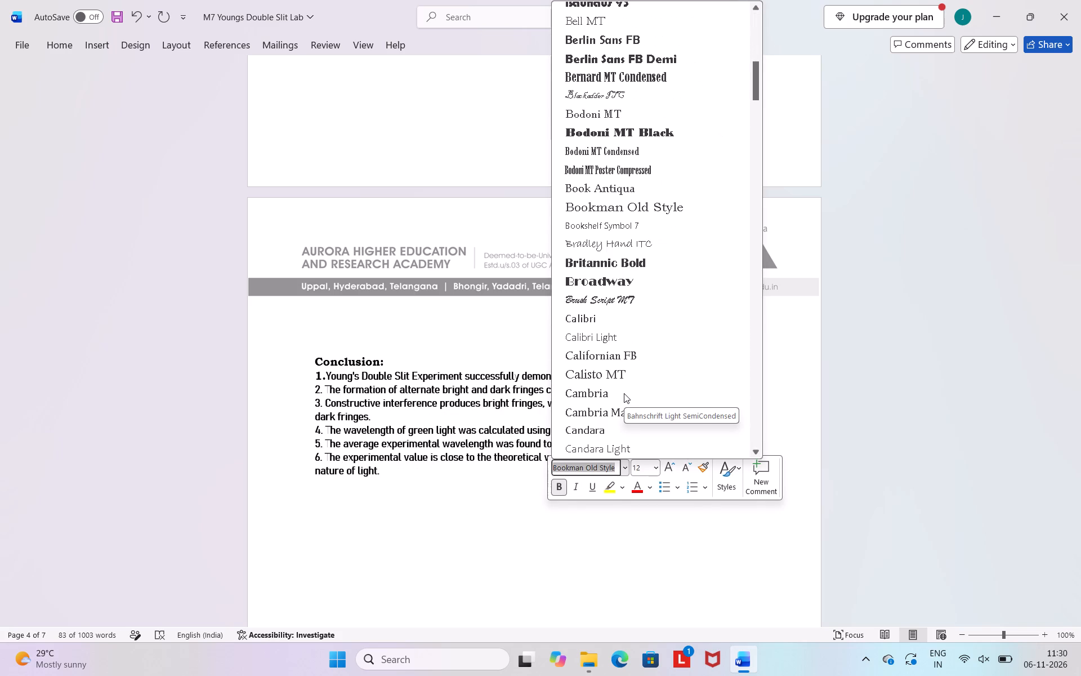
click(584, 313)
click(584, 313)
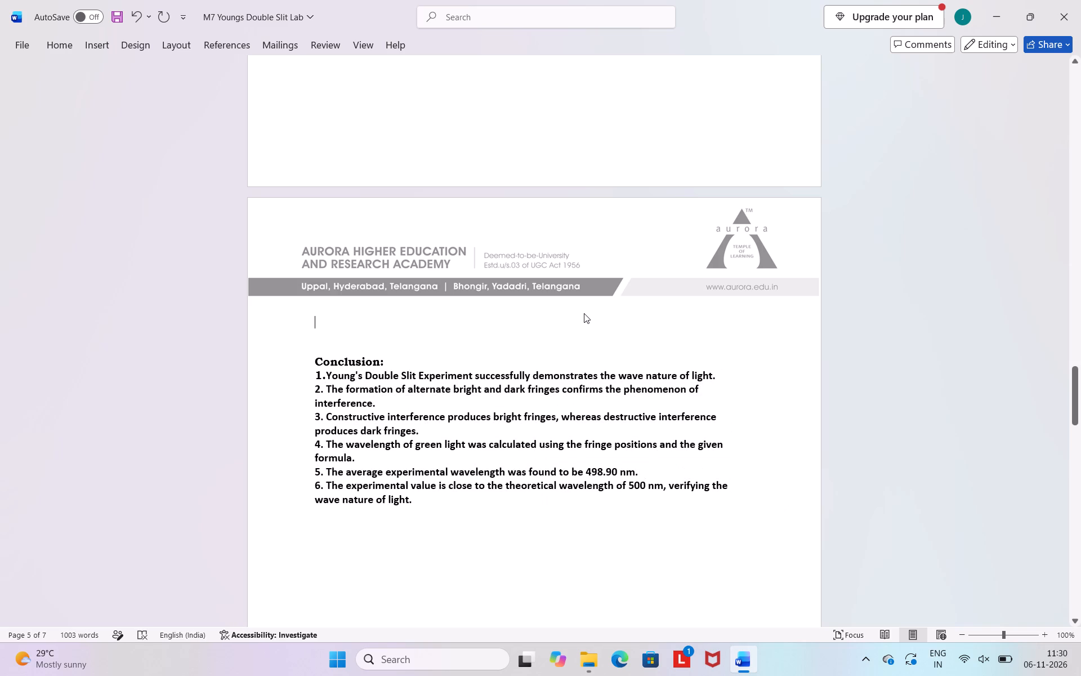
Set the font of the six Conclusion points, excluding the first numeral, to Candara Light.
scroll(584, 313, down, 3)
scroll(584, 313, right, 1)
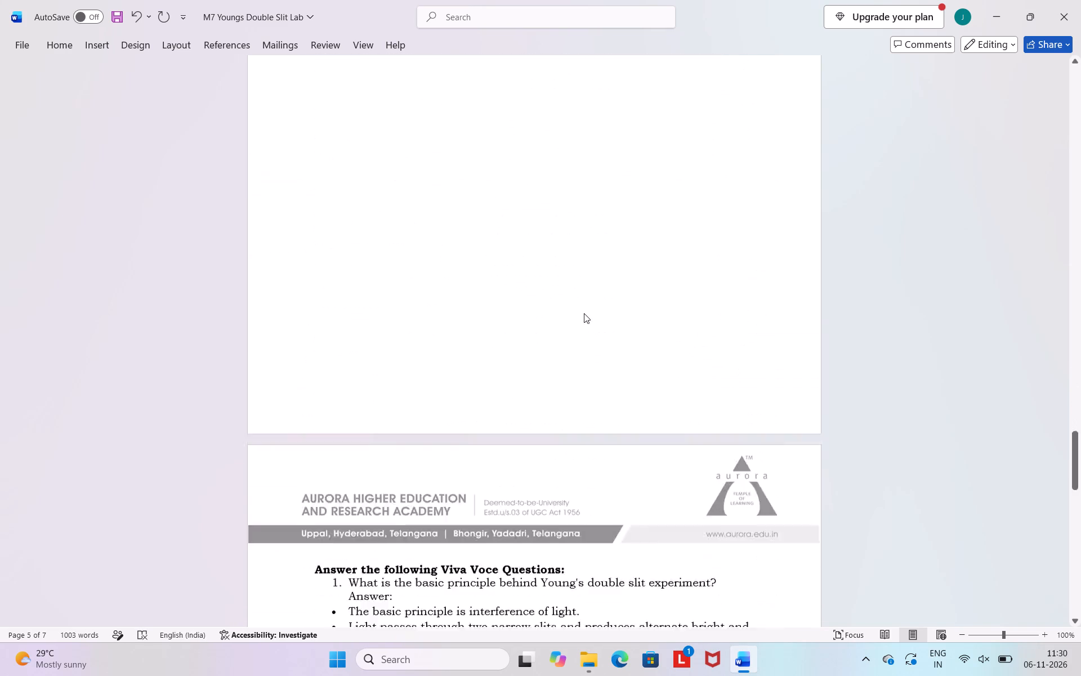
scroll(584, 313, right, 1)
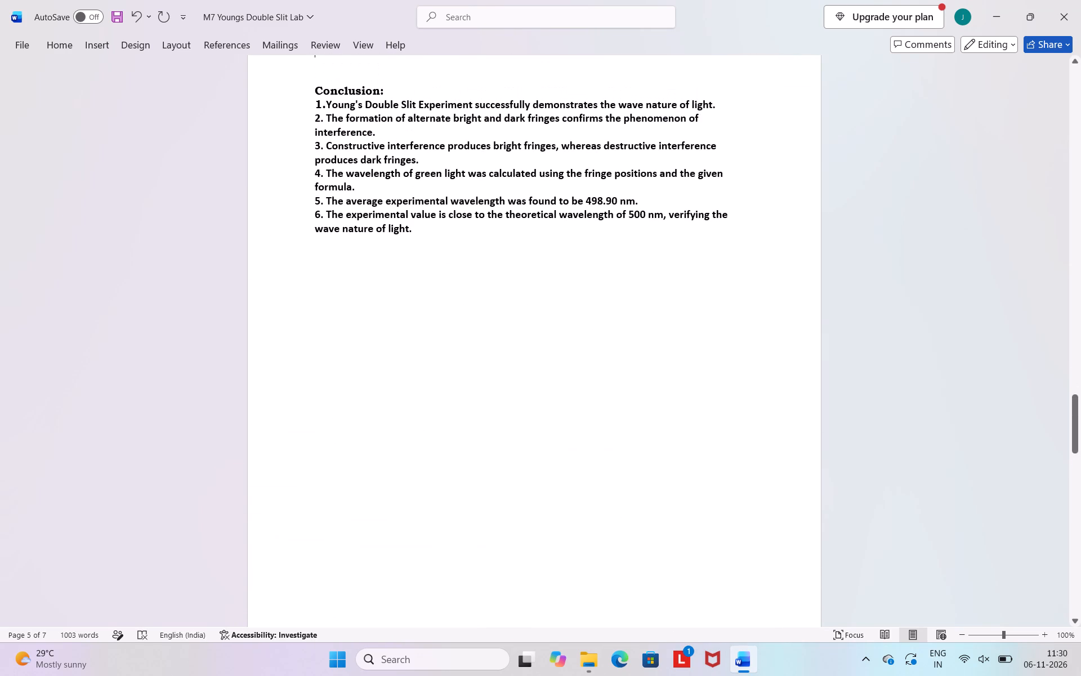
scroll(584, 313, right, 1)
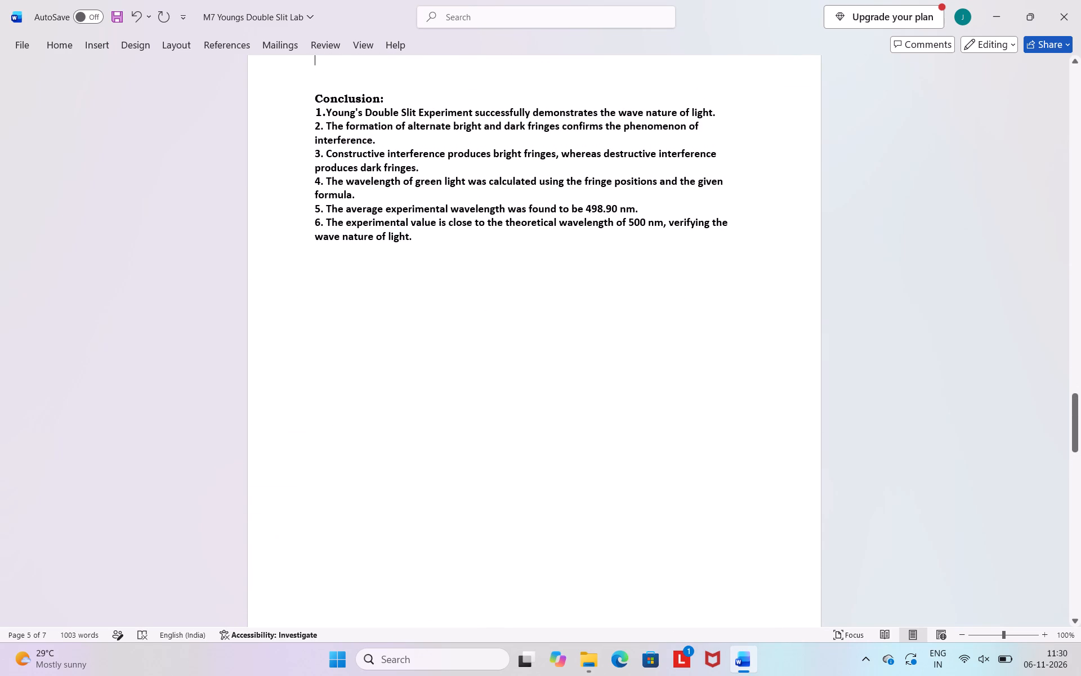
drag(325, 112, 455, 288)
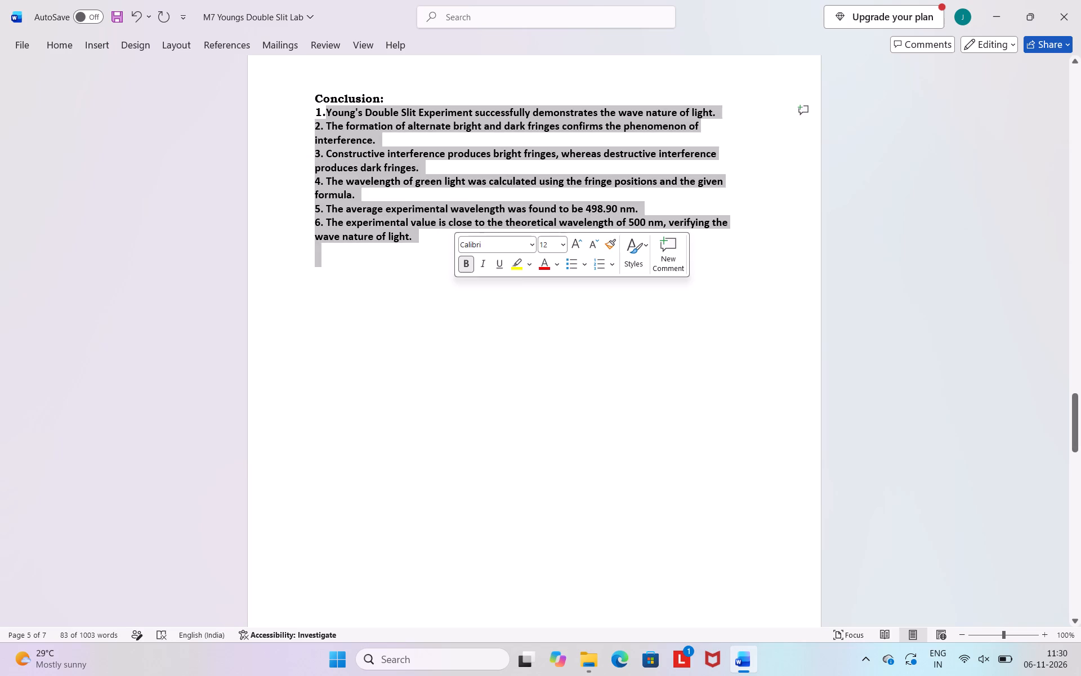
click(532, 246)
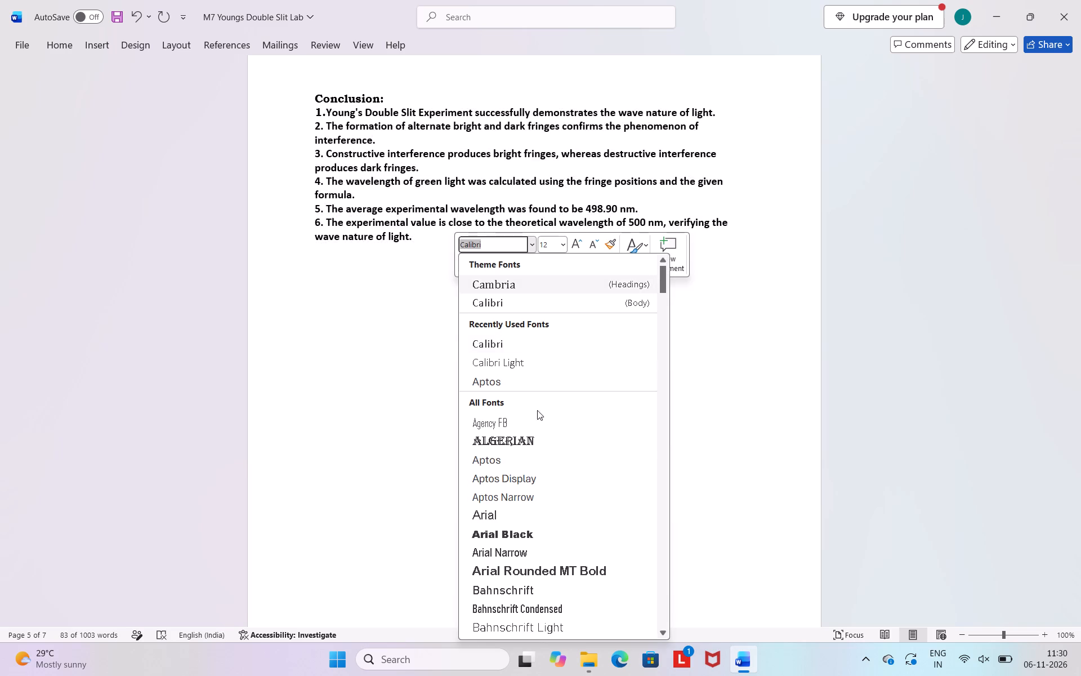
scroll(541, 450, down, 4)
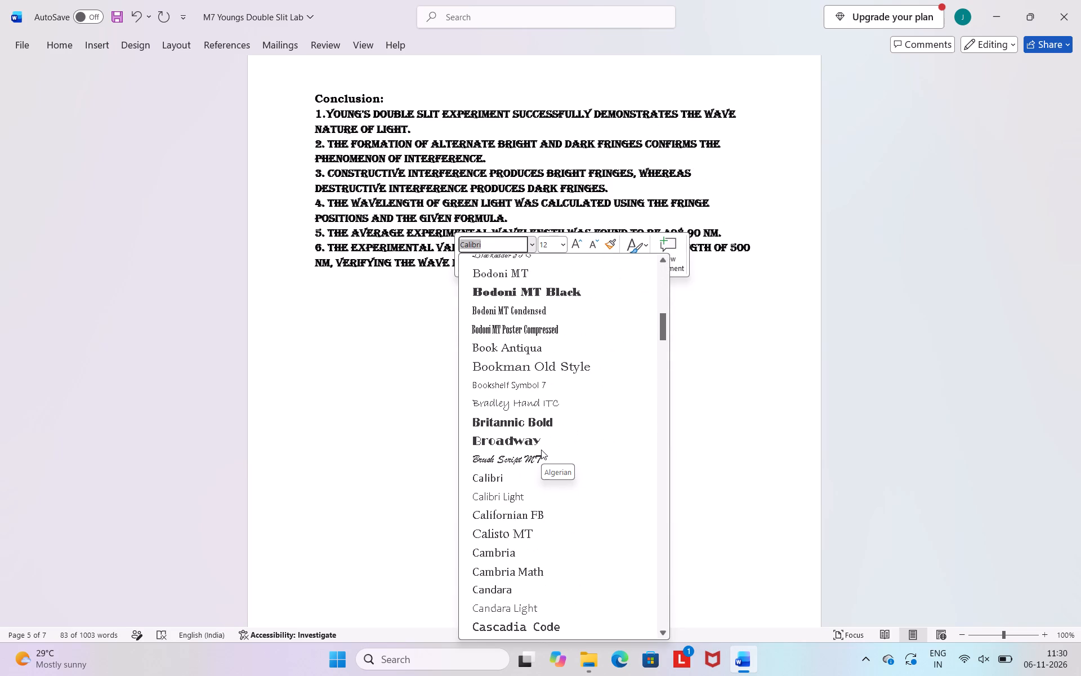
scroll(541, 450, down, 2)
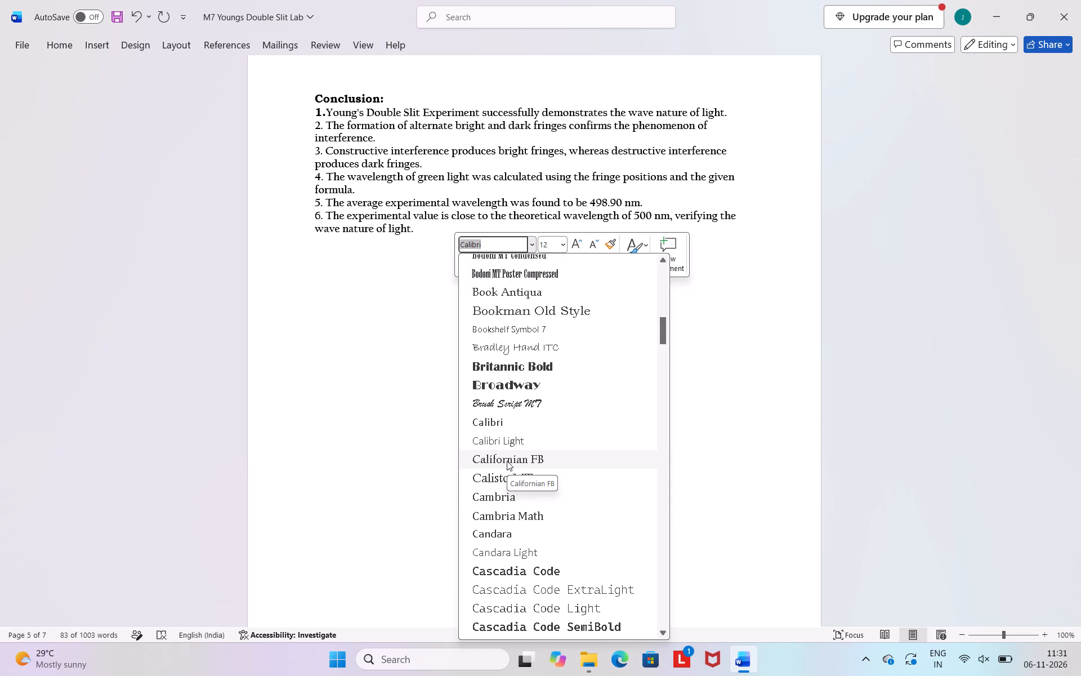
click(507, 545)
click(430, 444)
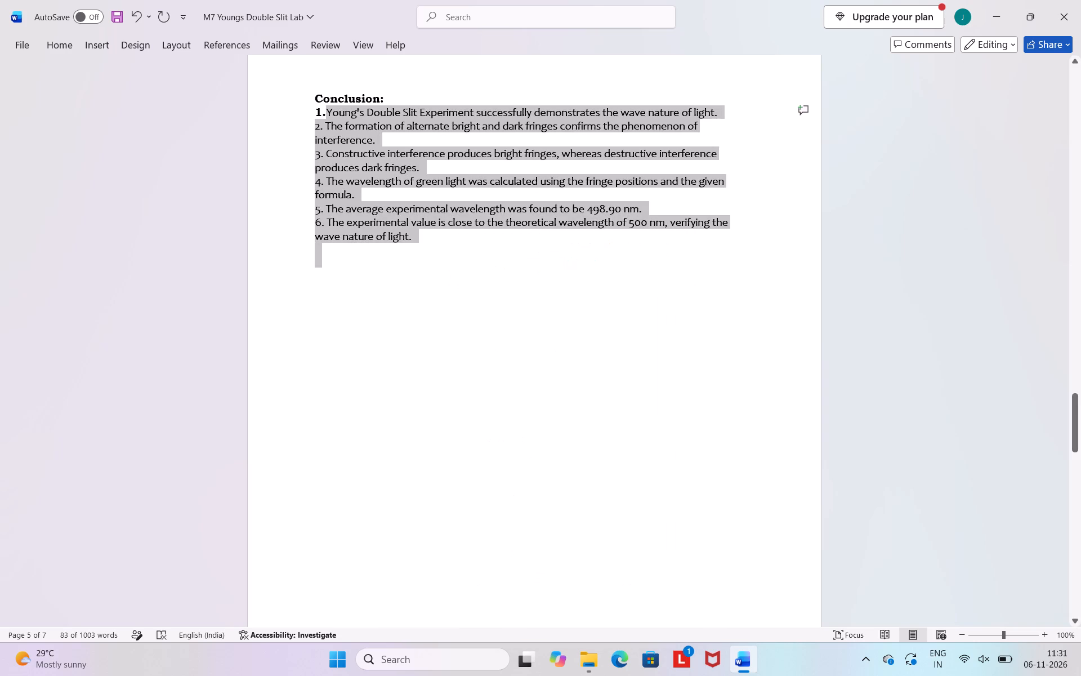
Look over the reformatted Conclusion on page 5 and the Discussion points on page 4.
scroll(430, 444, down, 1)
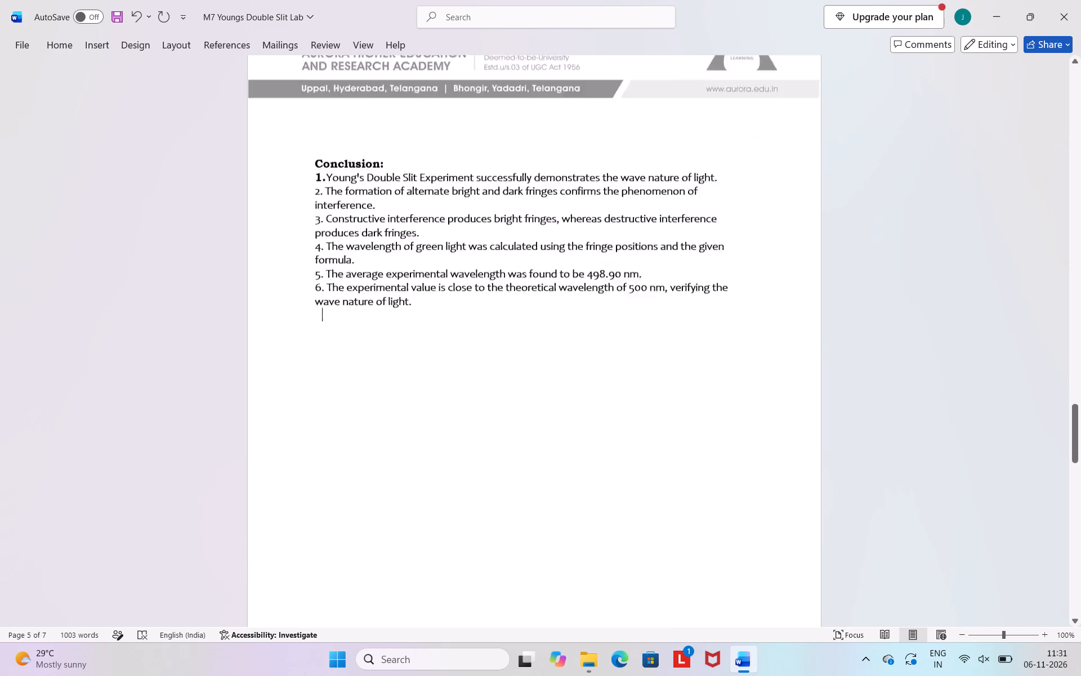
scroll(430, 444, down, 1)
scroll(431, 489, up, 3)
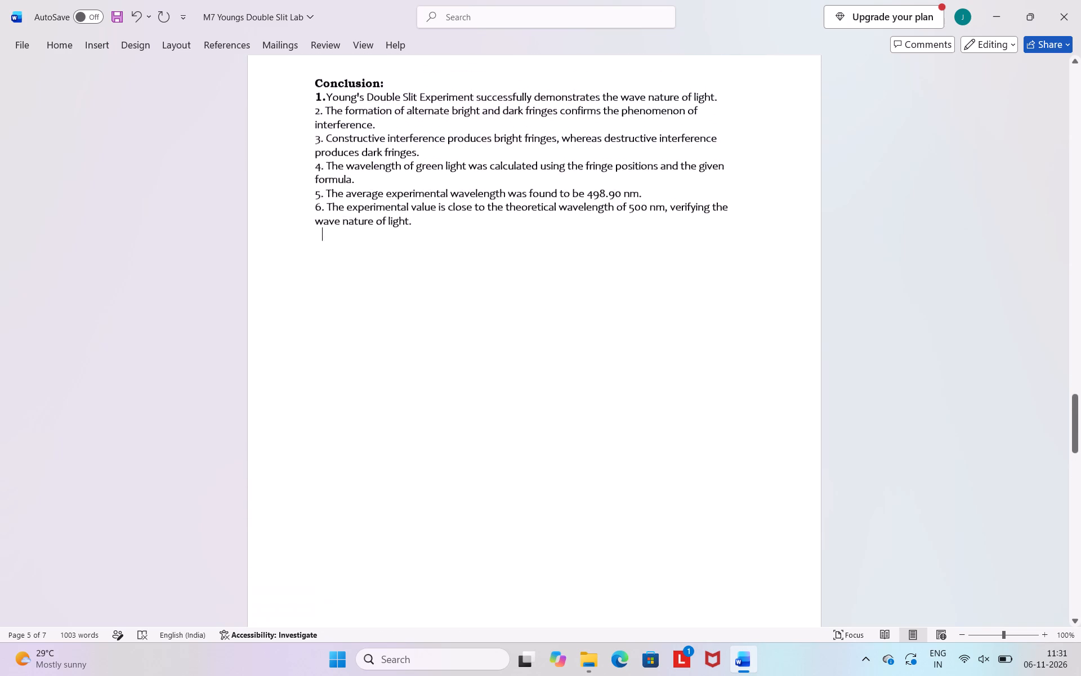
scroll(430, 497, up, 7)
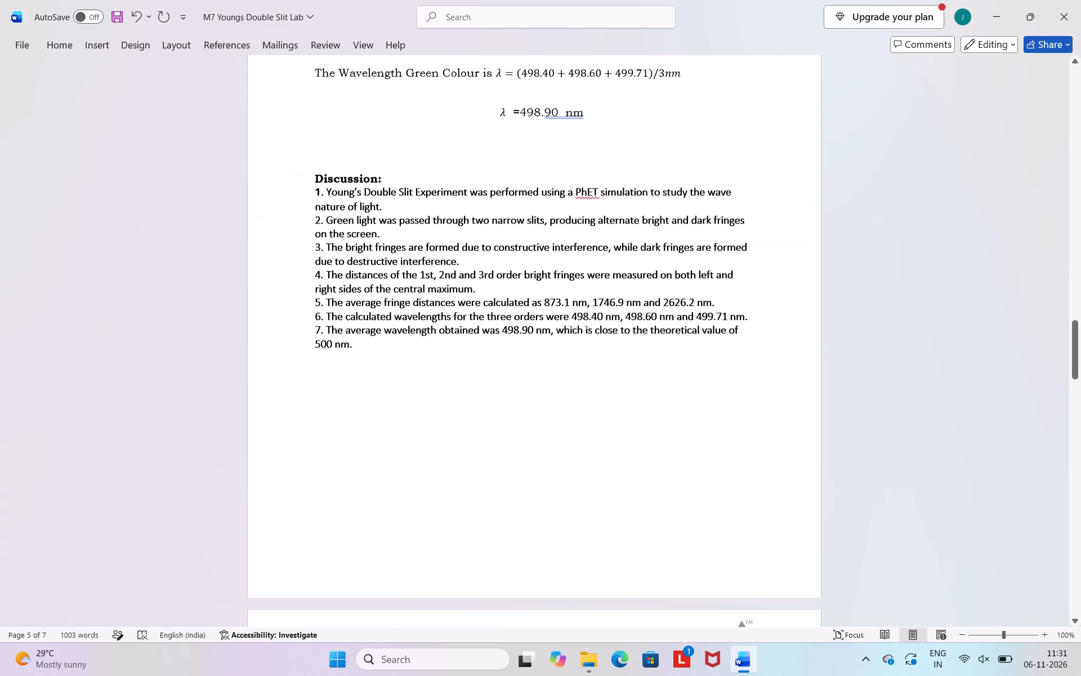
scroll(430, 497, up, 1)
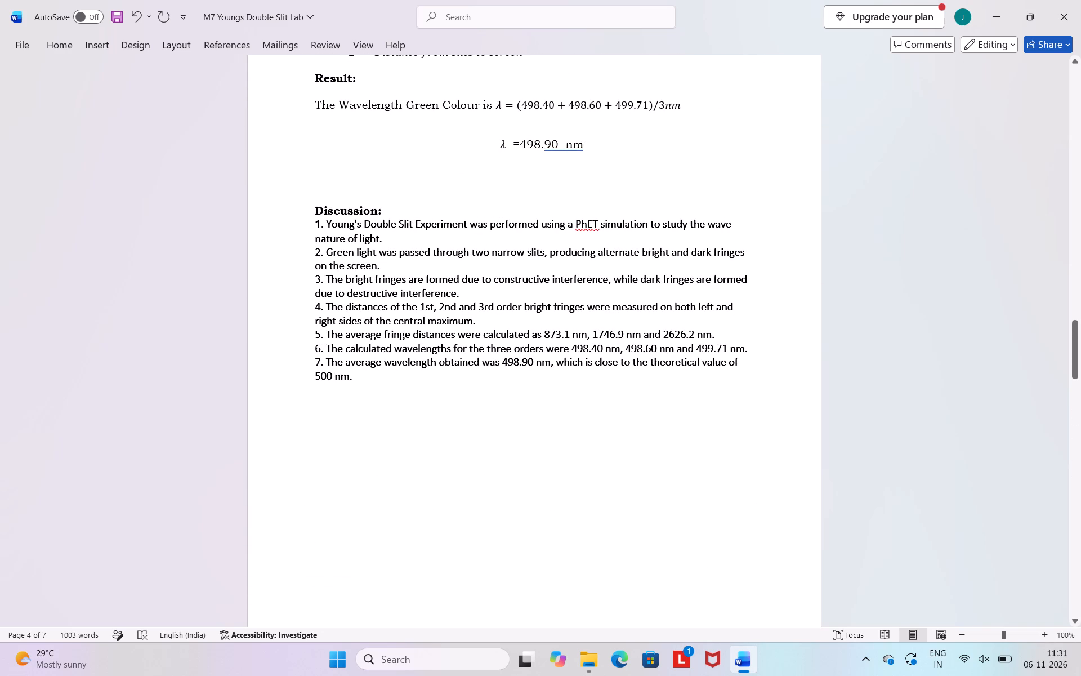
Set the font of the seven Discussion points on page 4, excluding the first numeral, to Candara Light.
drag(324, 226, 391, 368)
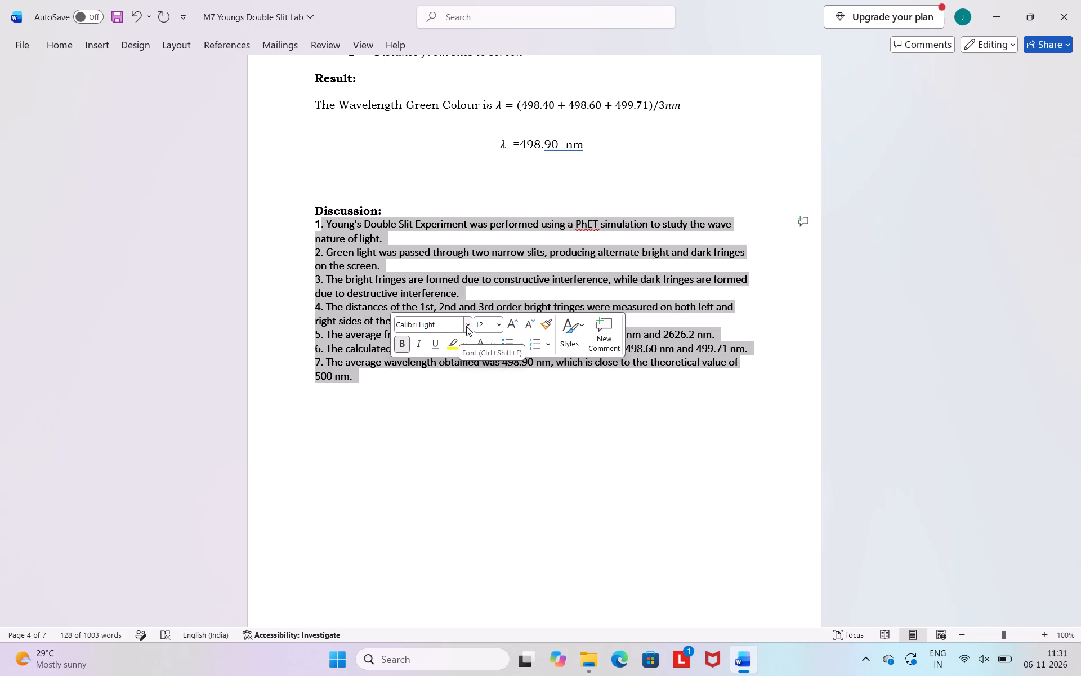
click(467, 326)
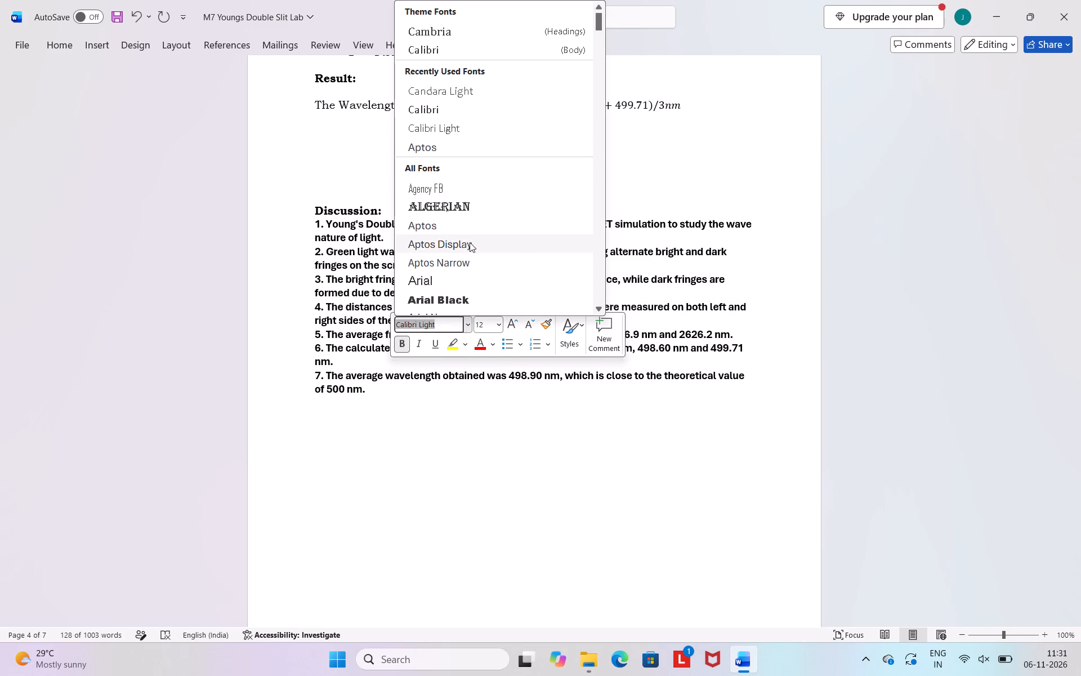
right_click(450, 96)
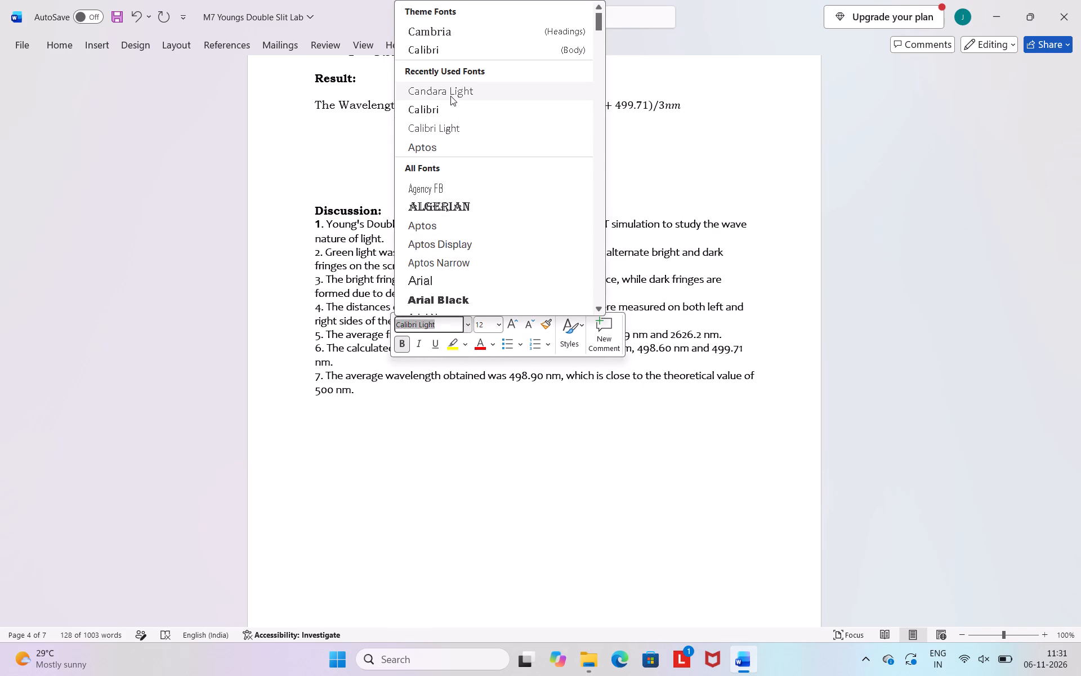
click(450, 96)
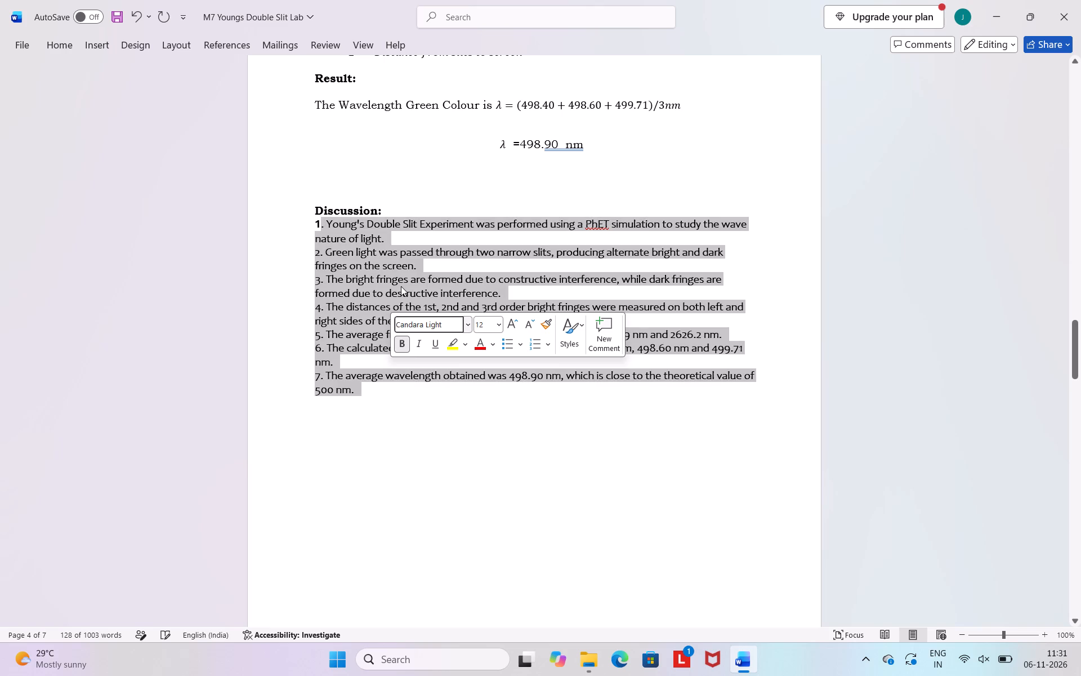
click(401, 286)
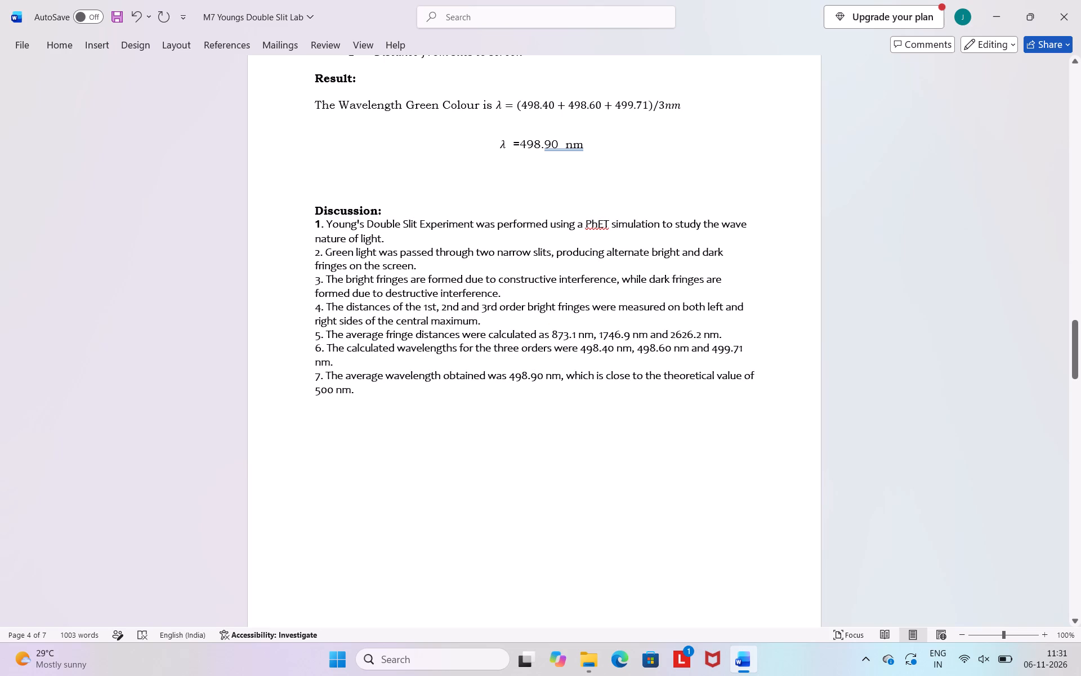
Look over the report from the Discussion back through the Result, Formula and Data and Observations sections.
scroll(401, 286, up, 1)
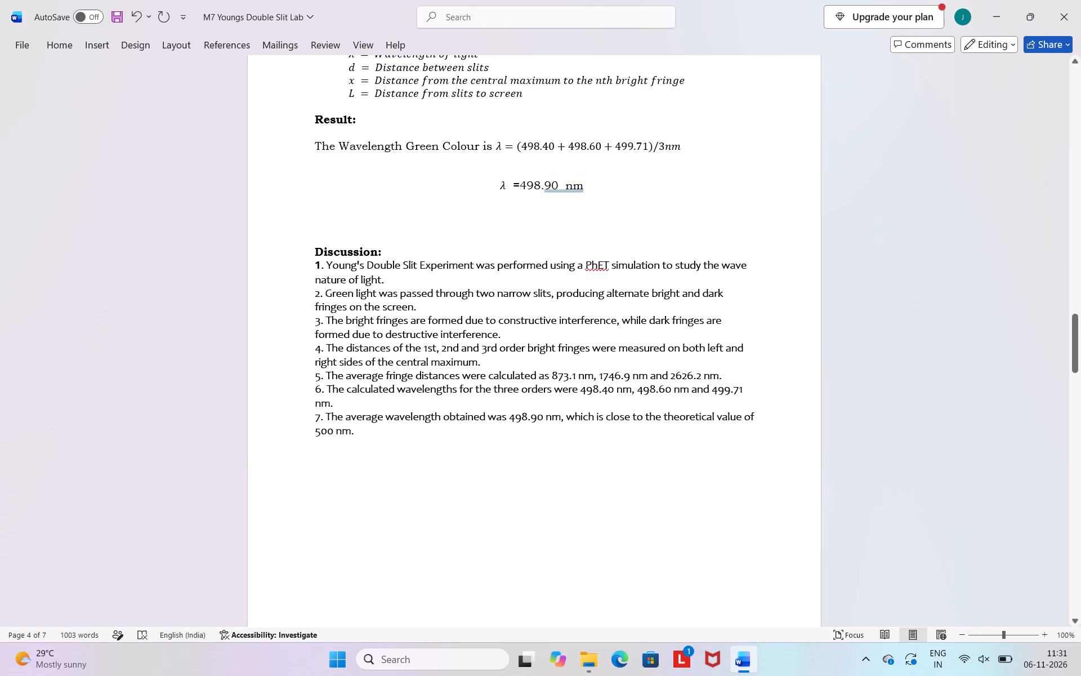
scroll(401, 286, up, 2)
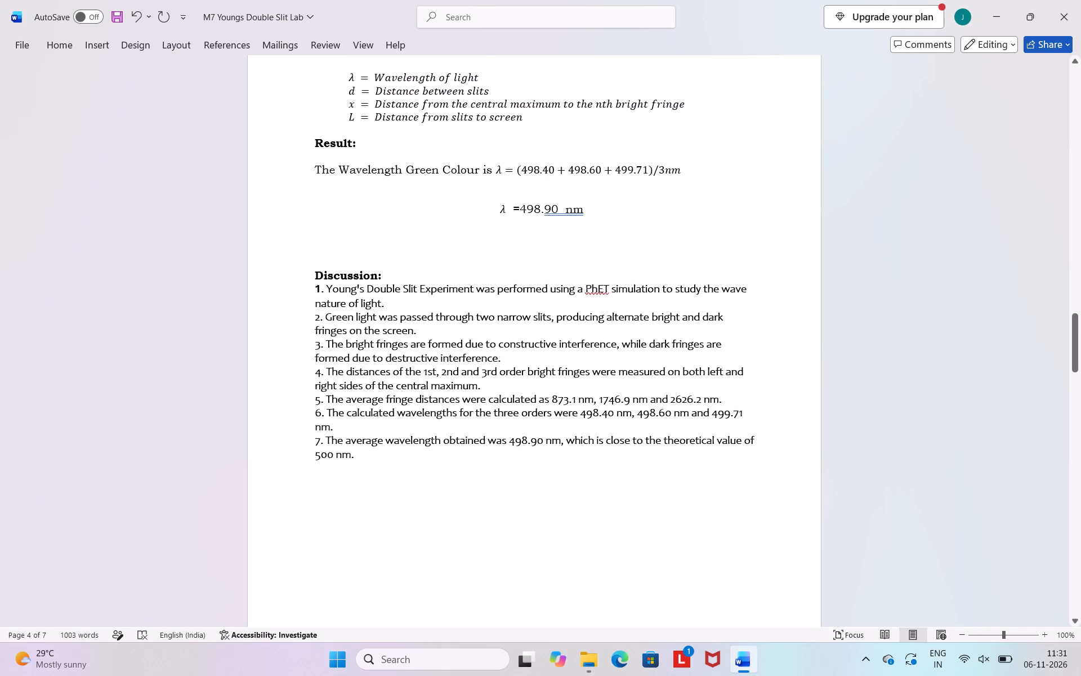
scroll(401, 286, up, 5)
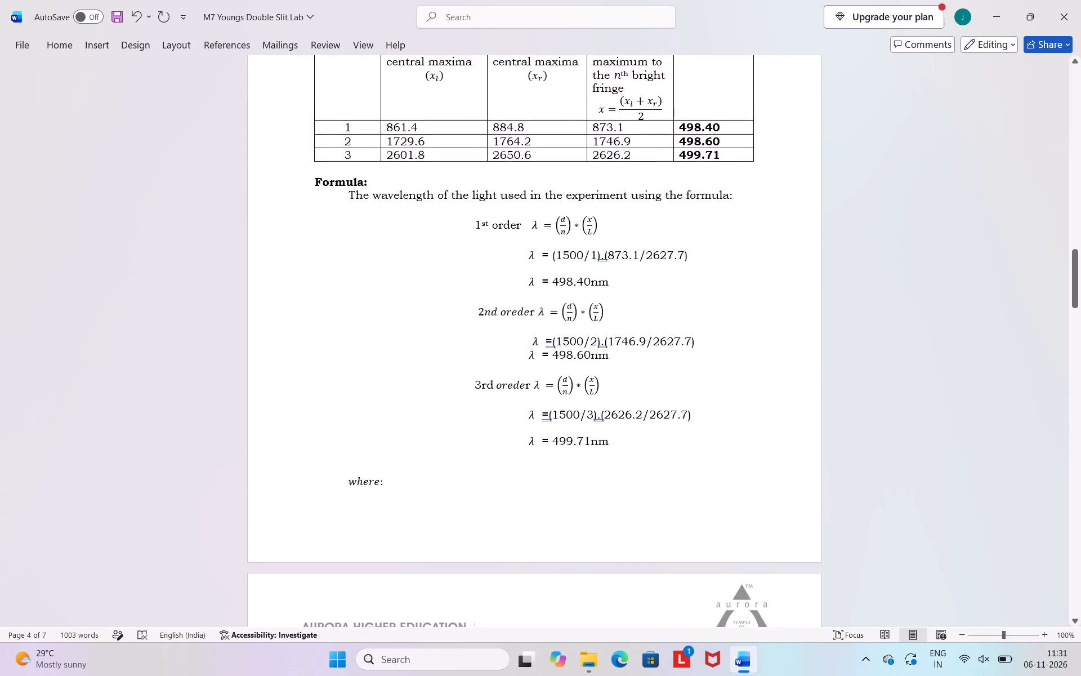
scroll(401, 286, up, 1)
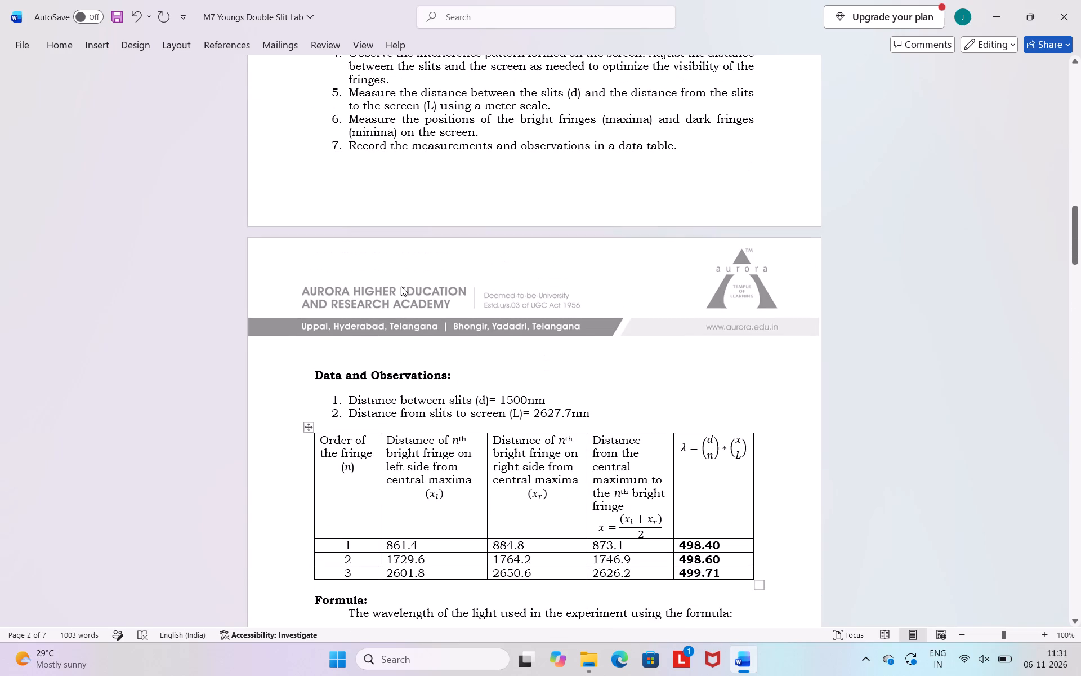
scroll(401, 286, down, 2)
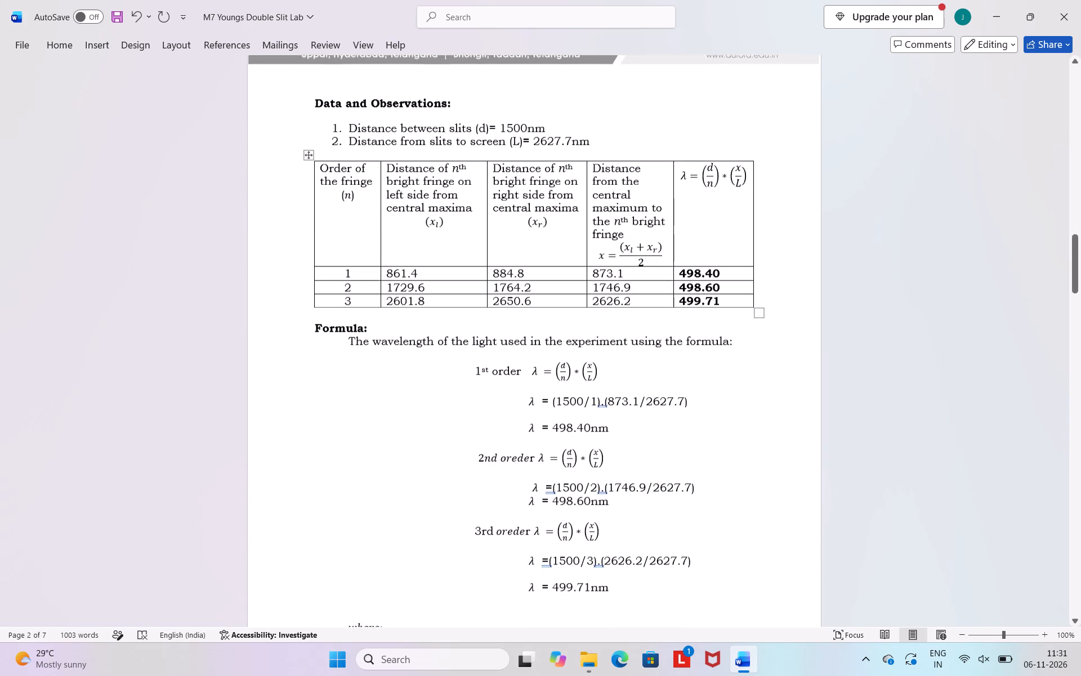
scroll(401, 286, down, 2)
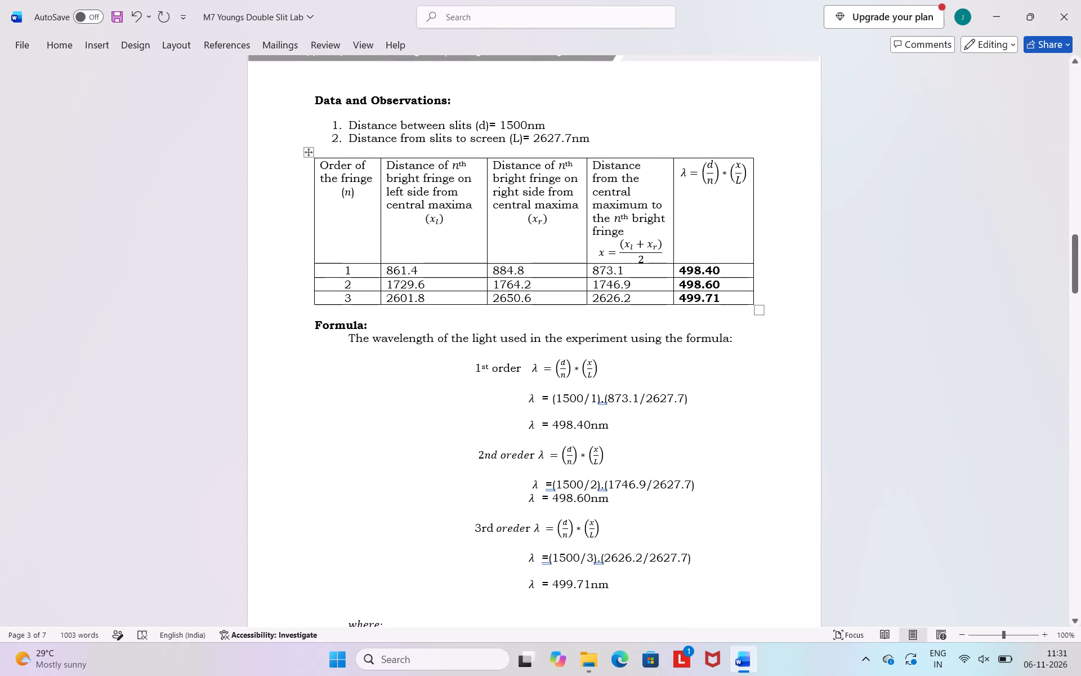
scroll(401, 286, down, 1)
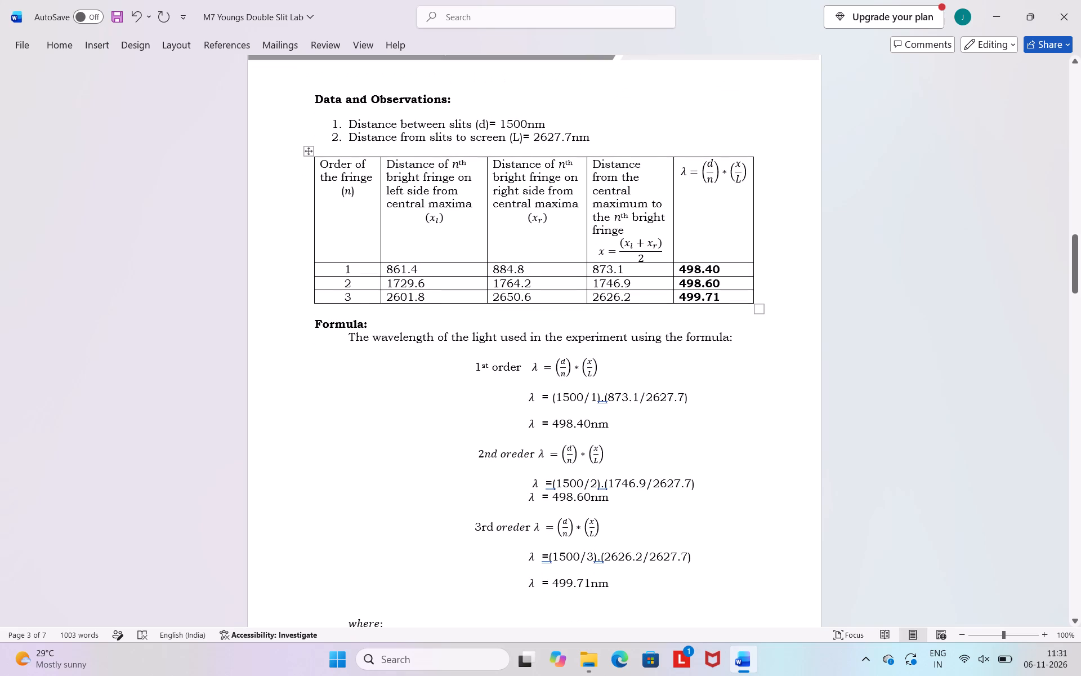
scroll(401, 286, down, 1)
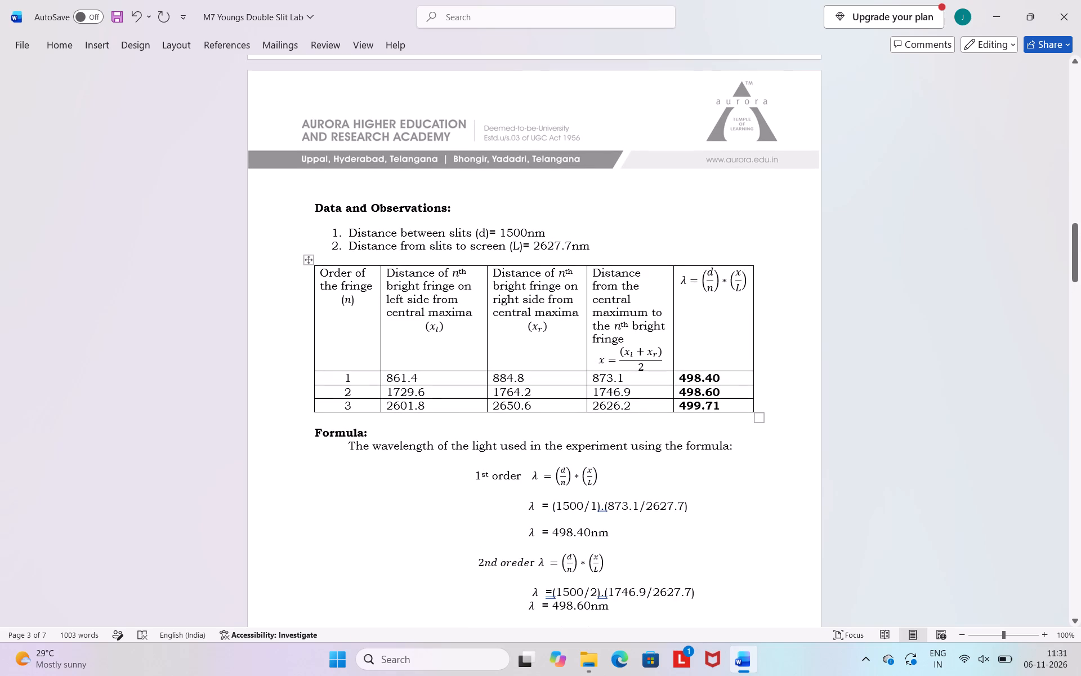
Print all pages of the report with Microsoft Print to PDF, choosing the local Documents folder as the output location.
key(ctrl+p)
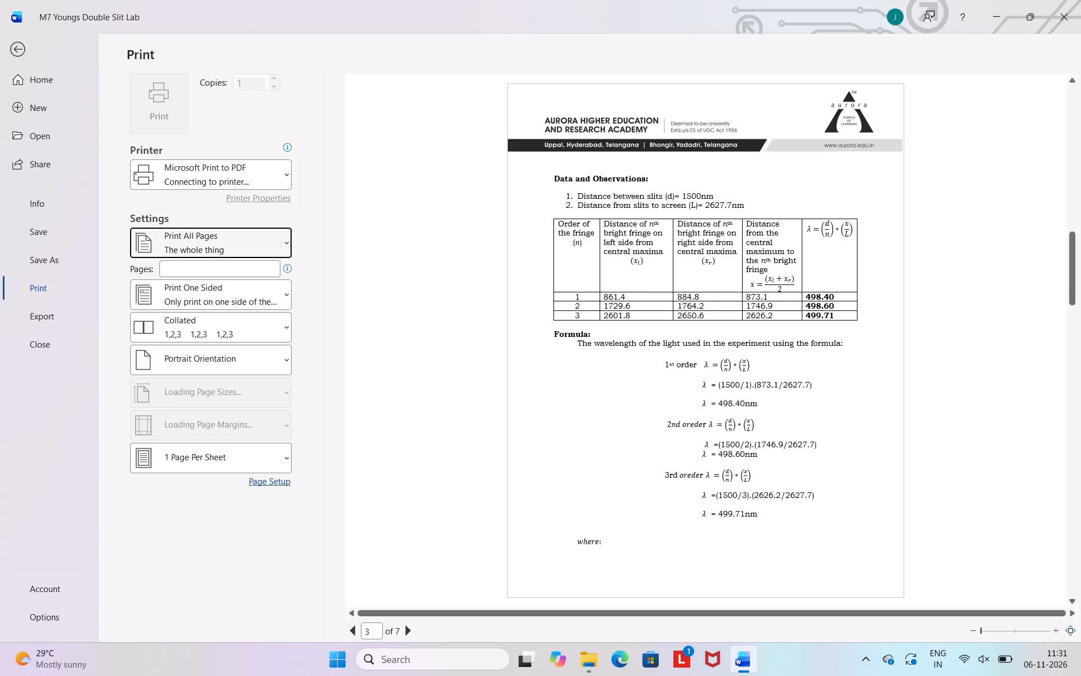
click(173, 116)
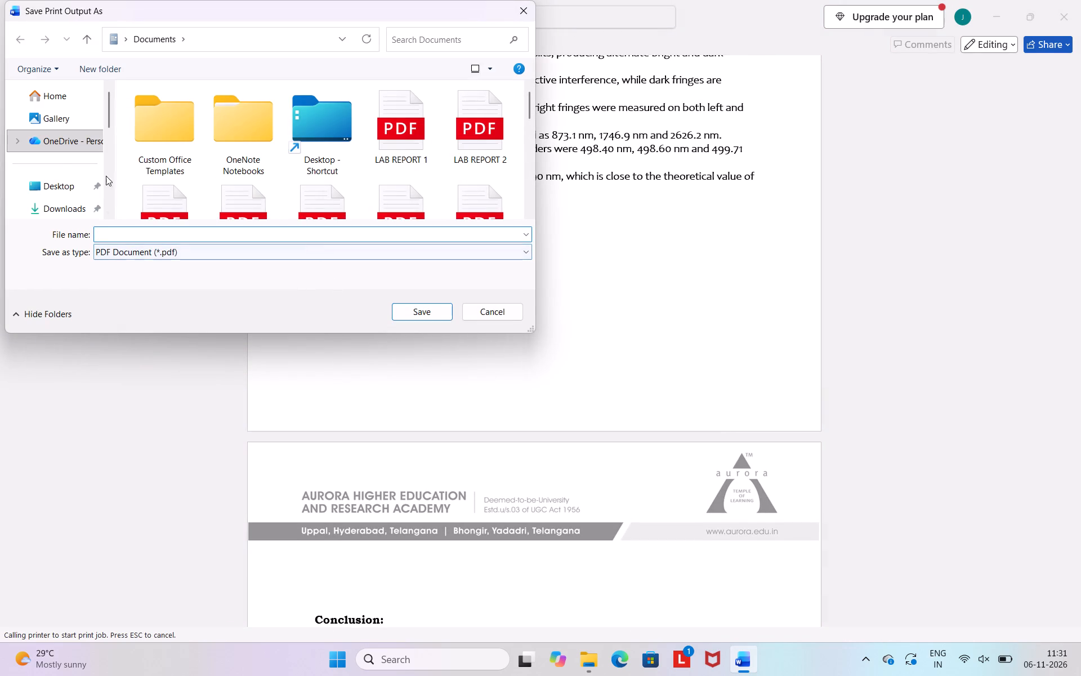
scroll(71, 169, down, 2)
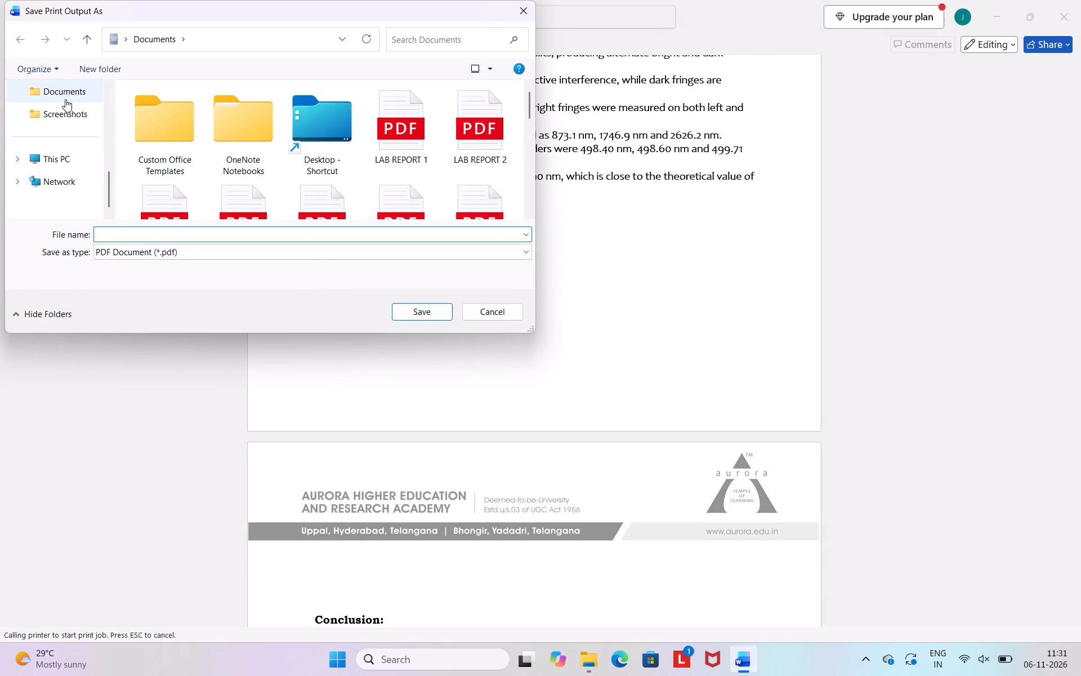
click(65, 99)
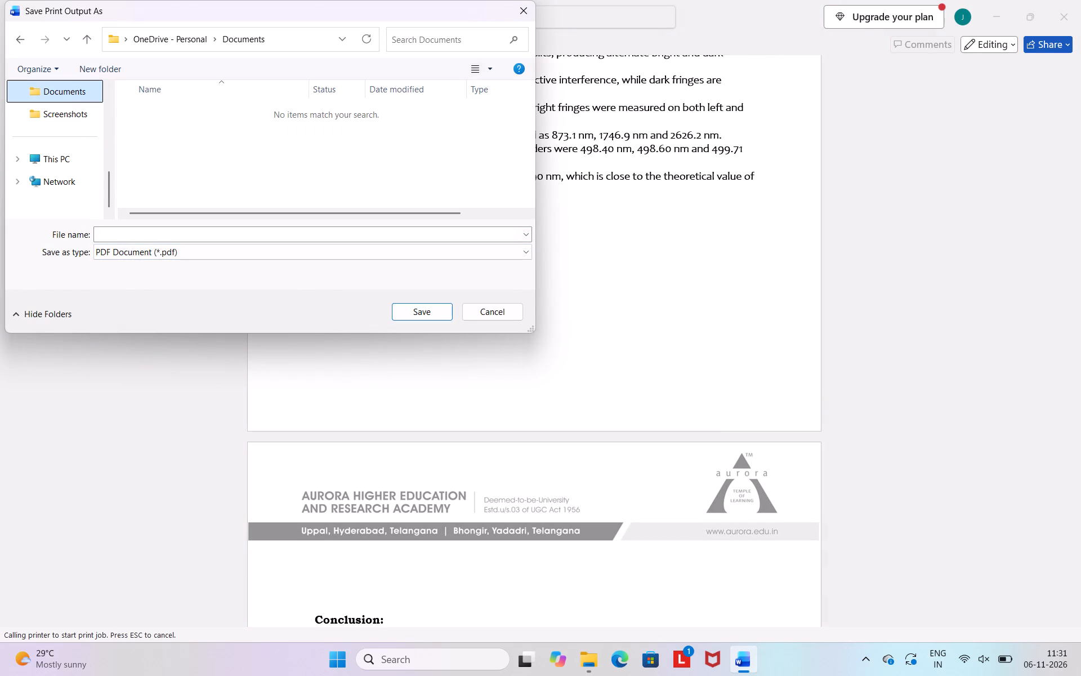
click(132, 234)
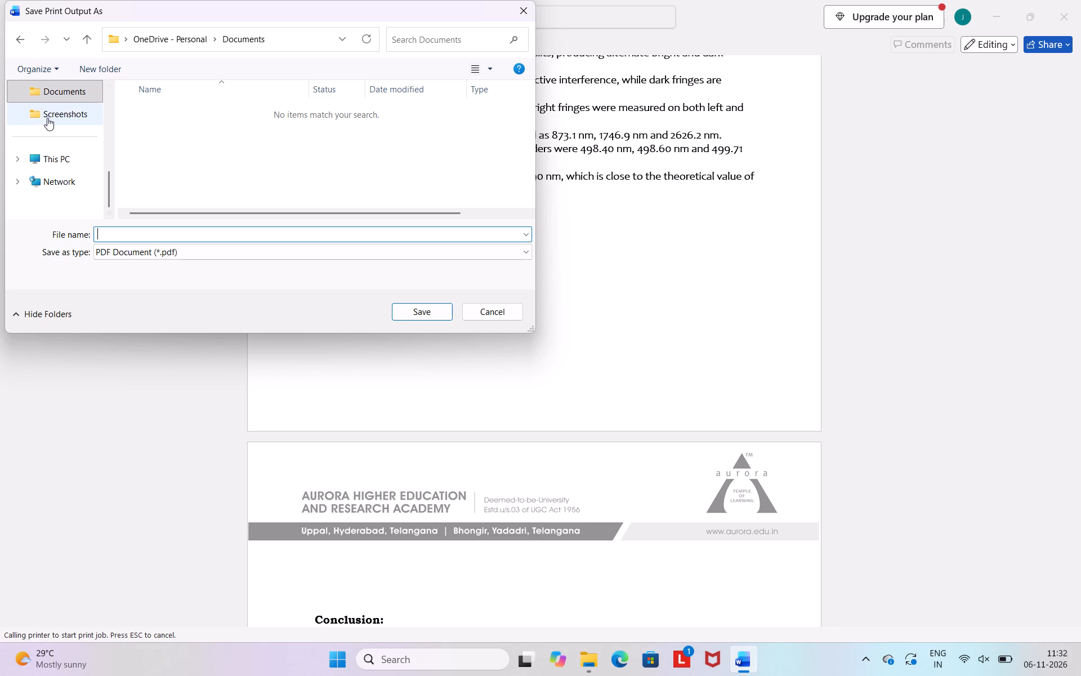
scroll(47, 118, up, 1)
click(51, 115)
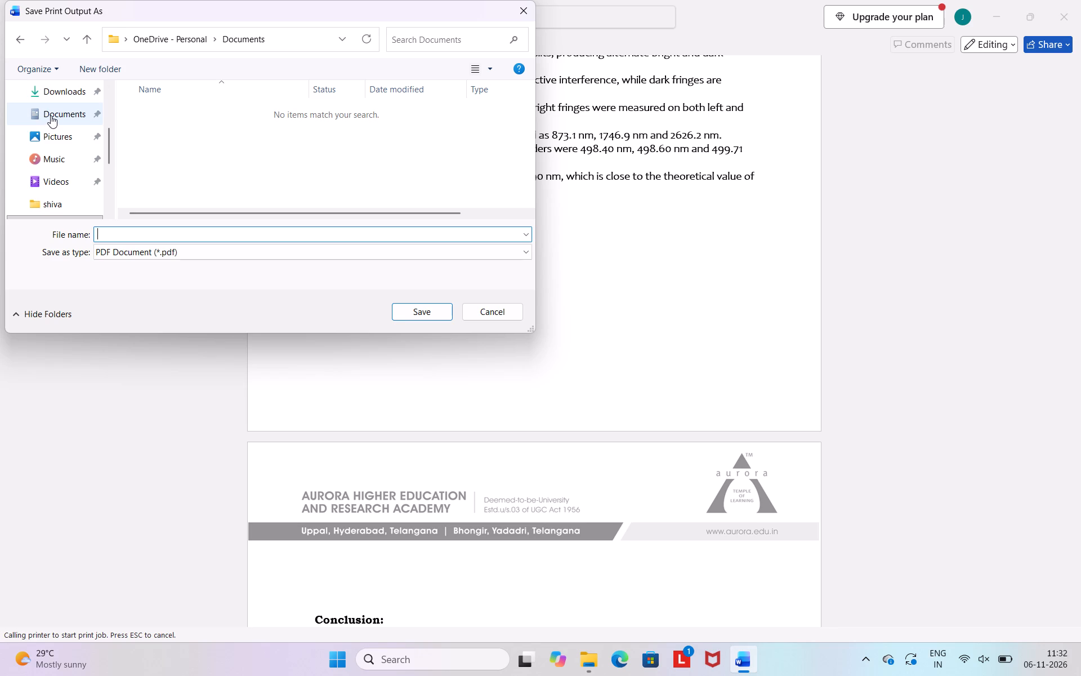
click(106, 225)
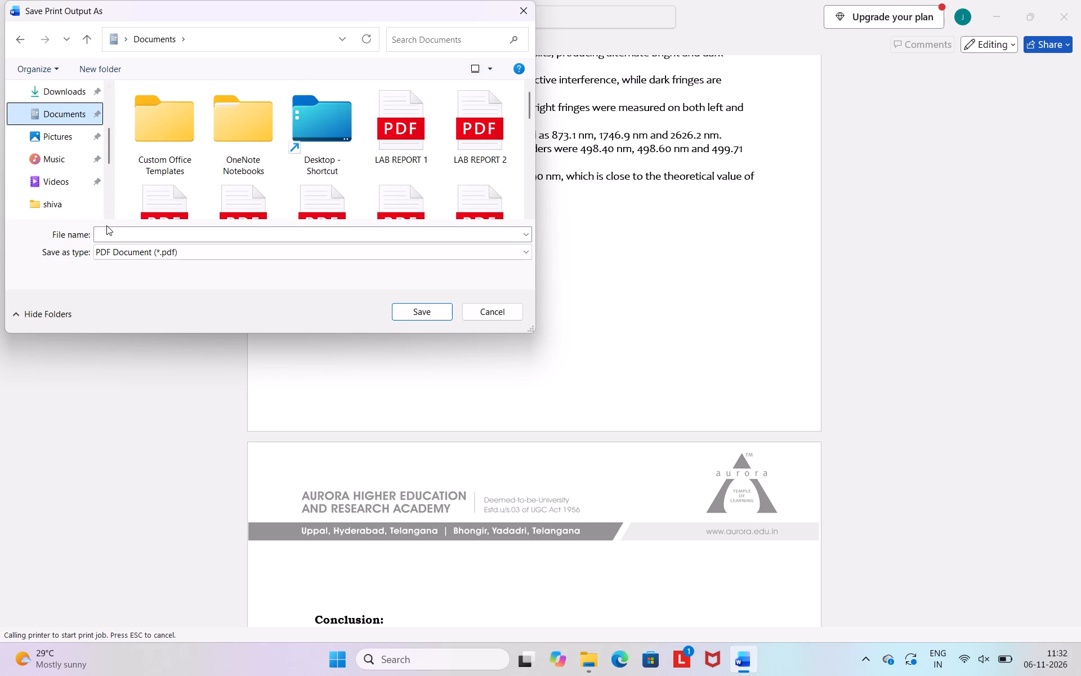
Name the PDF output PHY LAB 7 CTT and save it.
click(104, 232)
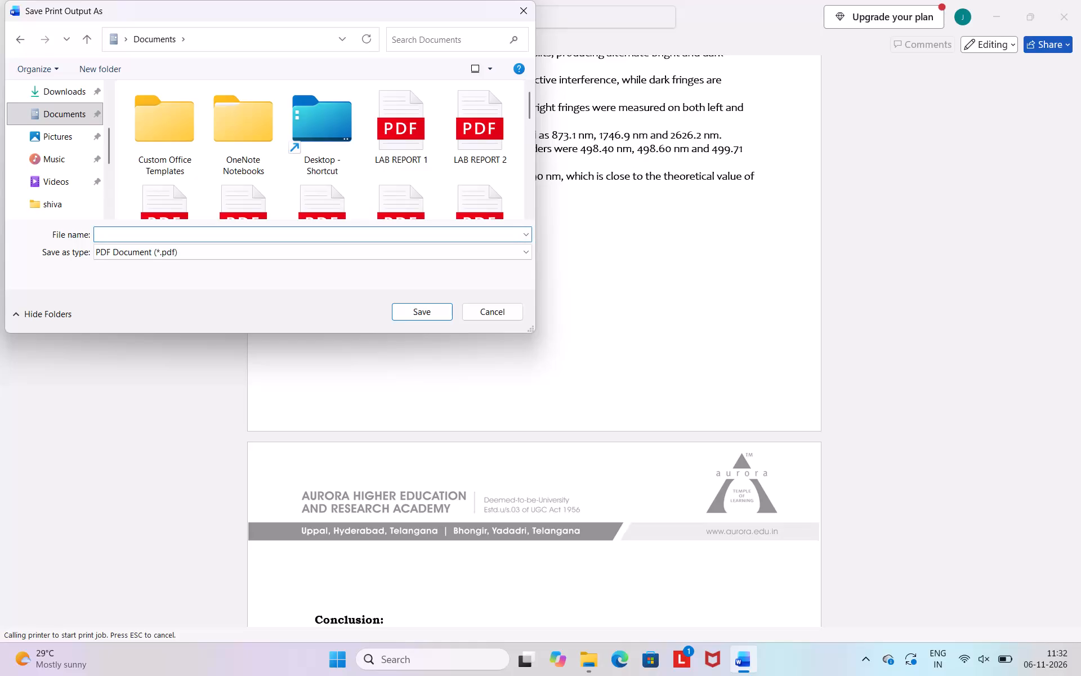
text(PHY)
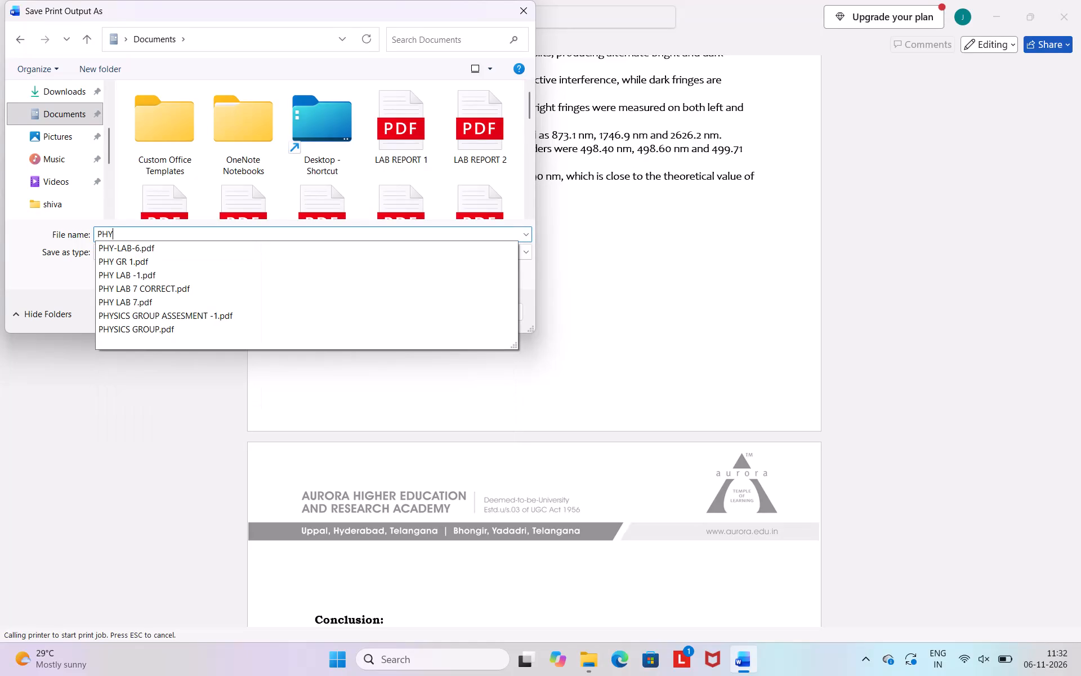
key(space)
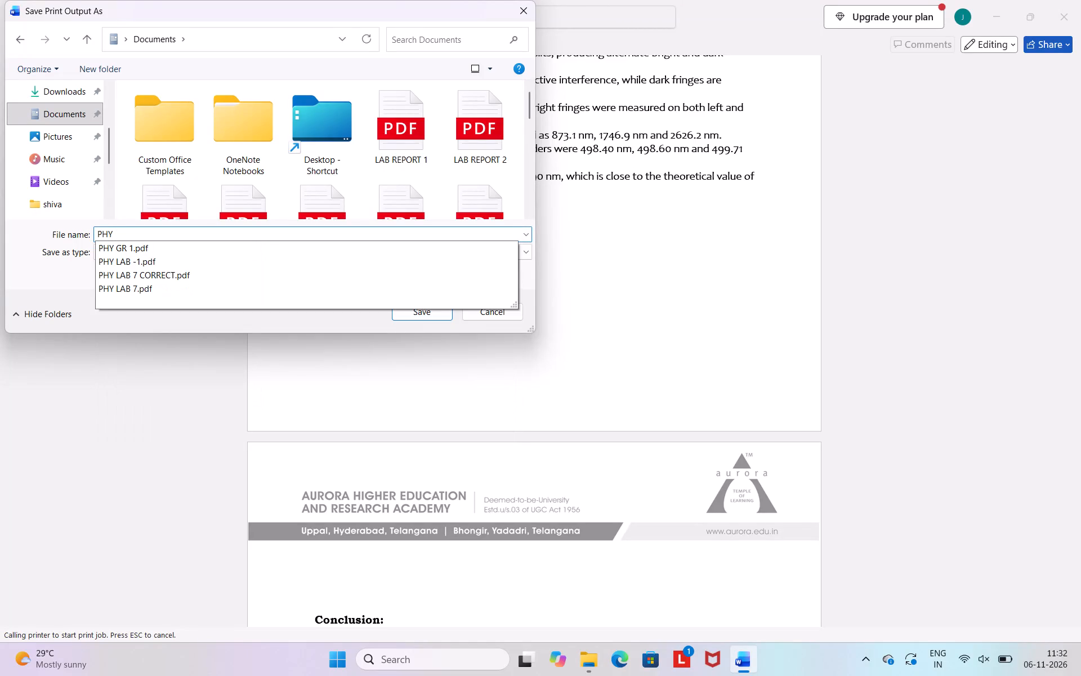
text(LA)
text(B)
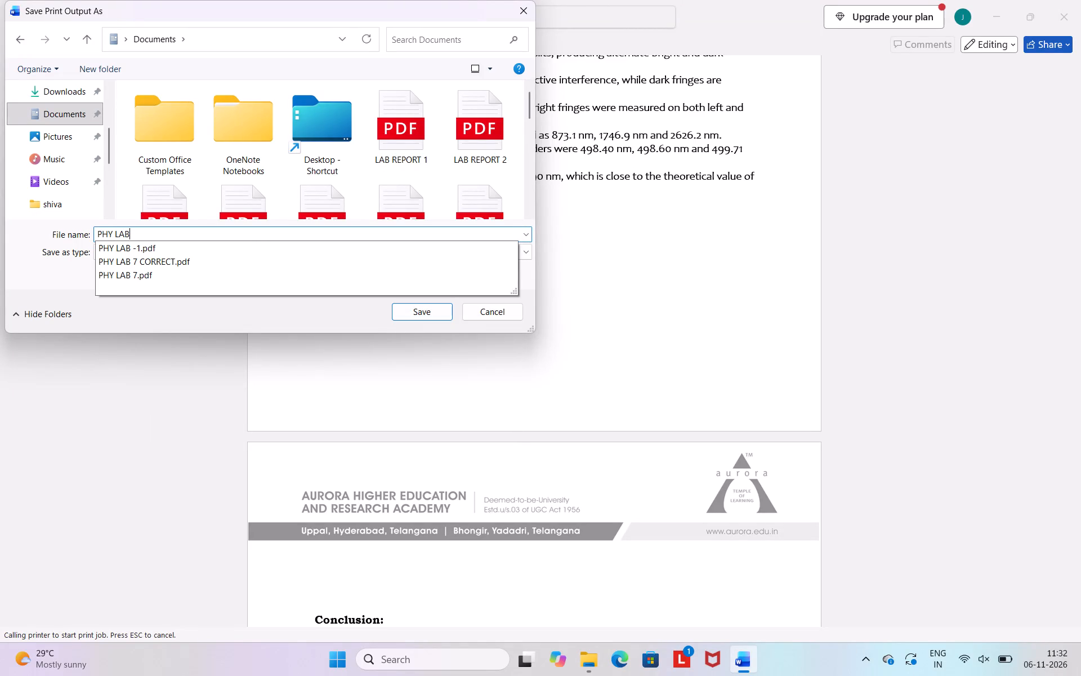
key(space)
key(7)
key(space)
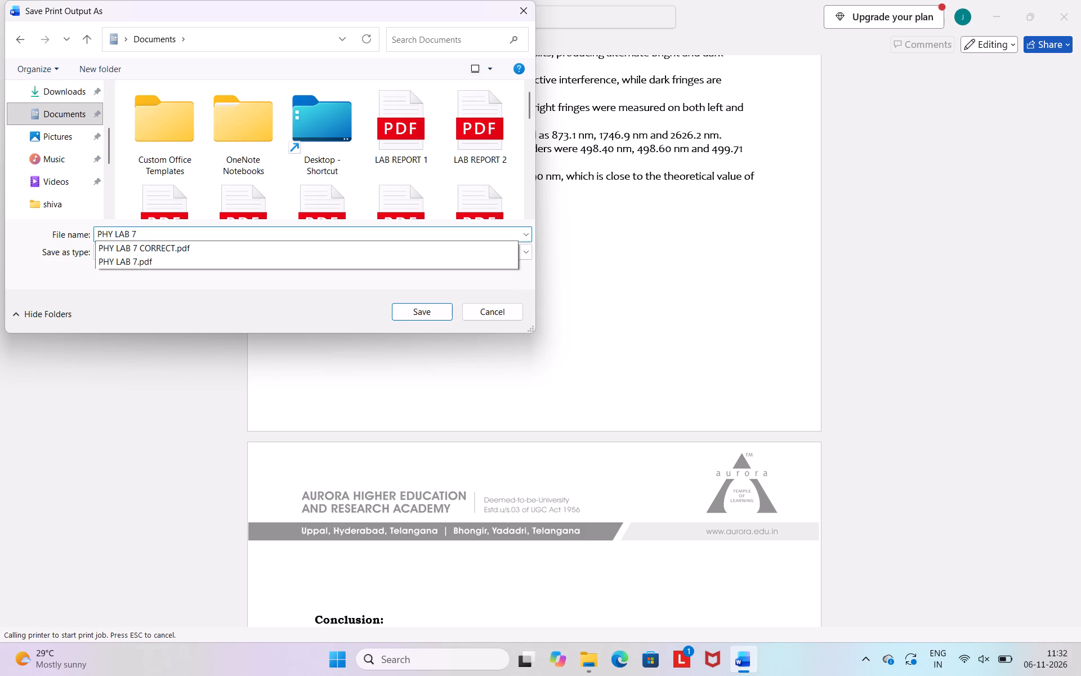
text(CTT)
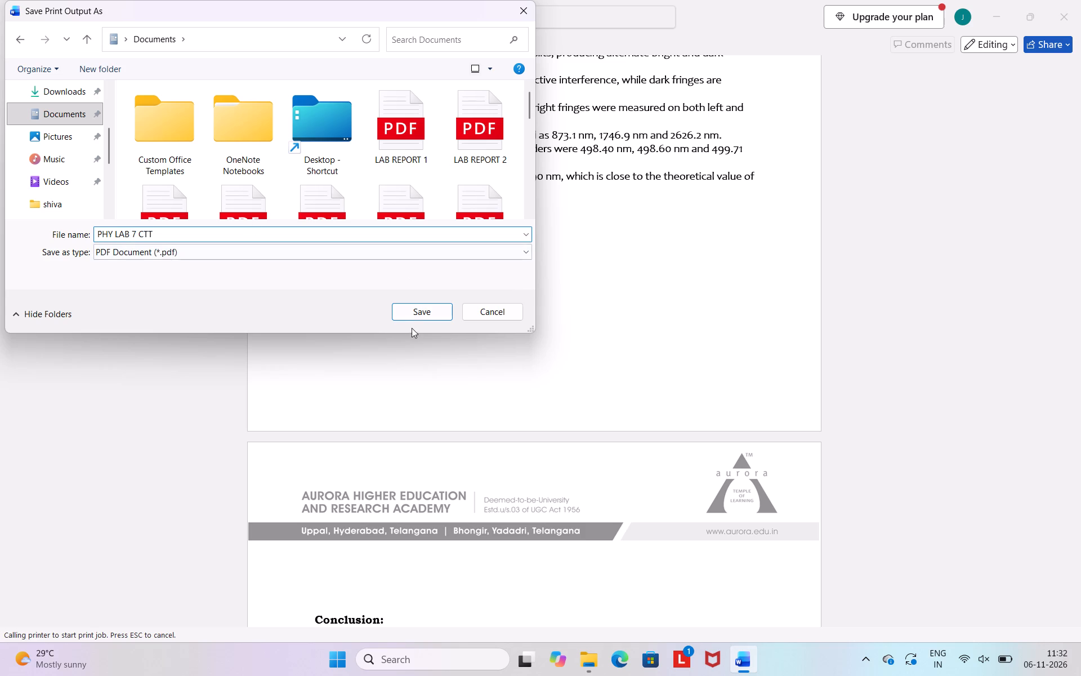
click(415, 310)
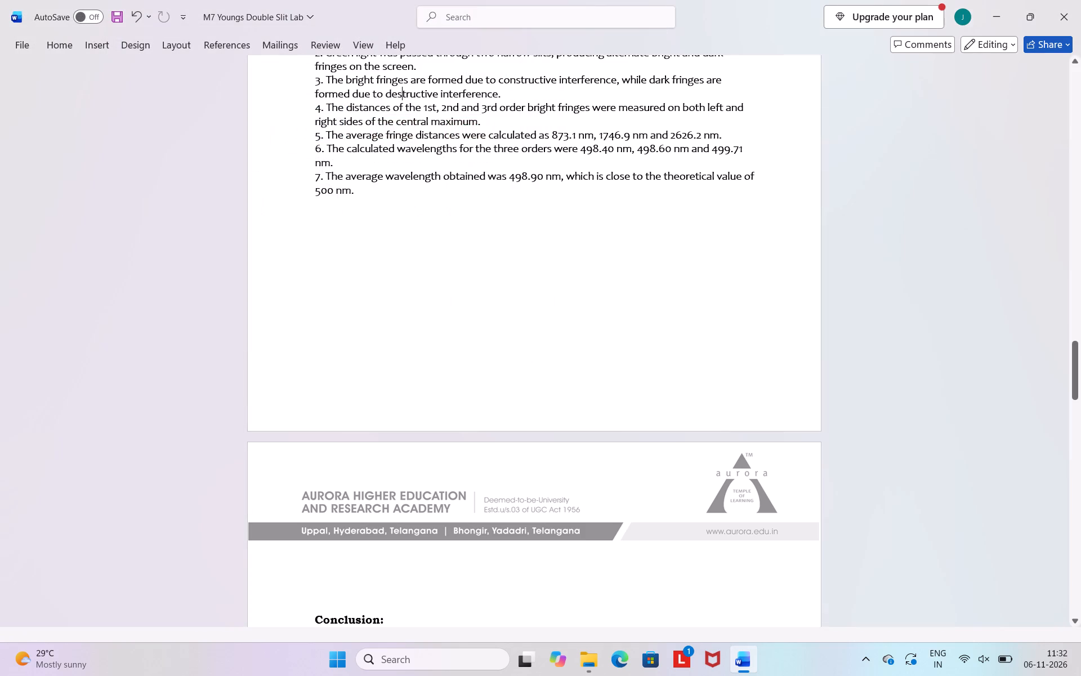
Close the M7 Youngs Double Slit Lab document, saving its changes in the existing location.
click(1078, 3)
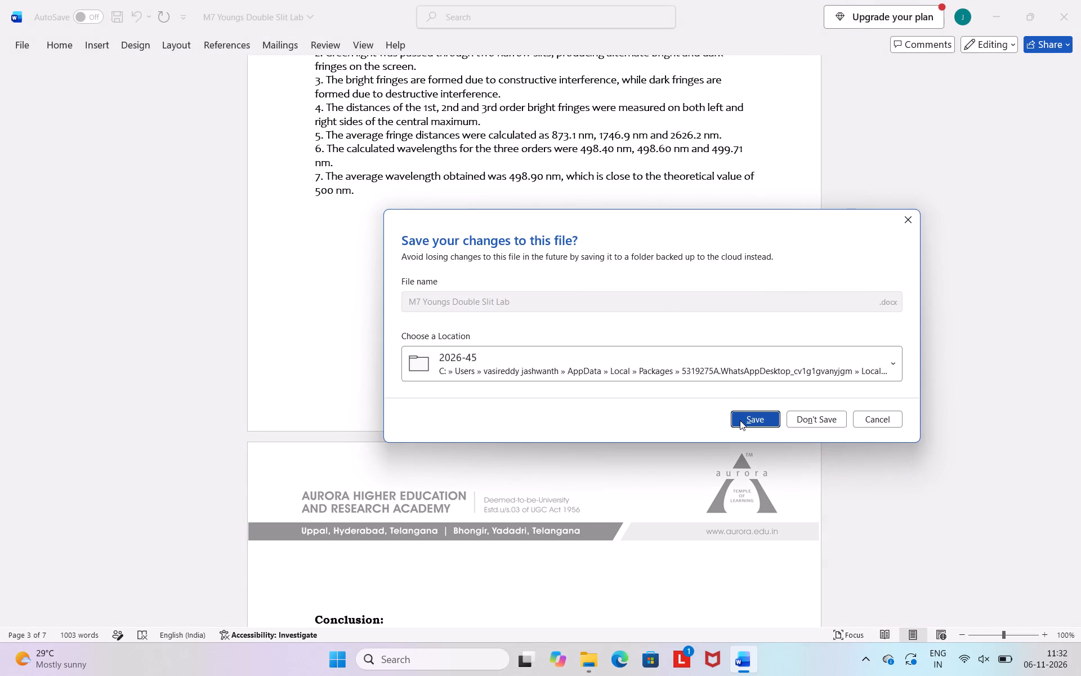
click(740, 420)
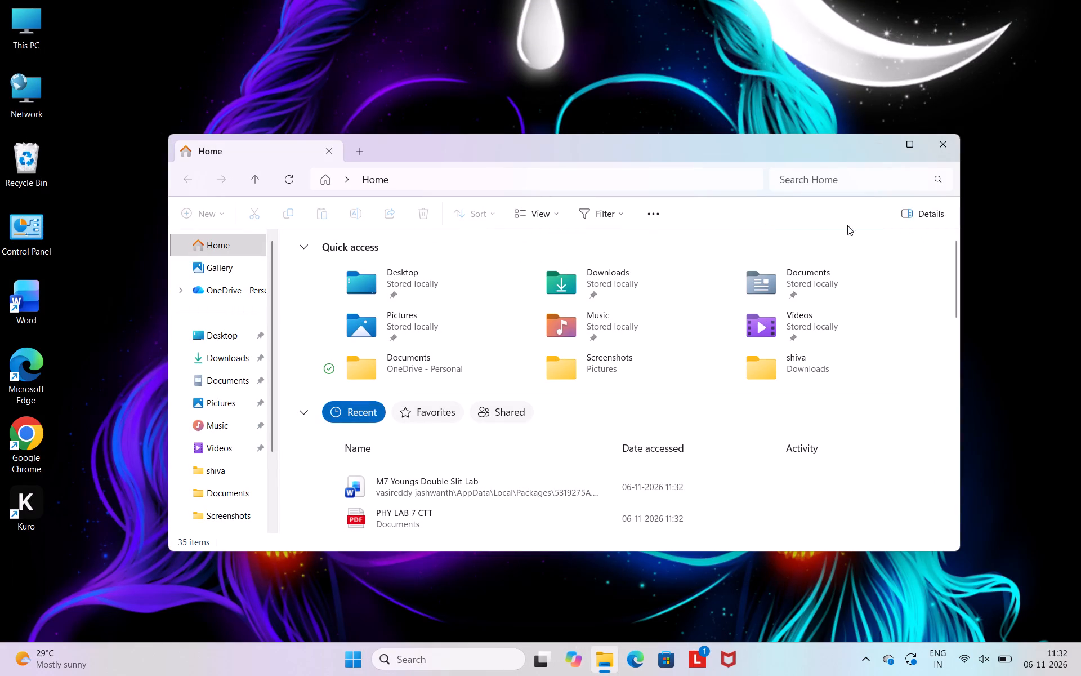
Reopen File Explorer in a maximized window and go to the local Documents folder.
click(938, 144)
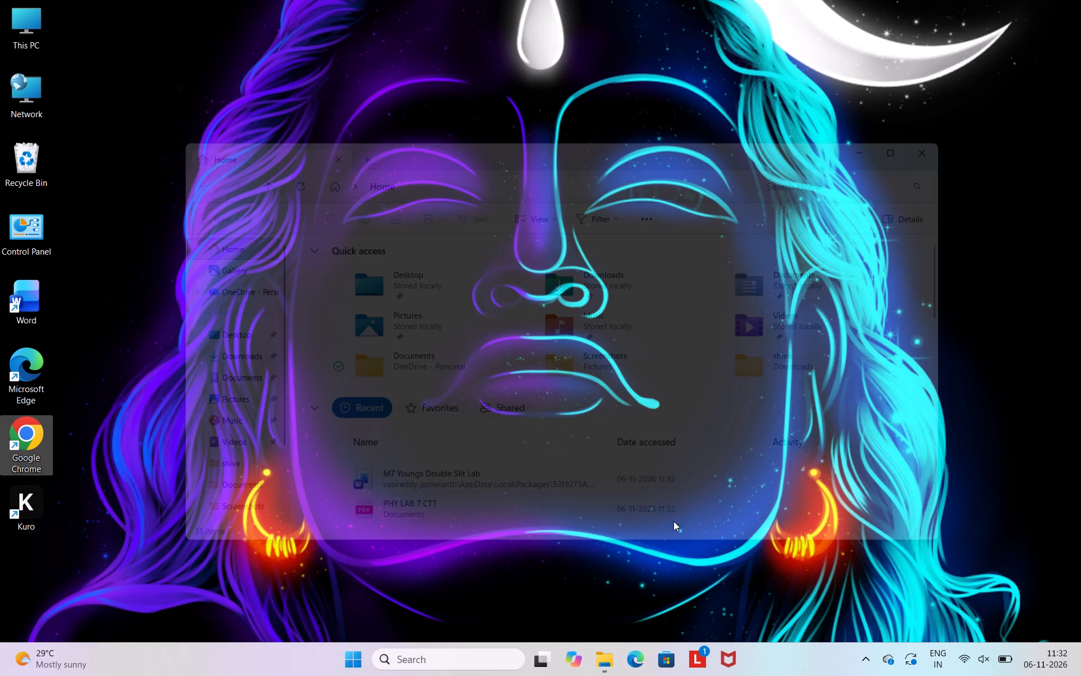
click(604, 668)
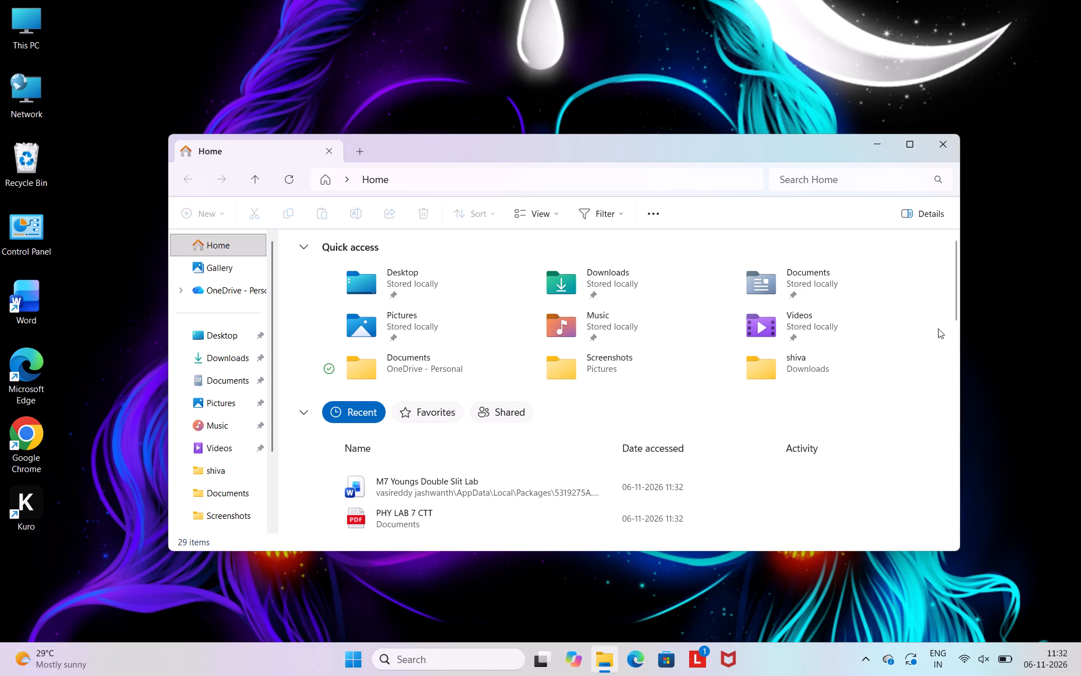
click(909, 143)
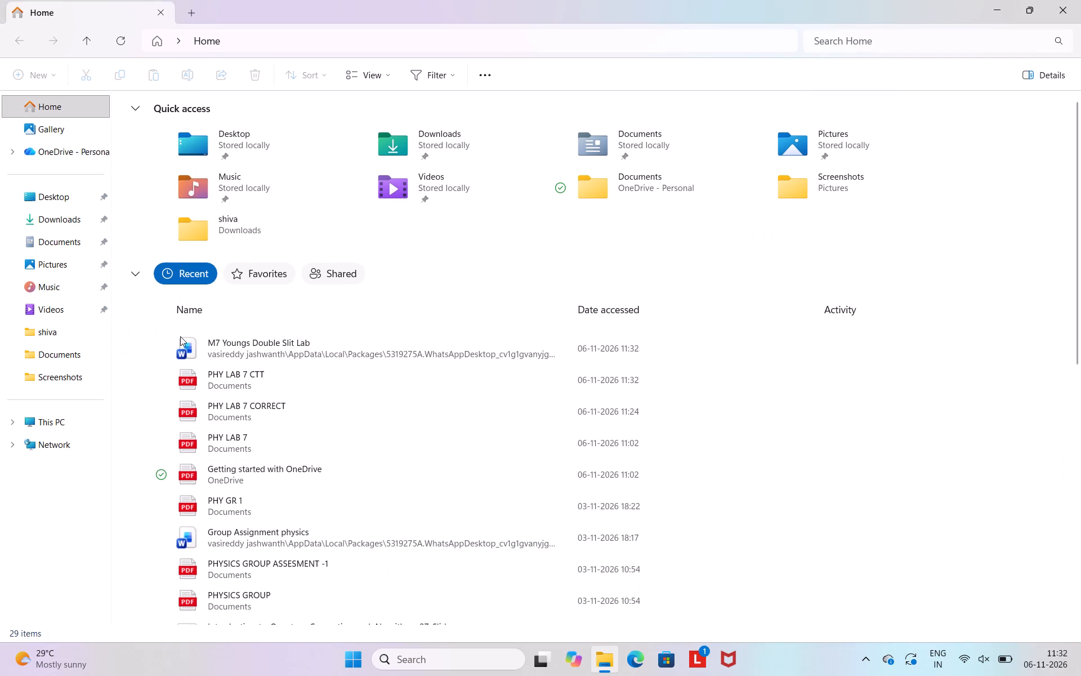
click(81, 249)
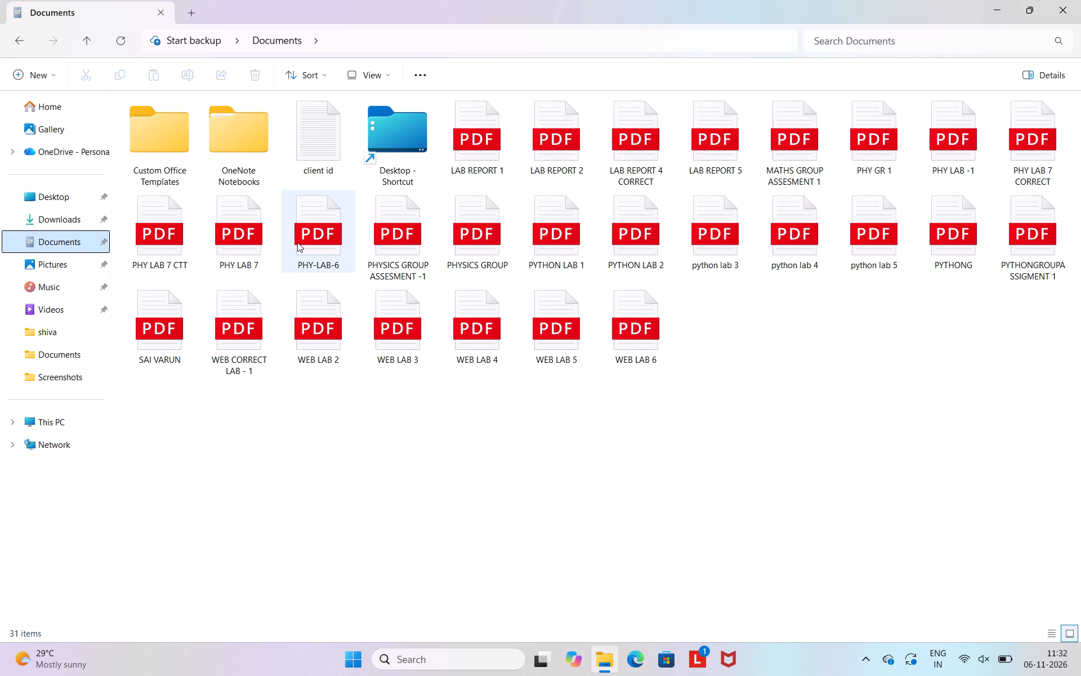
Delete the PHY LAB 7 PDF from the Documents folder.
right_click(261, 237)
right_click(261, 237)
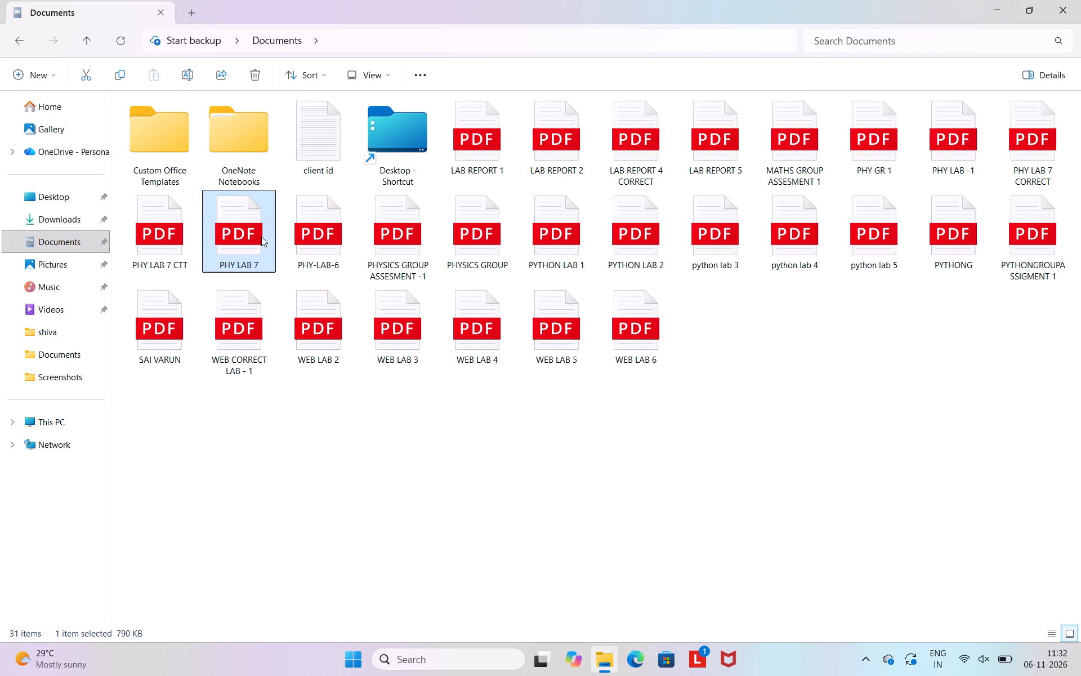
right_click(261, 237)
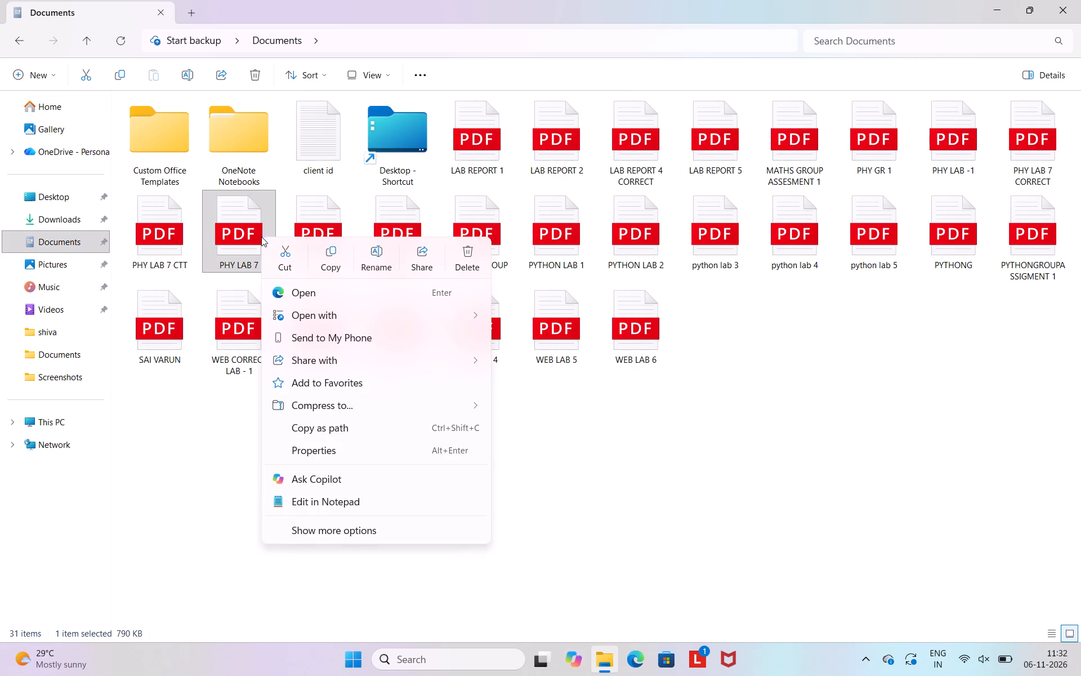
click(467, 257)
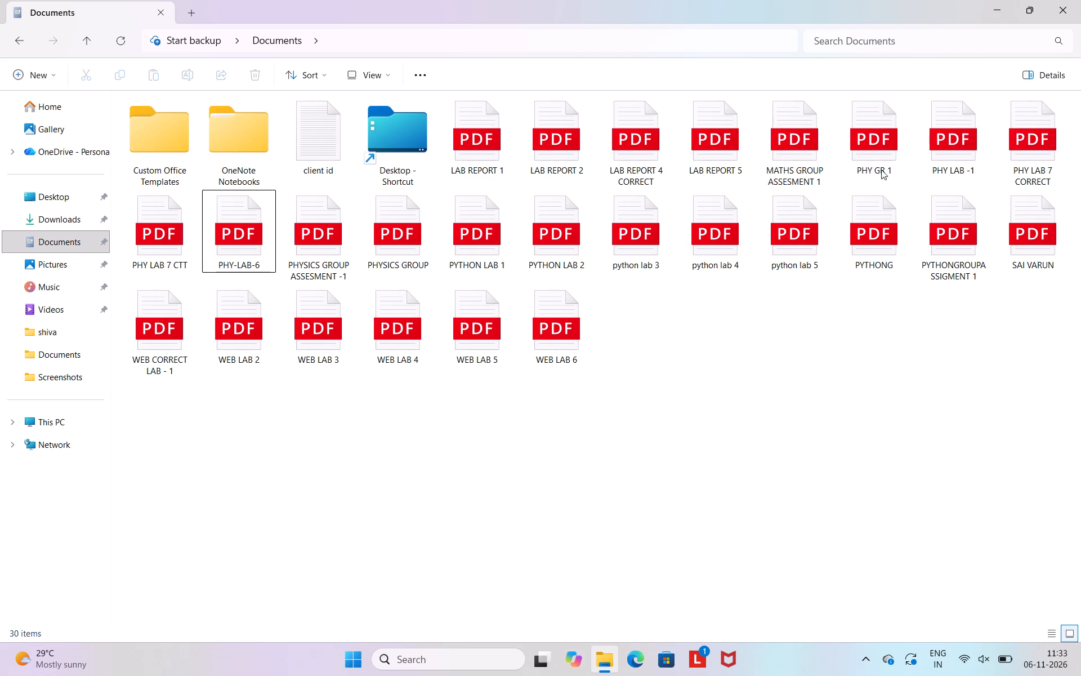
Delete the PHY LAB 7 CORRECT PDF from the Documents folder.
right_click(1044, 134)
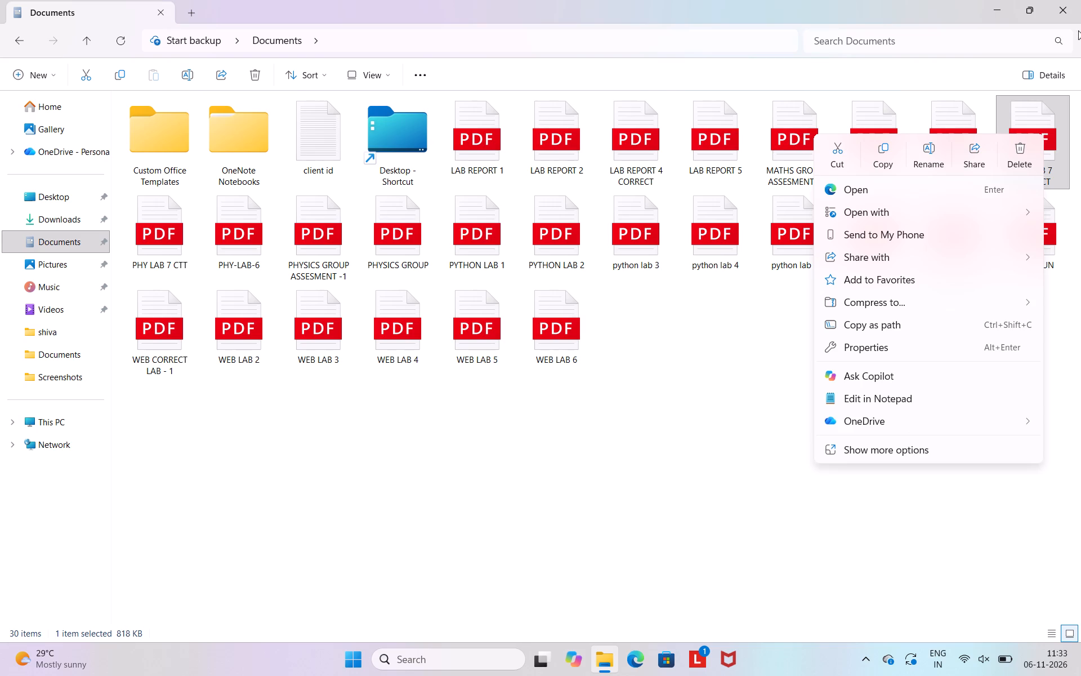
click(1024, 153)
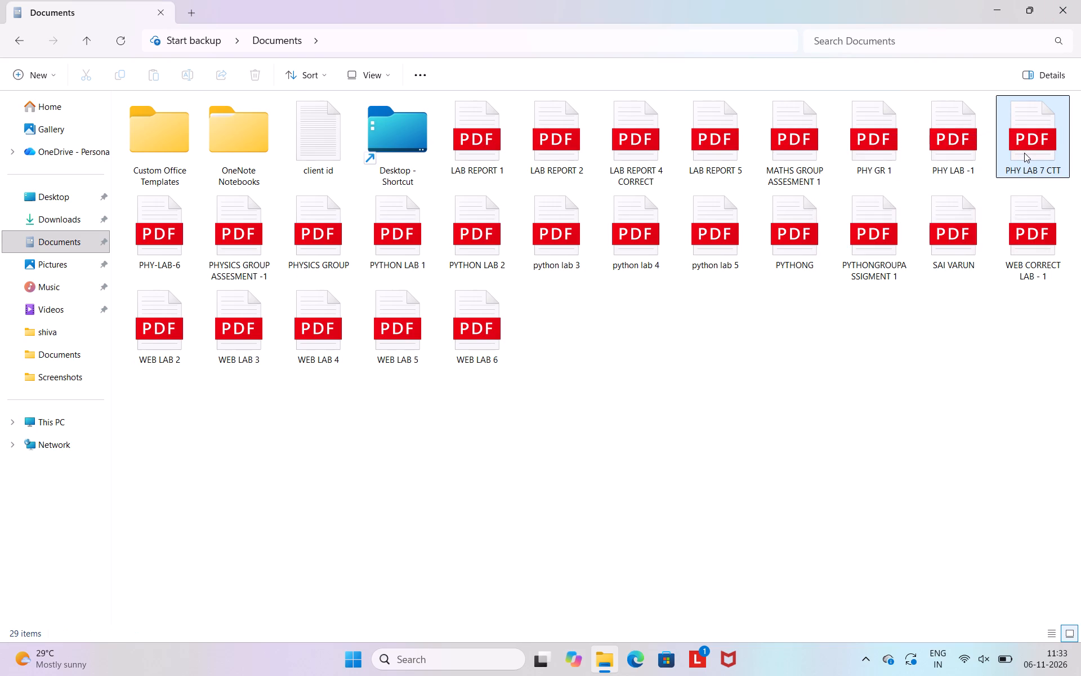
click(953, 347)
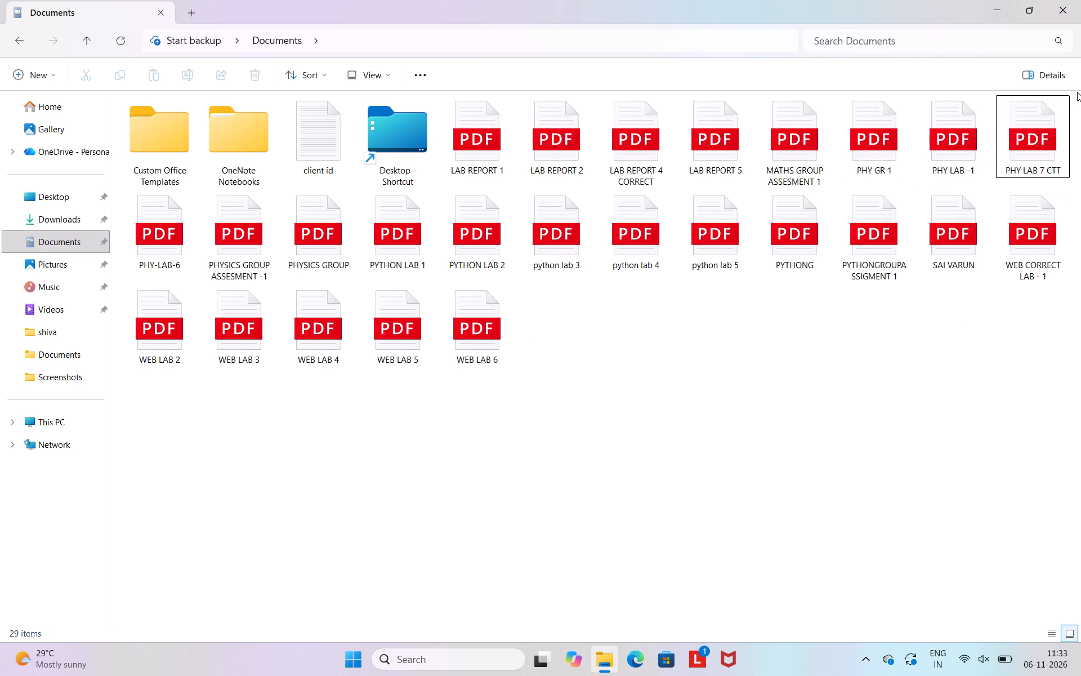
Open the PHY LAB 7 CTT PDF and look through the report from the student details table to the Conclusion.
double_click(1014, 169)
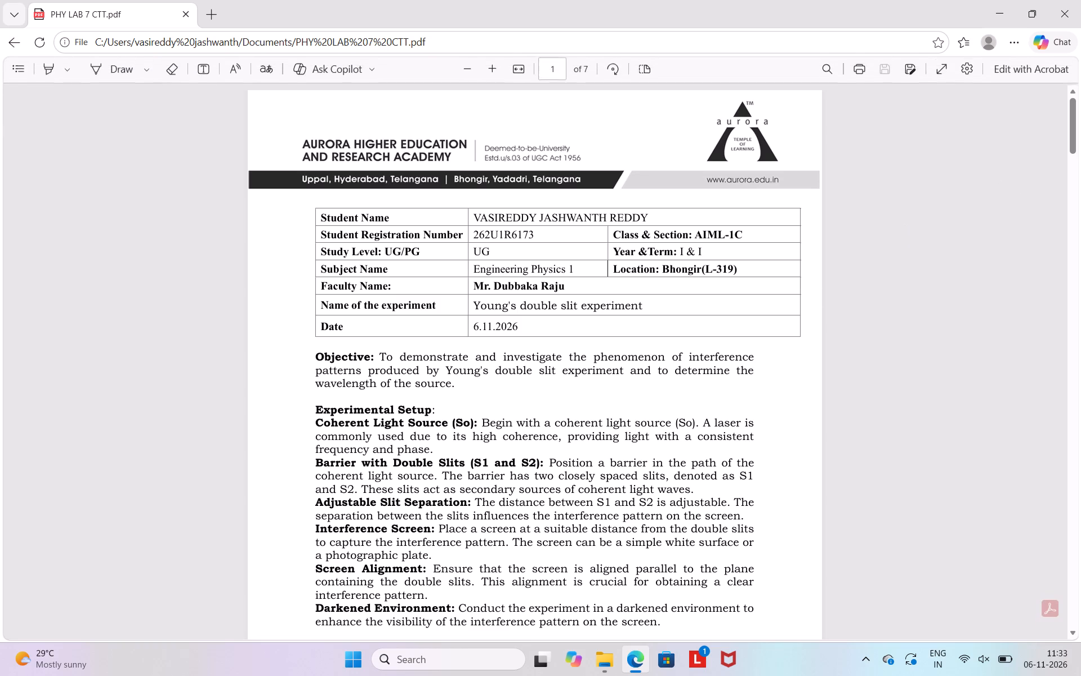
scroll(689, 466, down, 13)
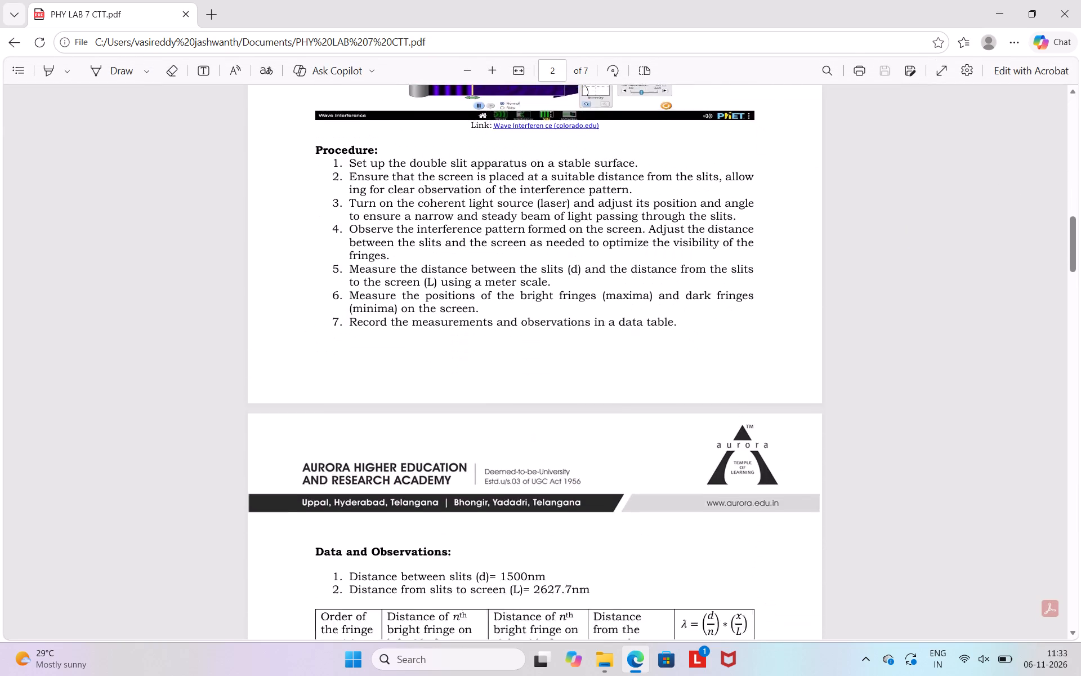
scroll(689, 466, down, 2)
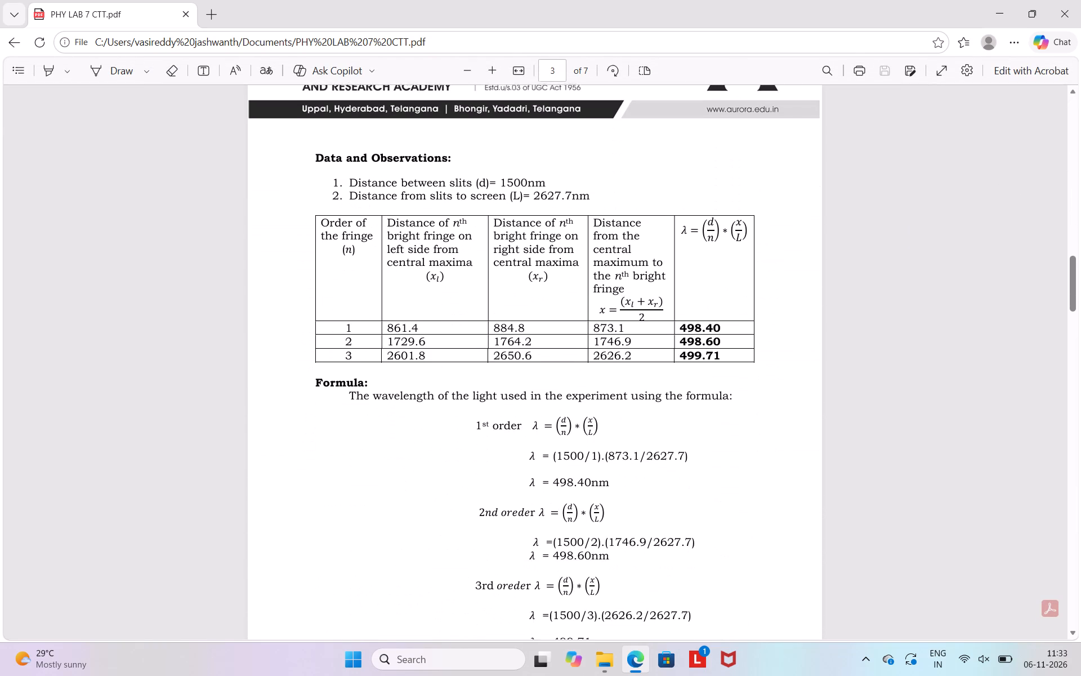
scroll(689, 466, down, 3)
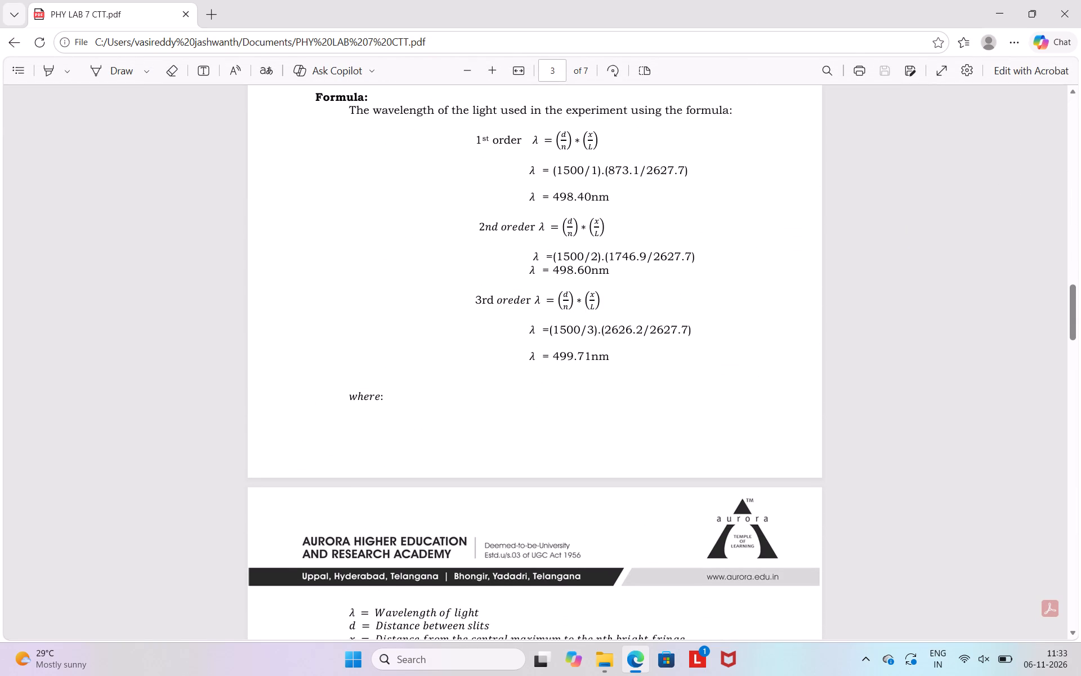
scroll(689, 466, down, 5)
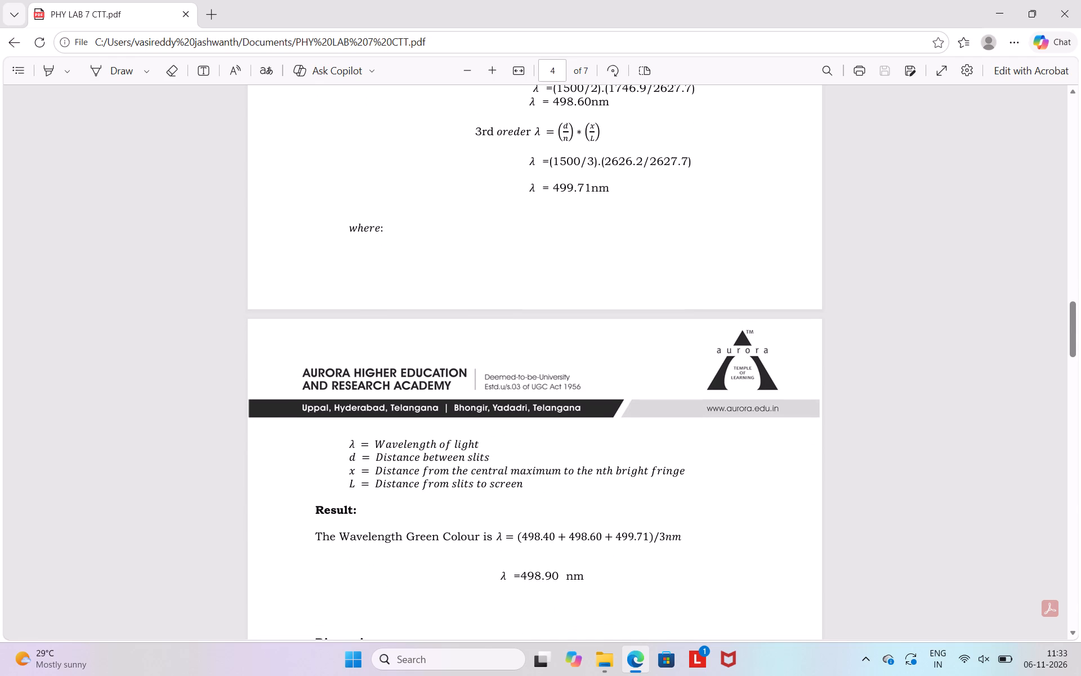
scroll(689, 466, down, 6)
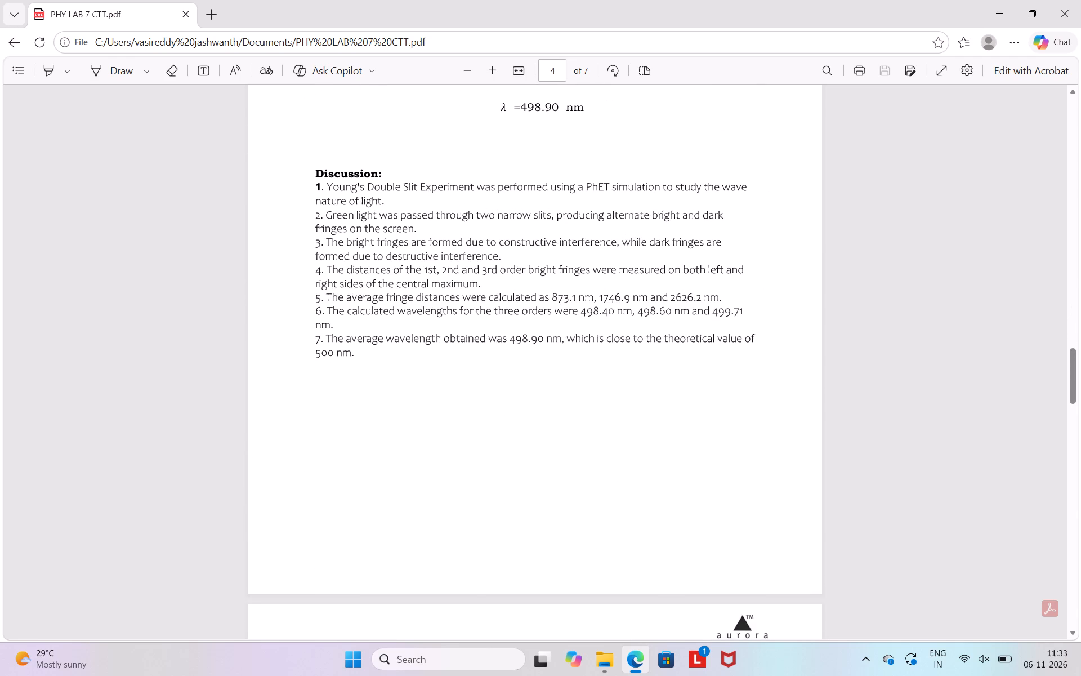
scroll(689, 466, down, 2)
Return to the first page of the PDF and skim the report again, including the question-and-answer section.
scroll(689, 466, up, 3)
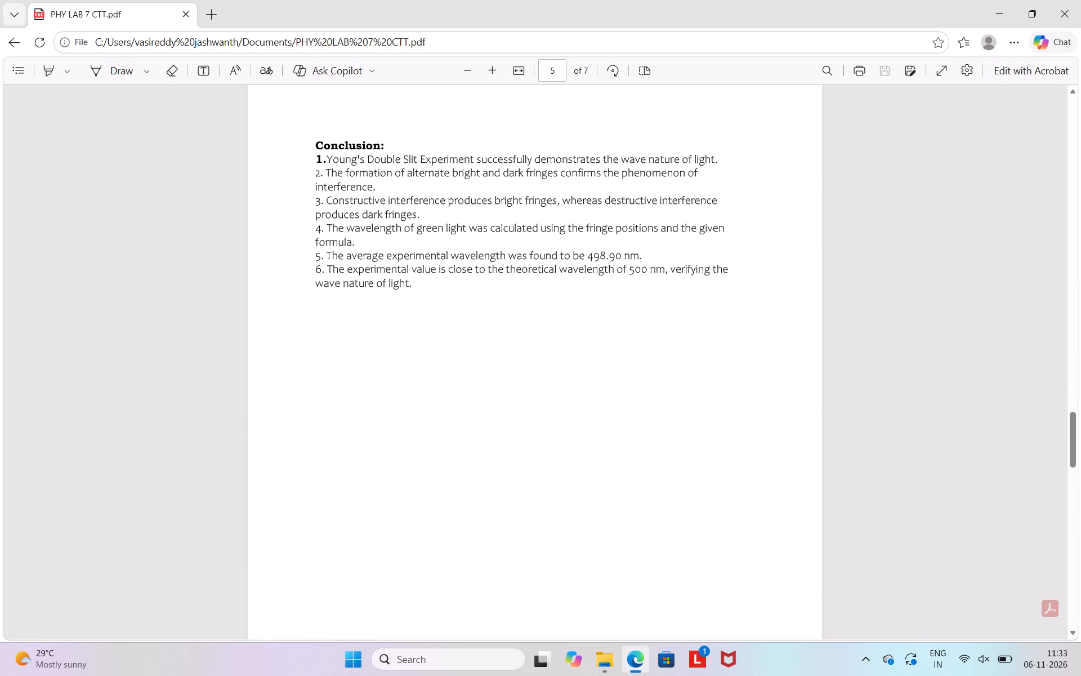
scroll(689, 466, up, 16)
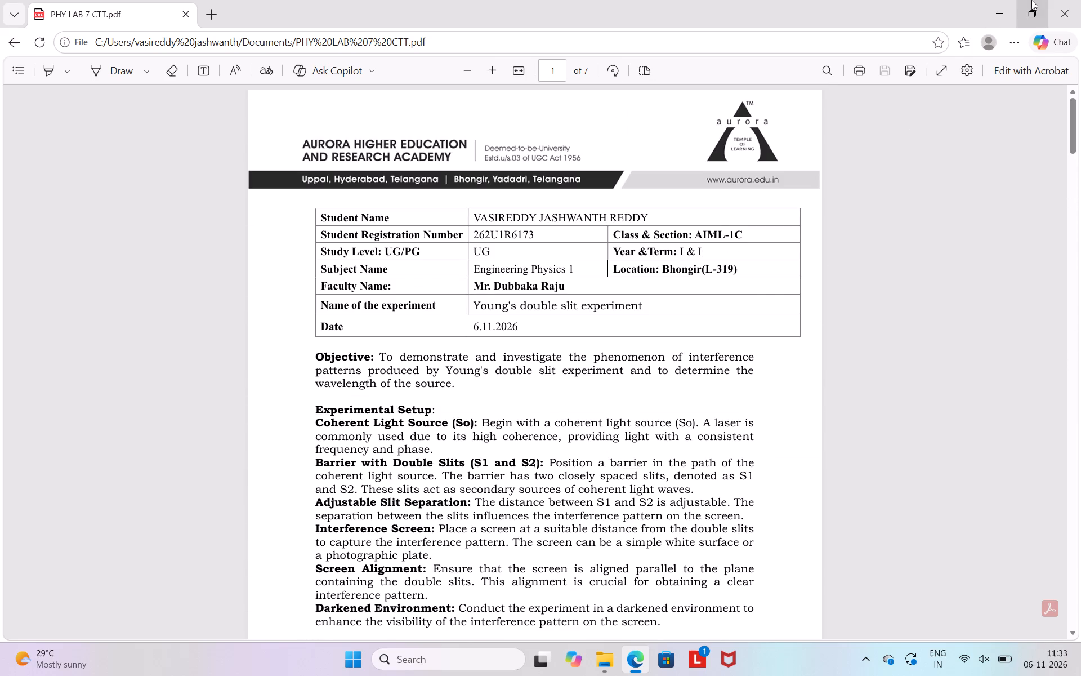
scroll(699, 443, down, 14)
scroll(699, 443, up, 1)
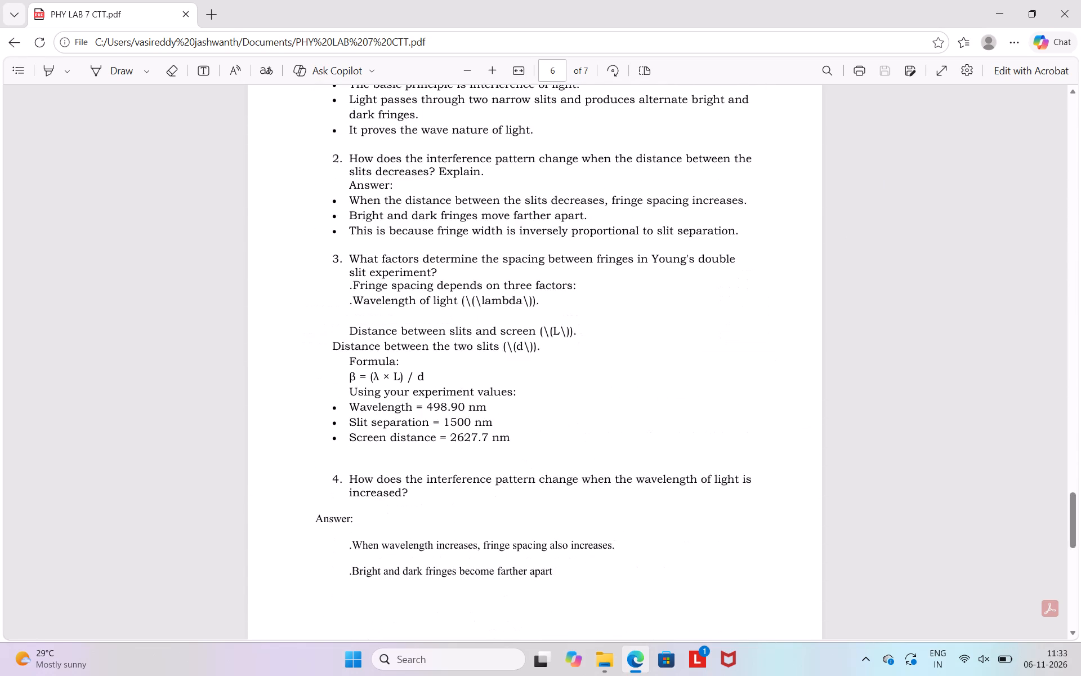
scroll(699, 443, up, 1)
scroll(699, 443, down, 9)
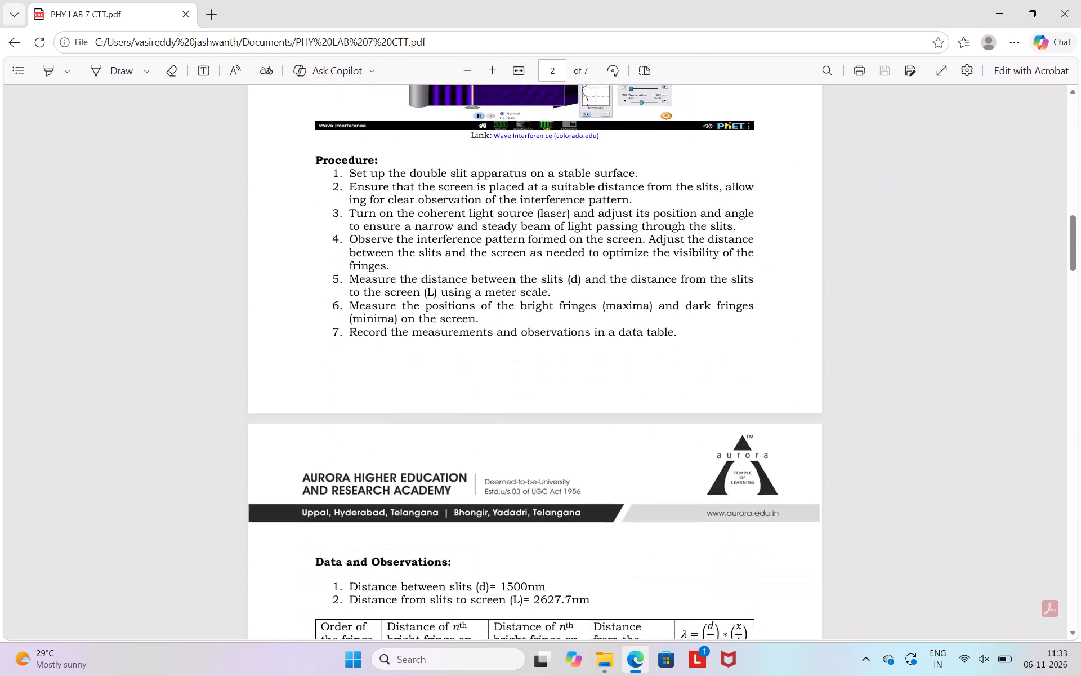
Examine the Data and Observations table, the wavelength calculations for each order, and the Result section of the report.
scroll(699, 443, down, 2)
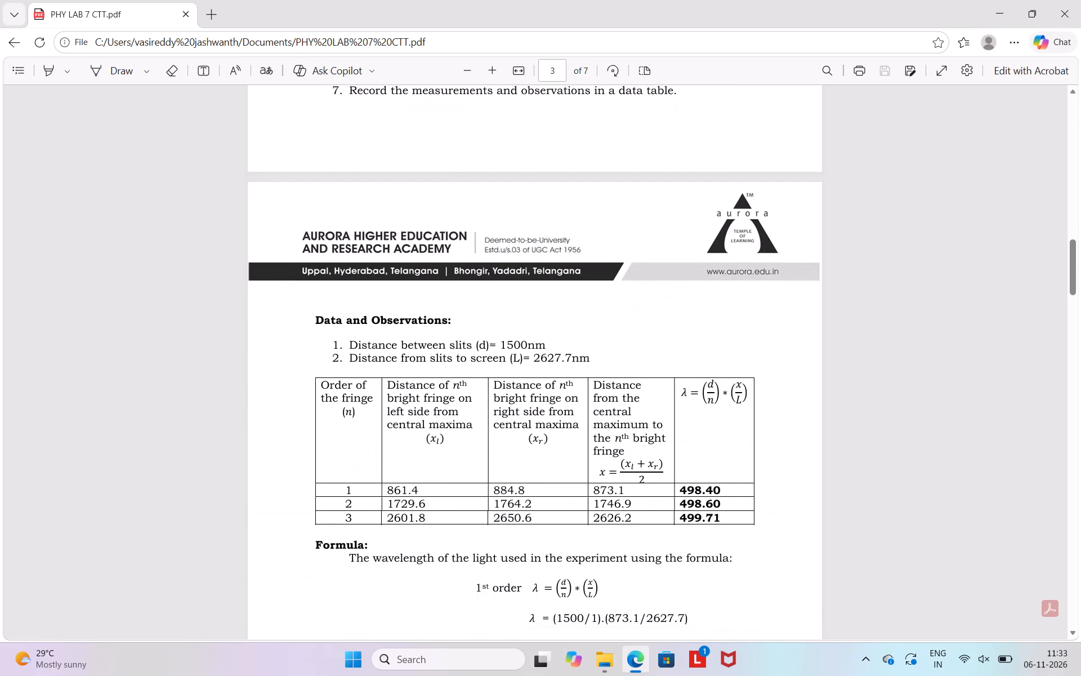
scroll(699, 443, down, 3)
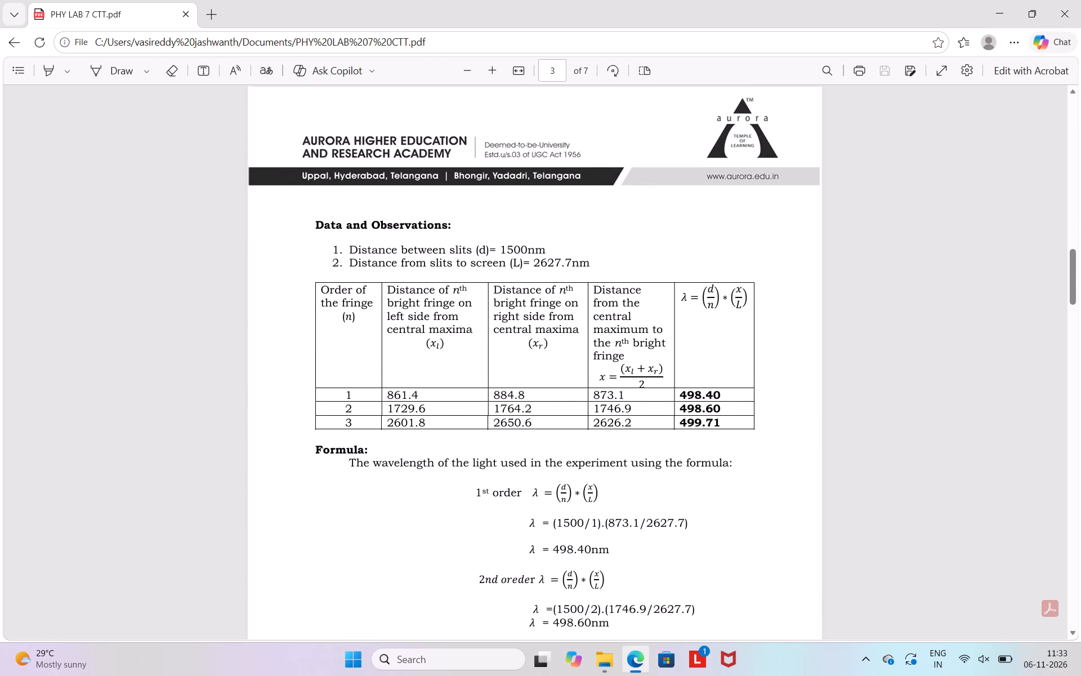
scroll(699, 443, down, 1)
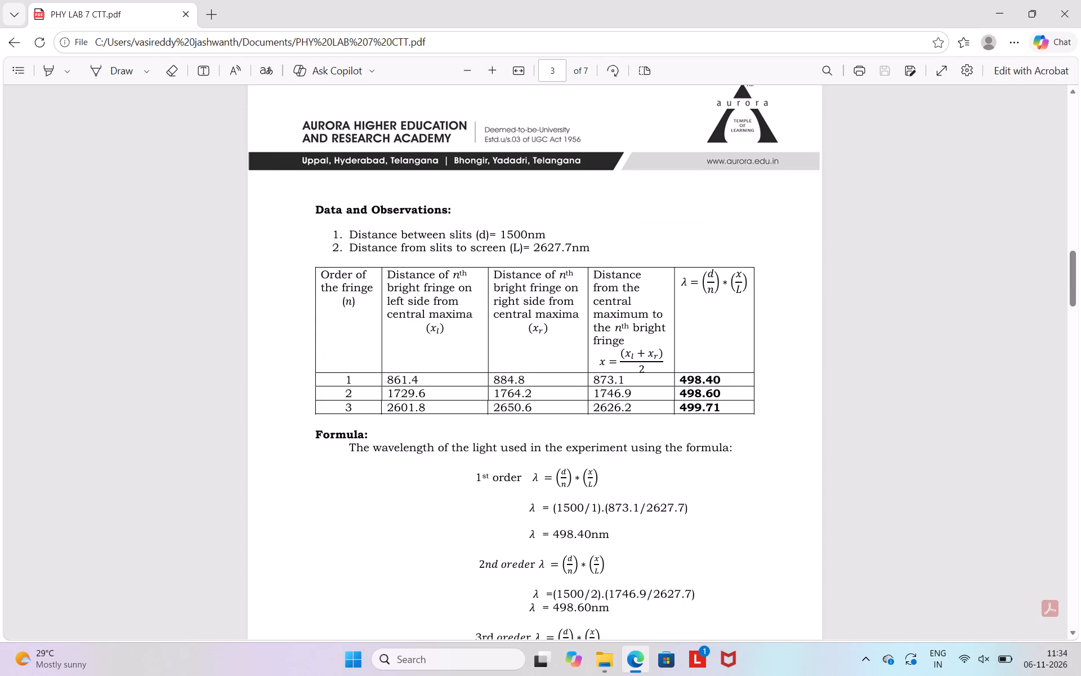
scroll(699, 443, down, 1)
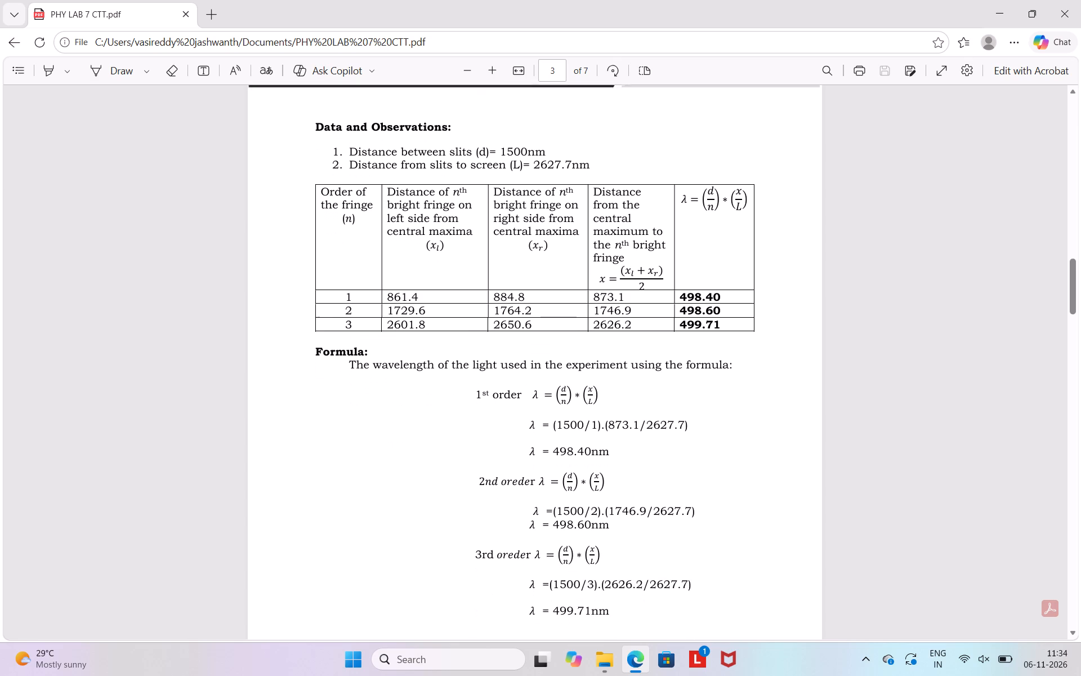
scroll(699, 443, down, 1)
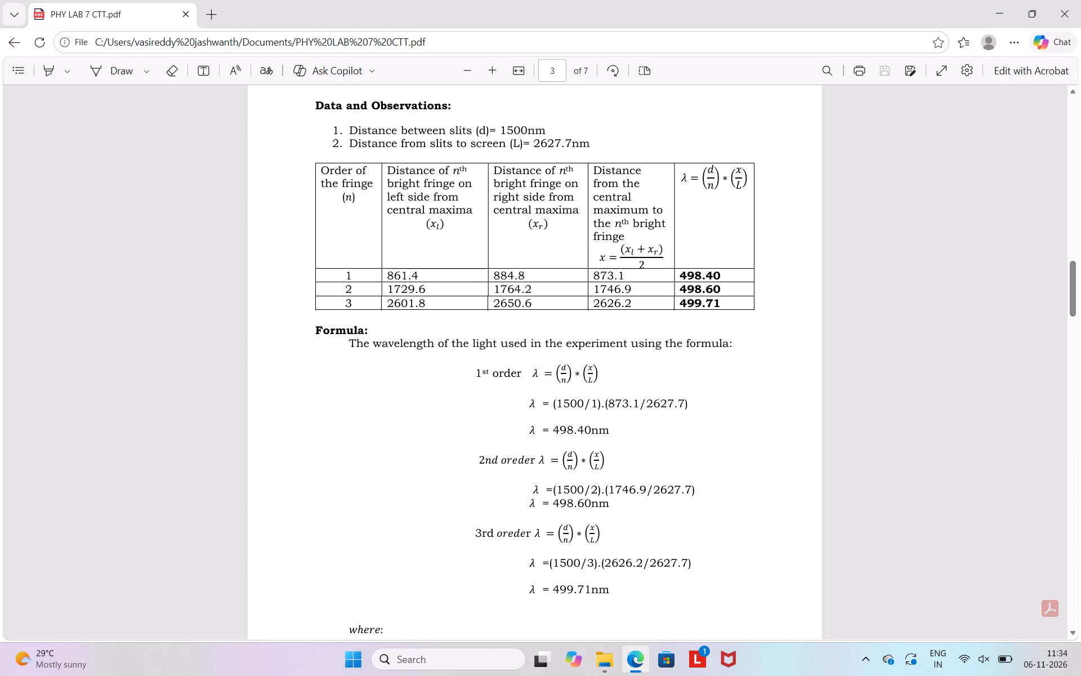
scroll(699, 443, down, 7)
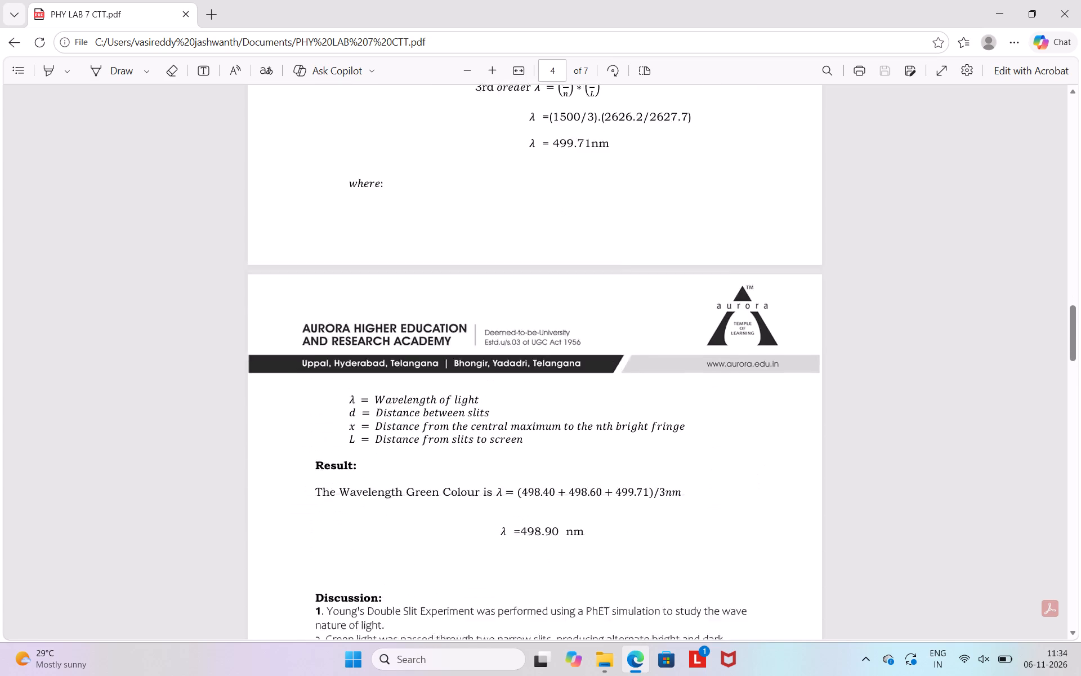
scroll(699, 443, down, 1)
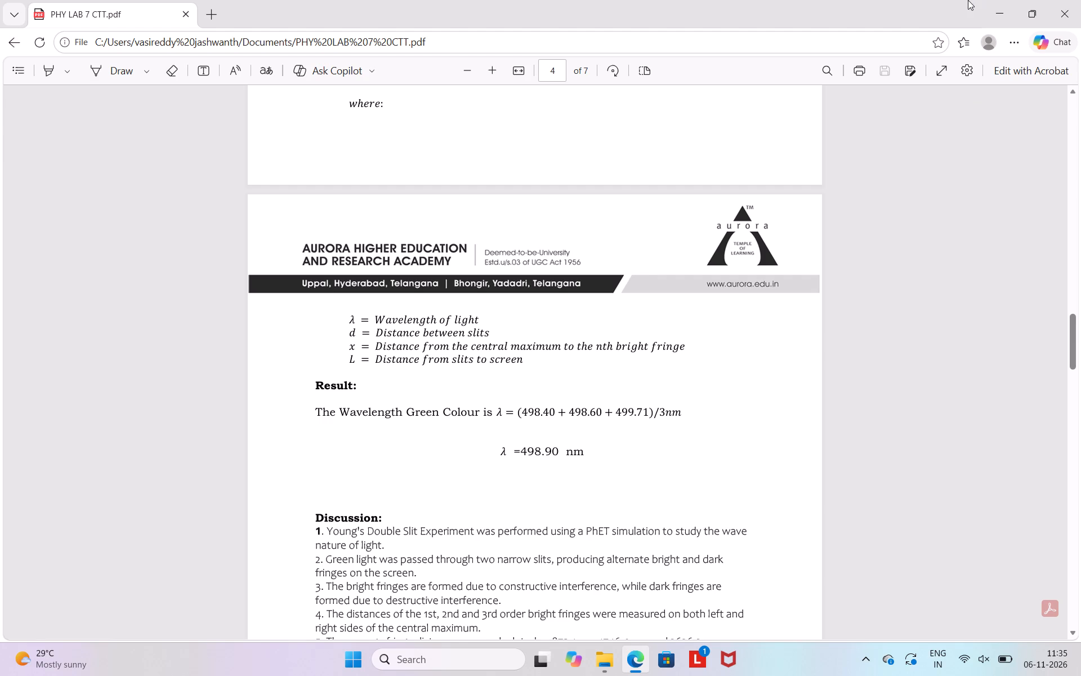
Close the PHY LAB 7 CTT PDF and the Documents folder window.
click(1080, 7)
click(1080, 7)
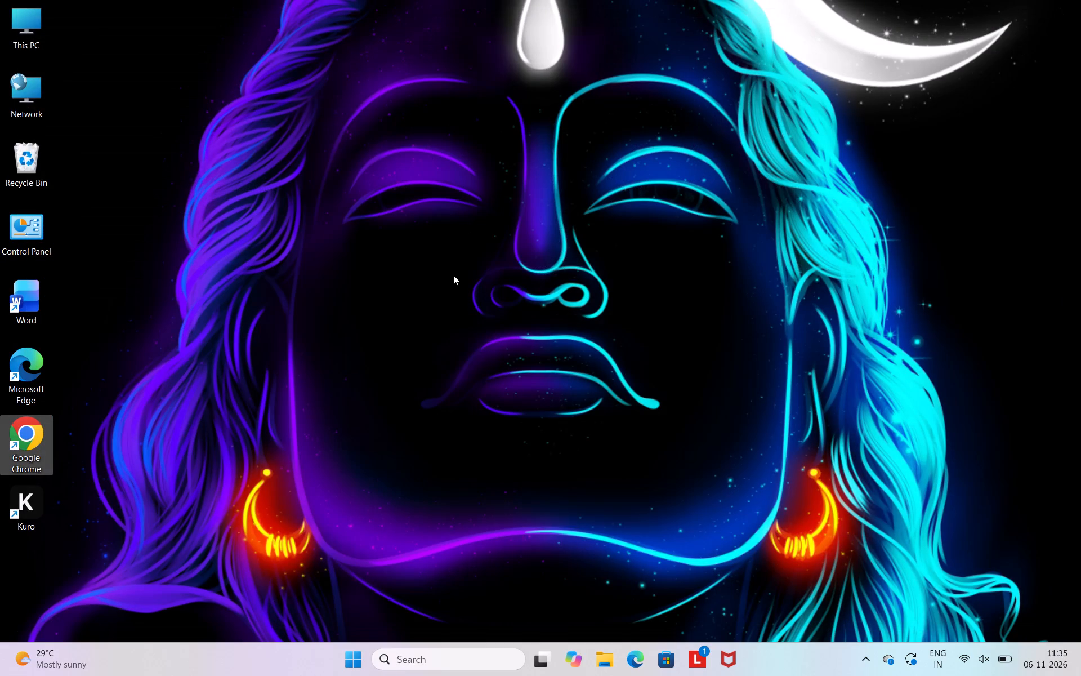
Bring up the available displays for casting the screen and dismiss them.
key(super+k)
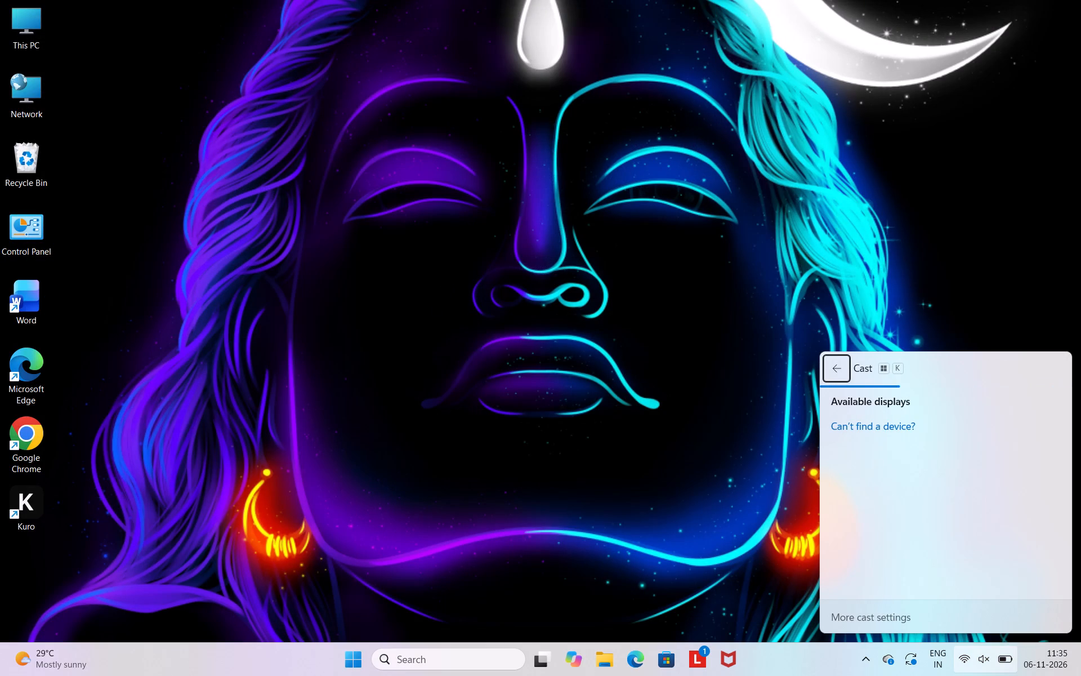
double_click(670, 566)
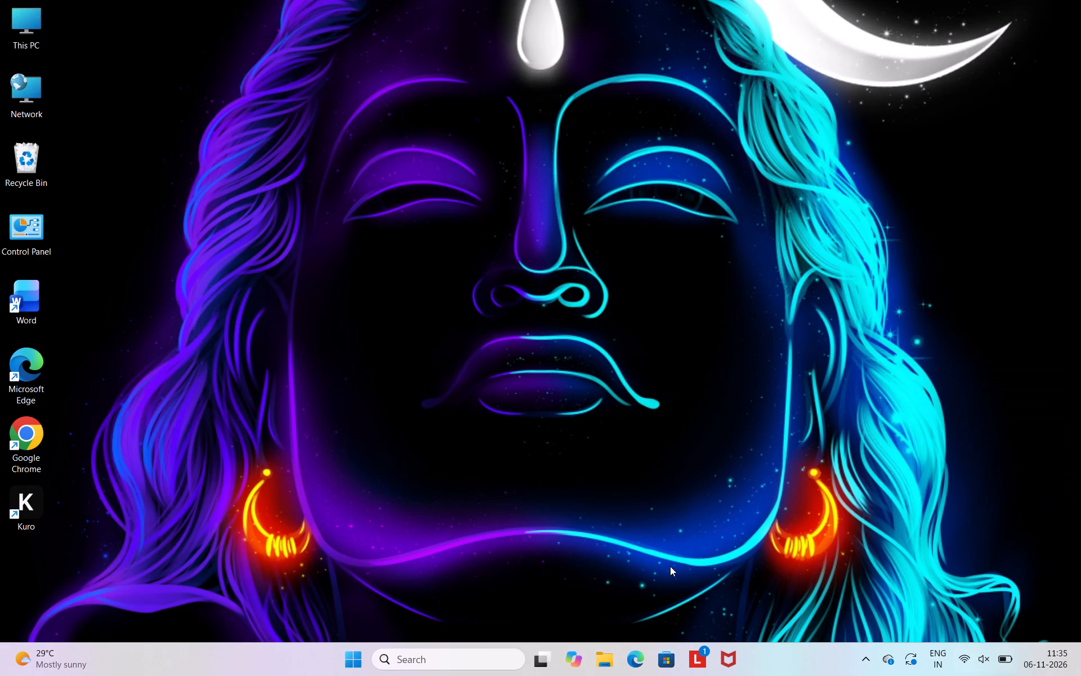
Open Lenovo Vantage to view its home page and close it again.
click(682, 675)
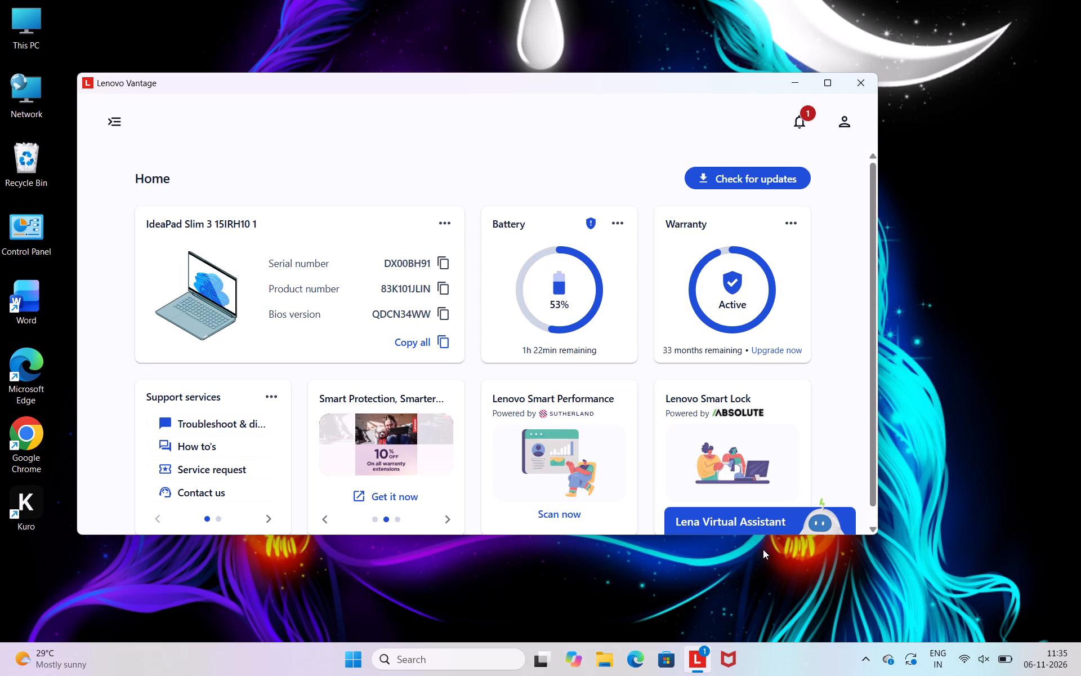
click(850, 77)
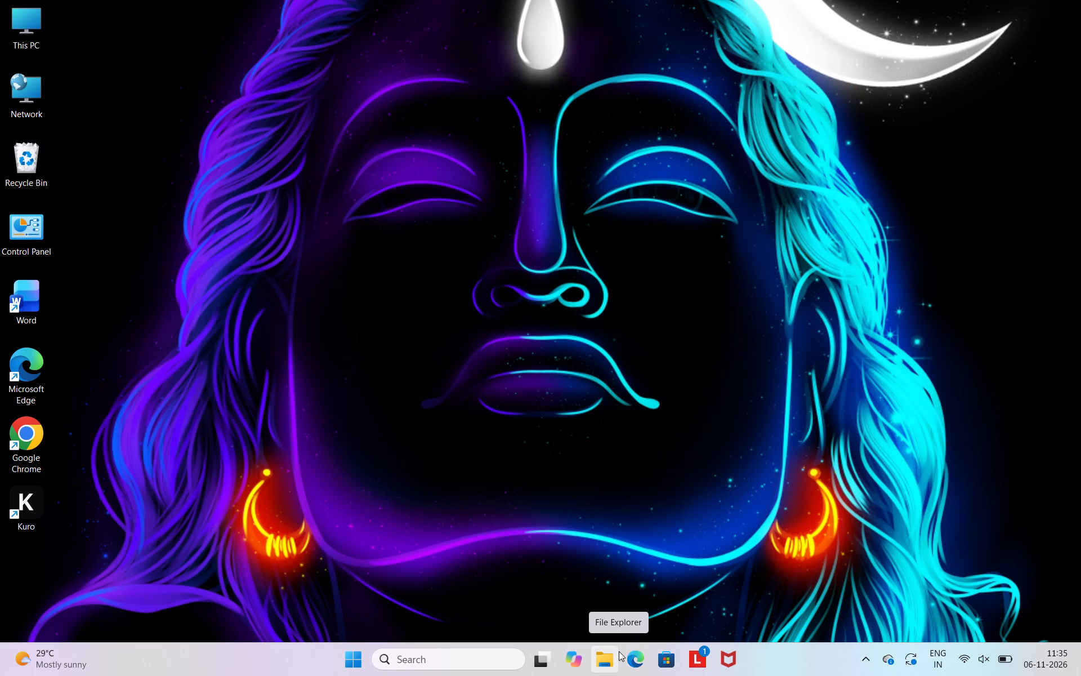
Open Lenovo Vantage again.
click(703, 655)
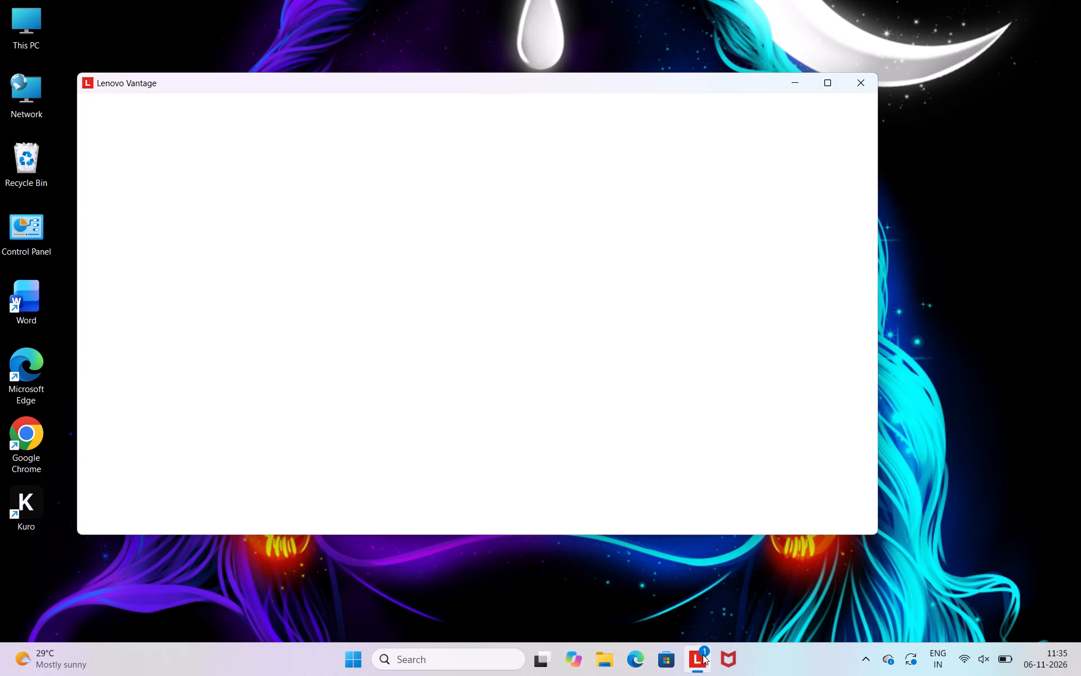
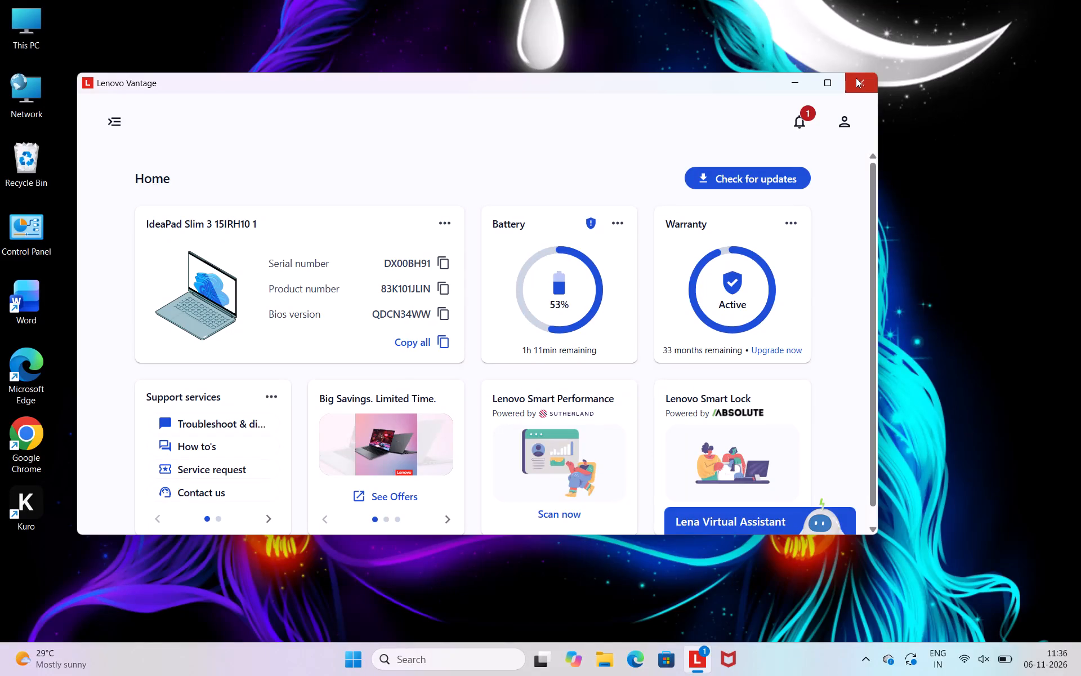
Close the Lenovo Vantage window.
click(859, 78)
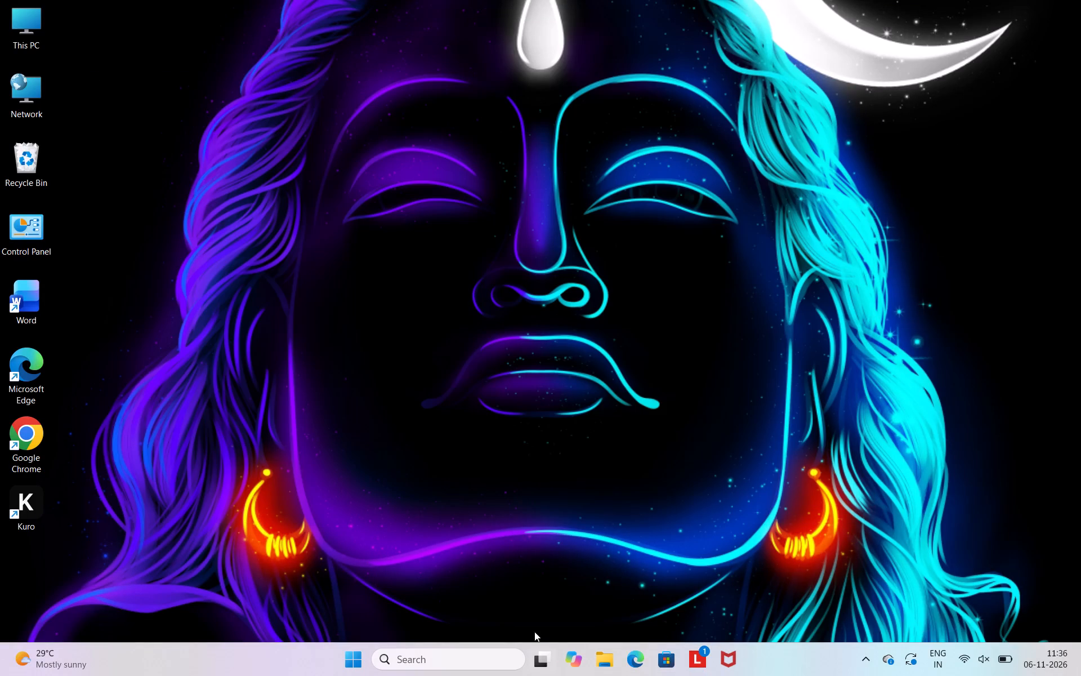
Open the PDF PHY LAB 7 CTT from the recent files in File Explorer.
click(603, 653)
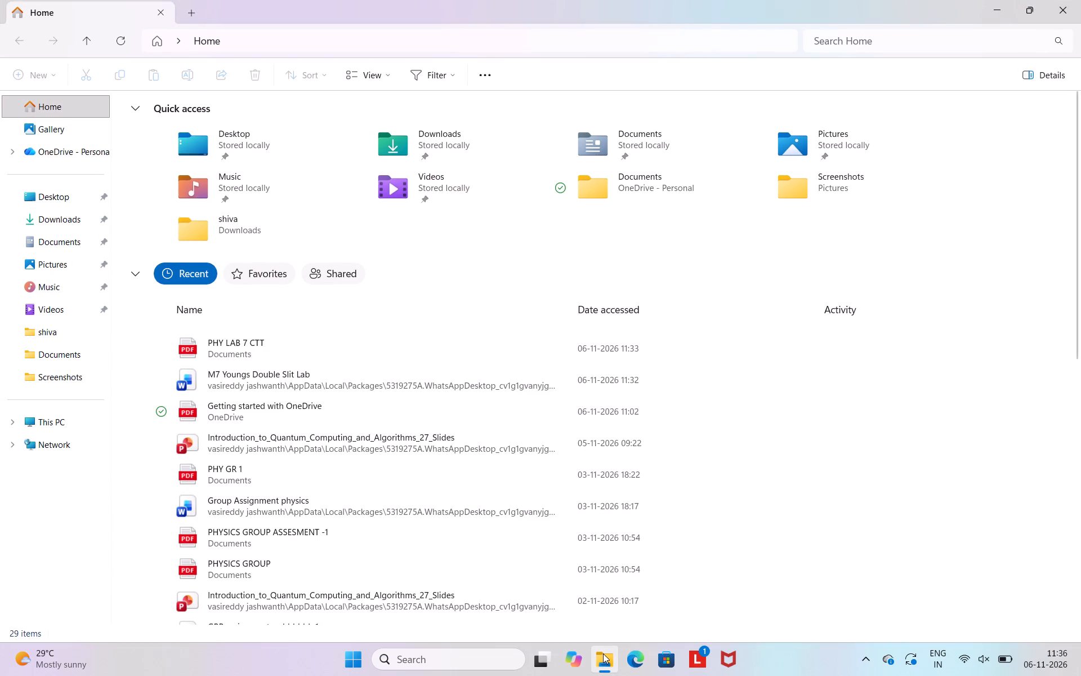
click(348, 359)
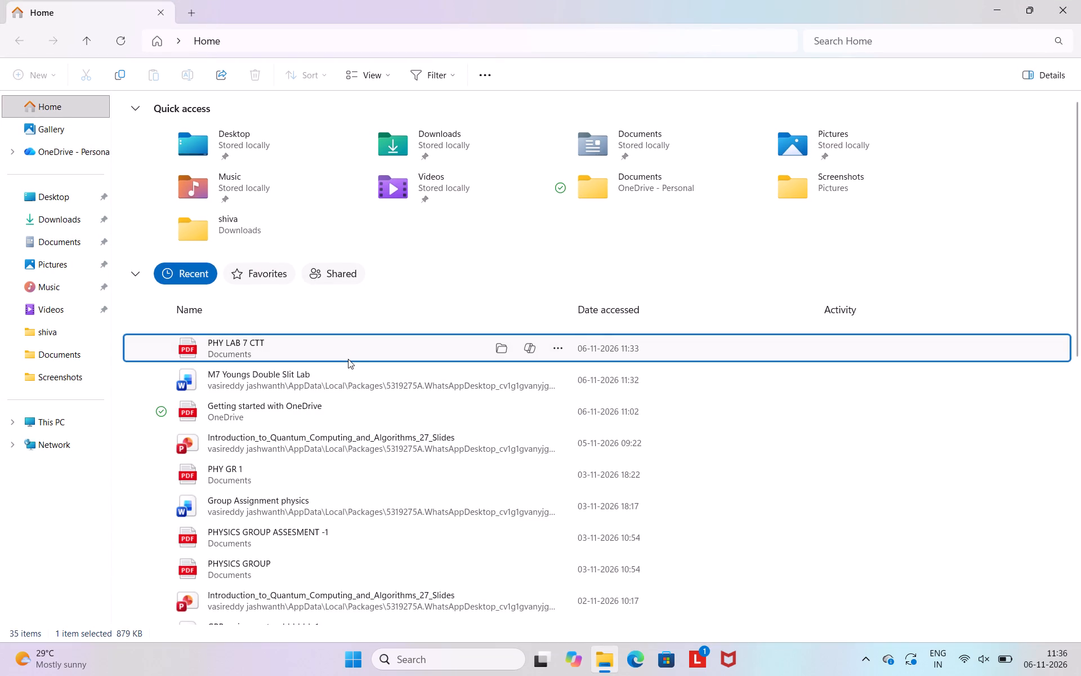
double_click(348, 359)
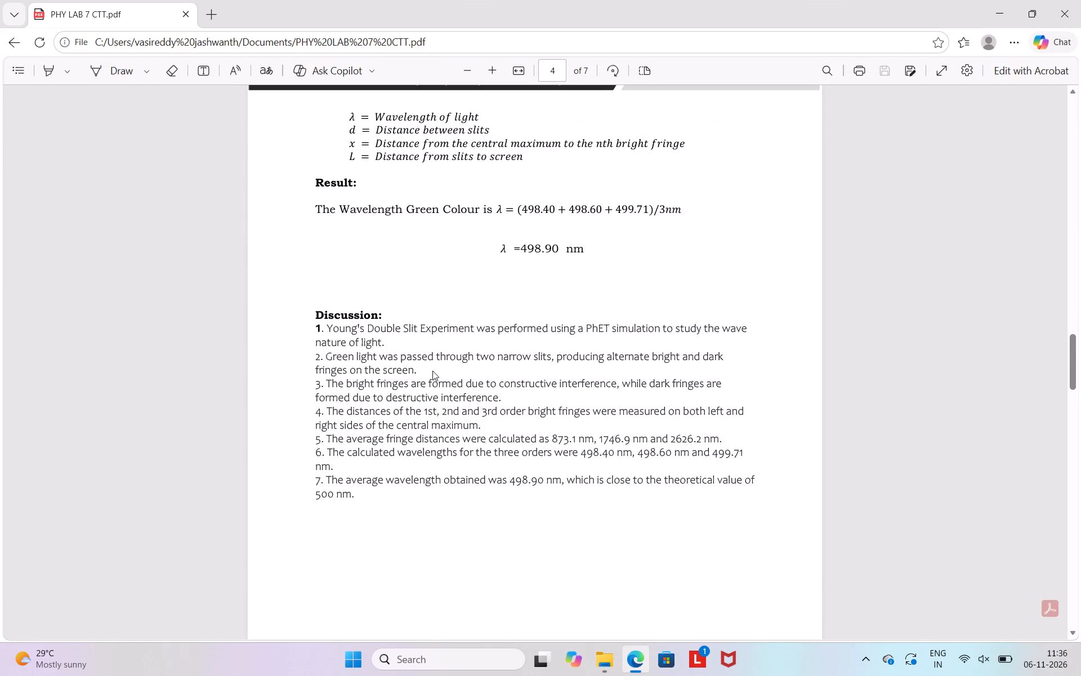
Review the Young's double slit lab report from its first page through the procedure, observations, calculations, discussion, conclusion and final question answers.
scroll(432, 371, up, 1)
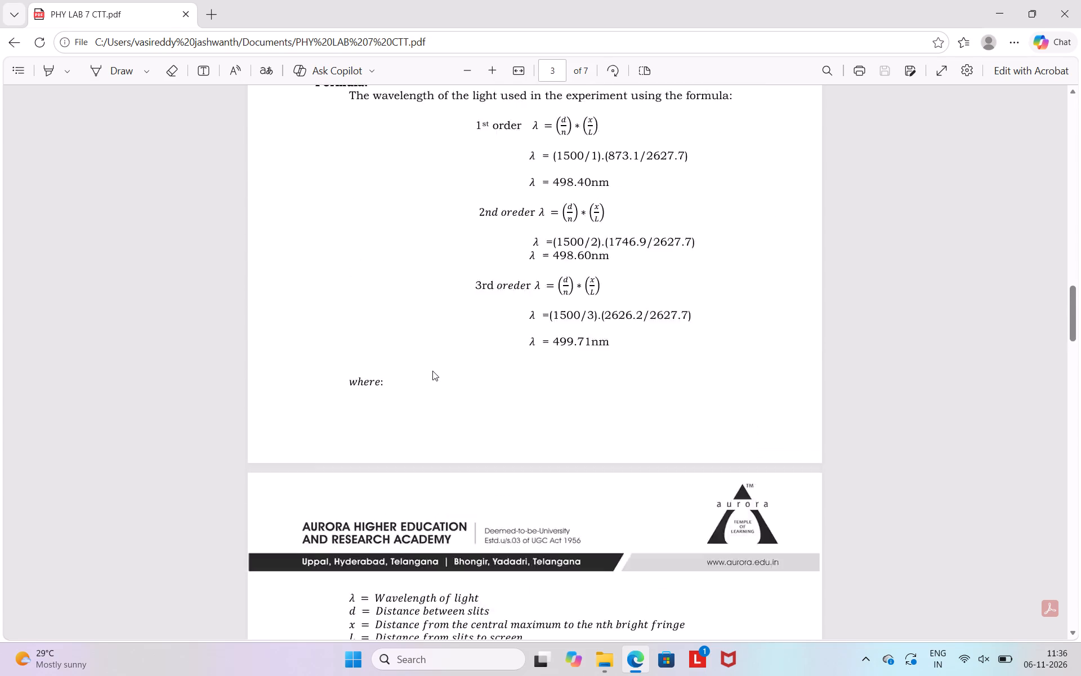
scroll(432, 371, up, 5)
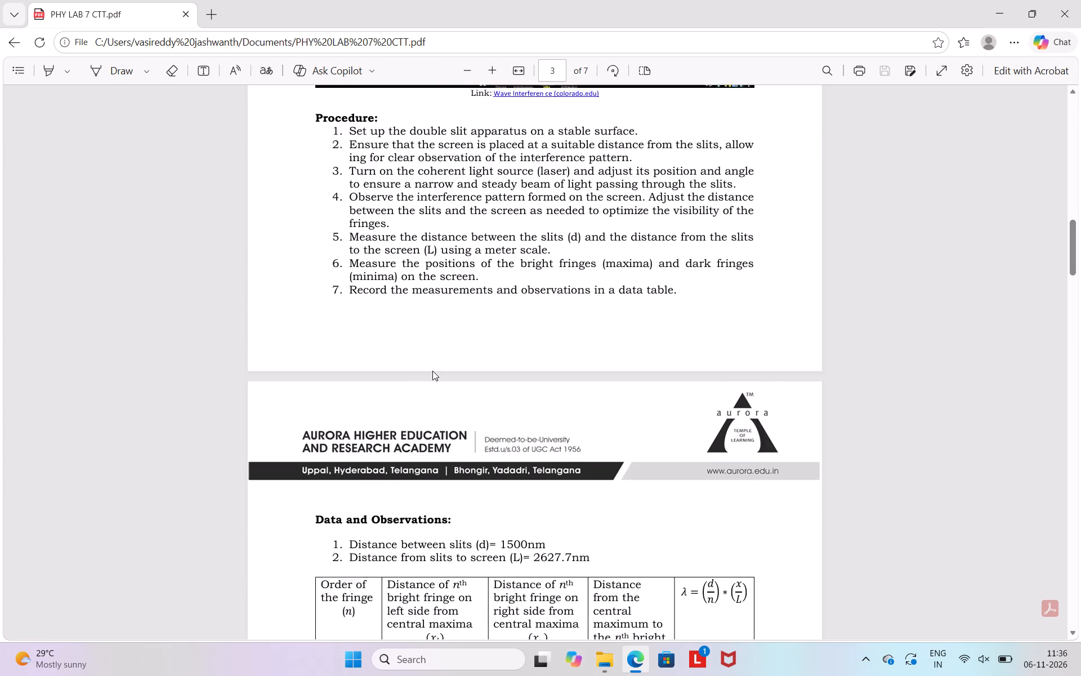
scroll(432, 371, up, 3)
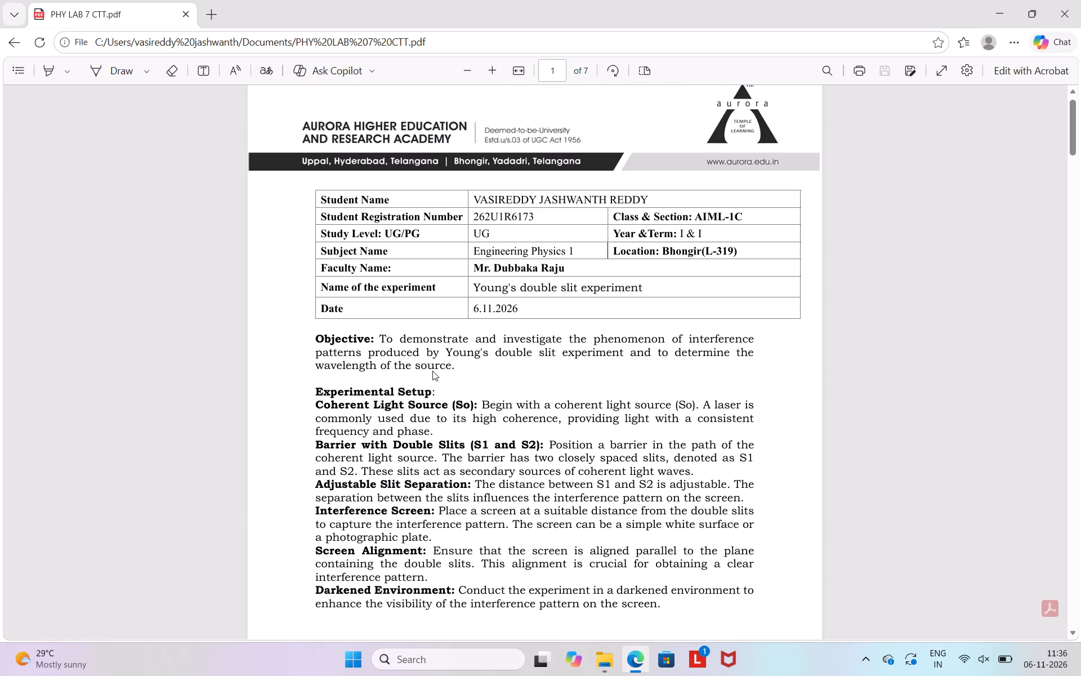
scroll(432, 371, down, 8)
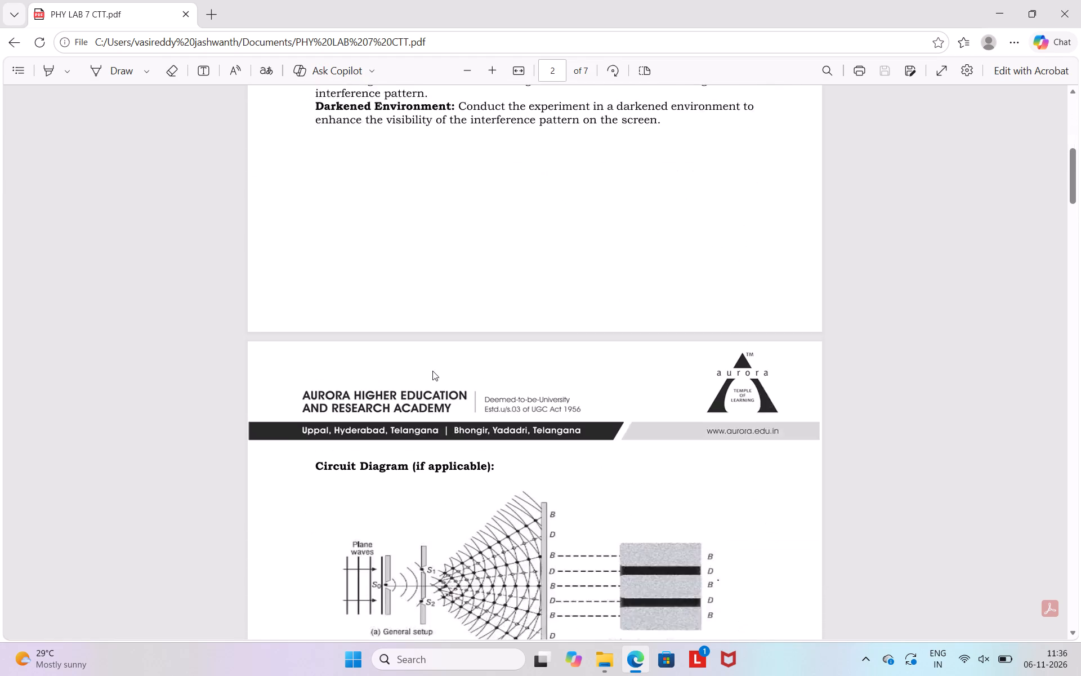
scroll(432, 371, down, 6)
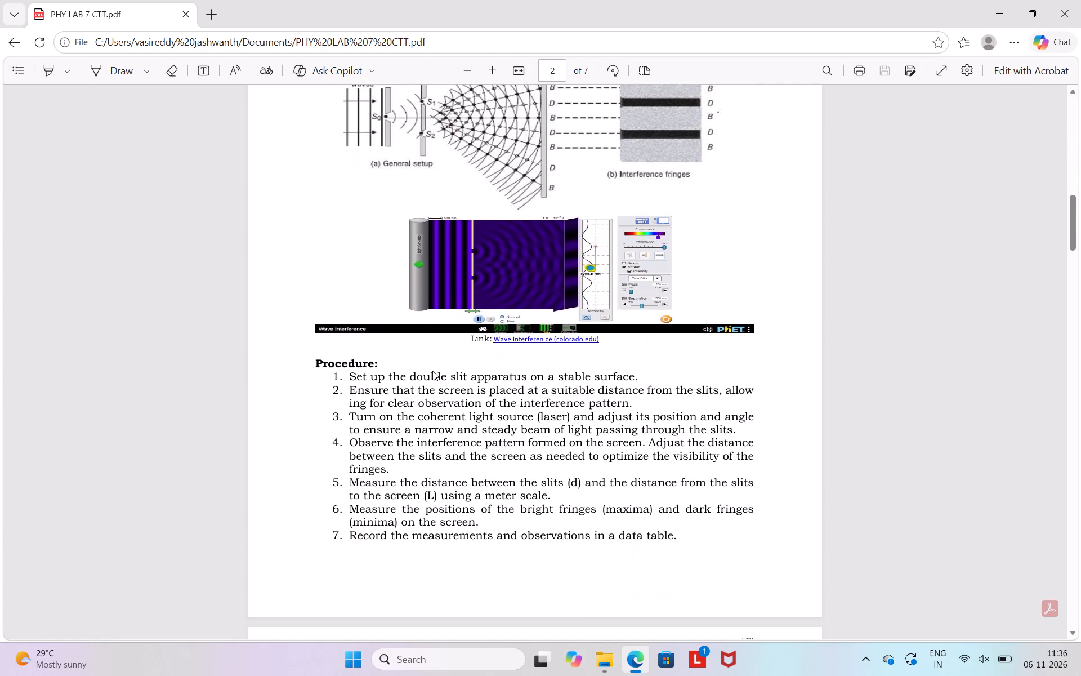
scroll(432, 371, down, 2)
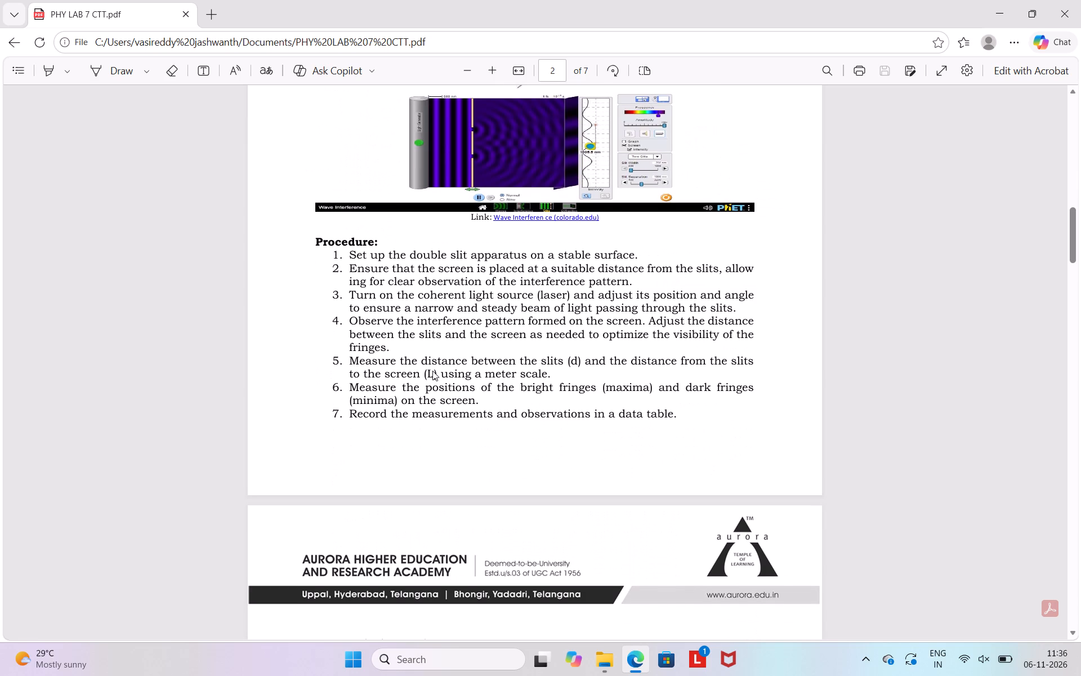
scroll(432, 371, down, 7)
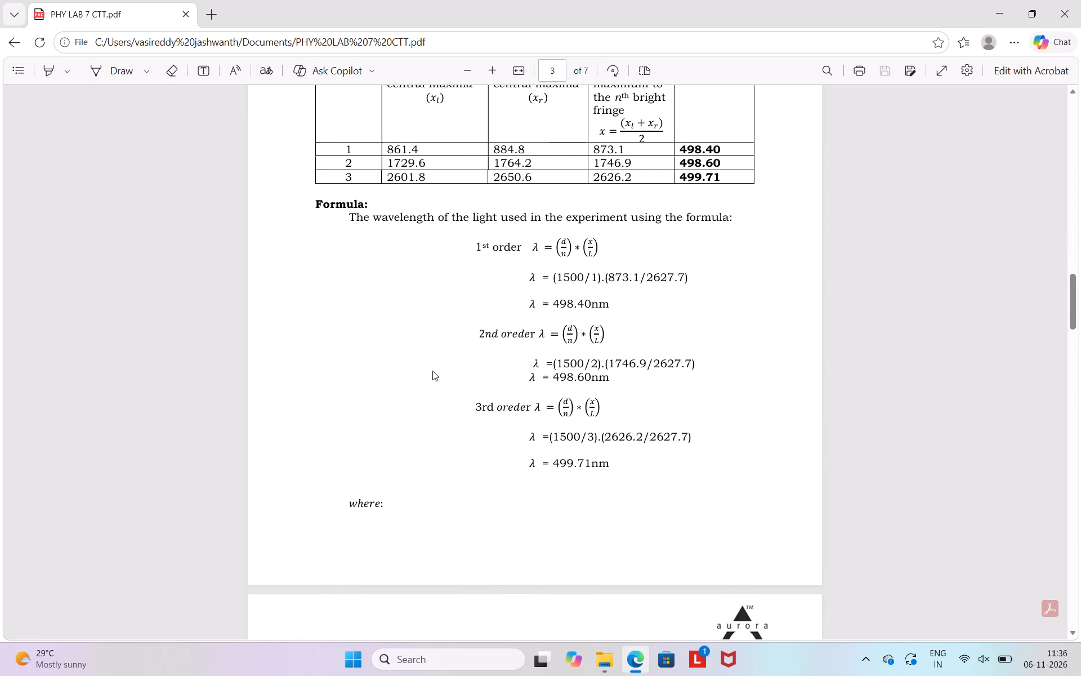
scroll(432, 371, down, 3)
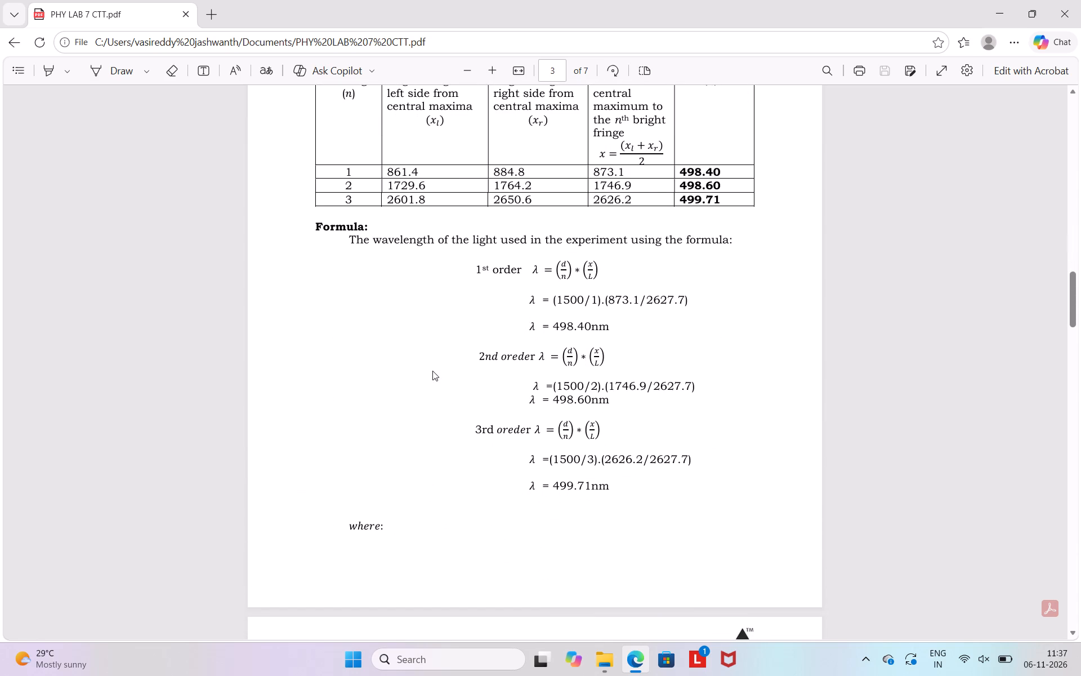
scroll(432, 371, down, 3)
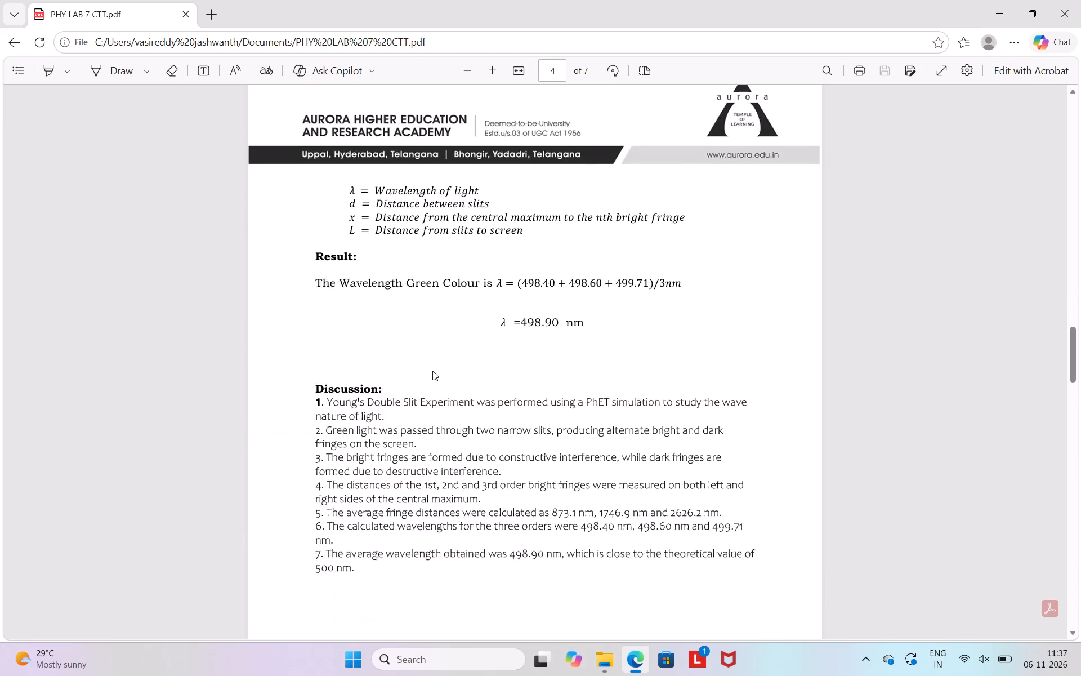
scroll(432, 371, down, 6)
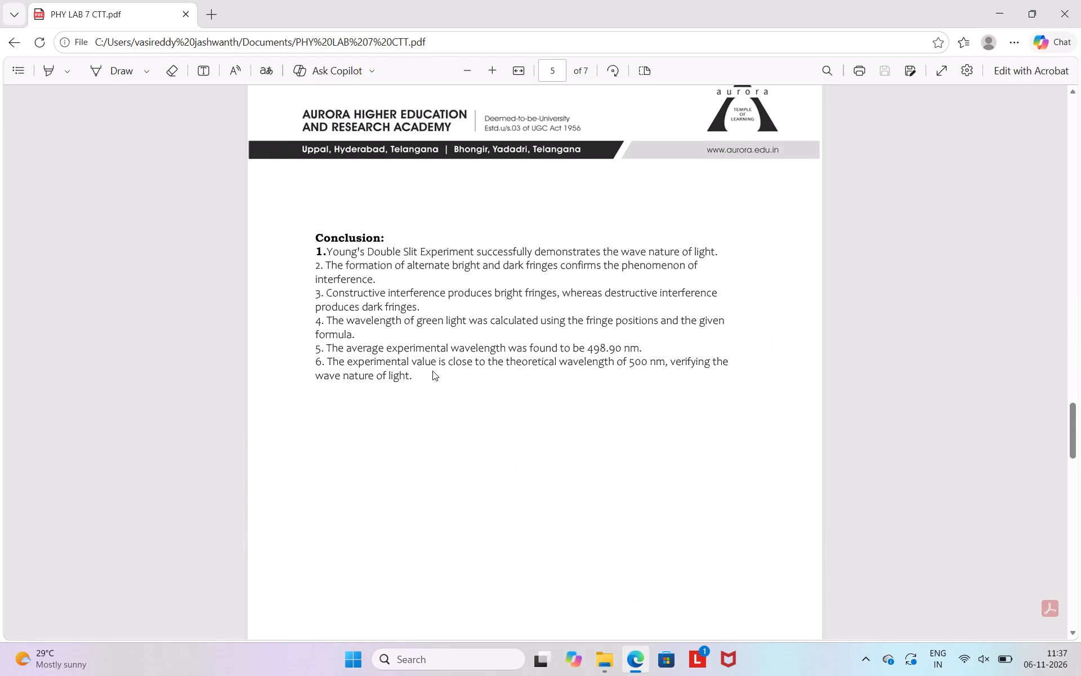
scroll(432, 371, down, 6)
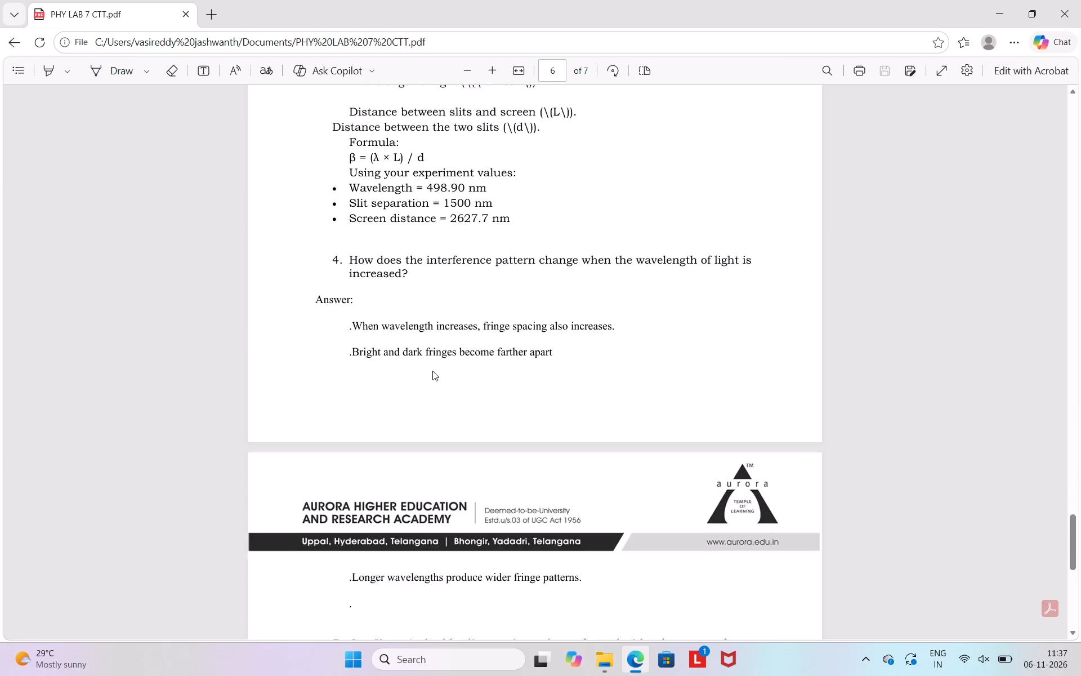
scroll(432, 371, down, 6)
scroll(432, 371, up, 2)
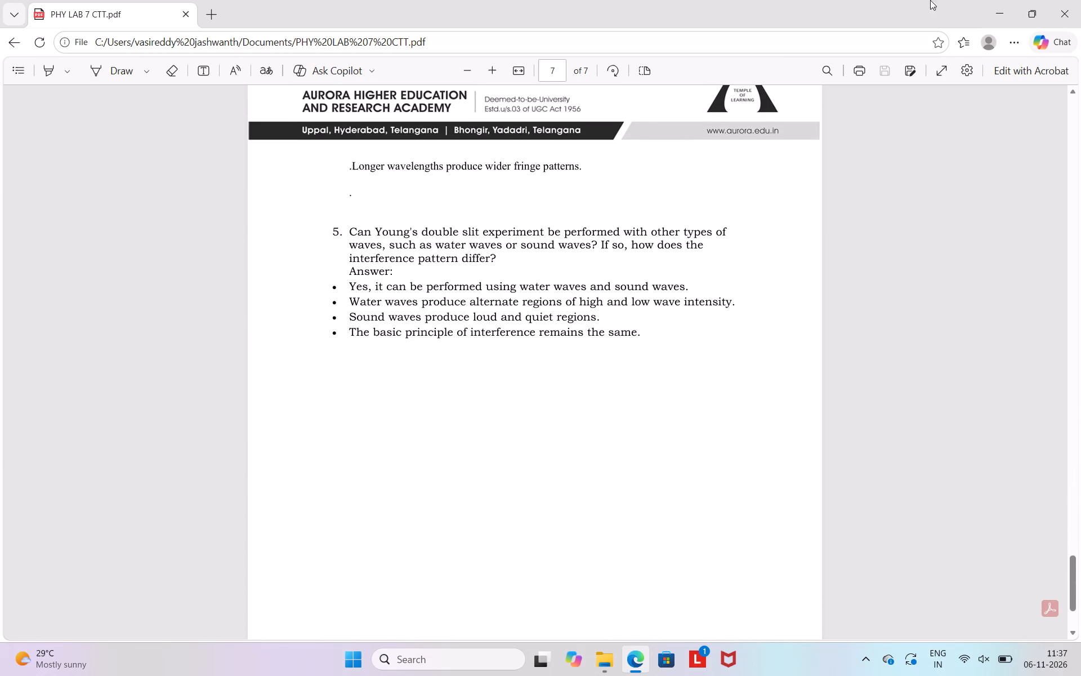
Close the lab report PDF and the File Explorer window to return to the desktop.
click(1078, 3)
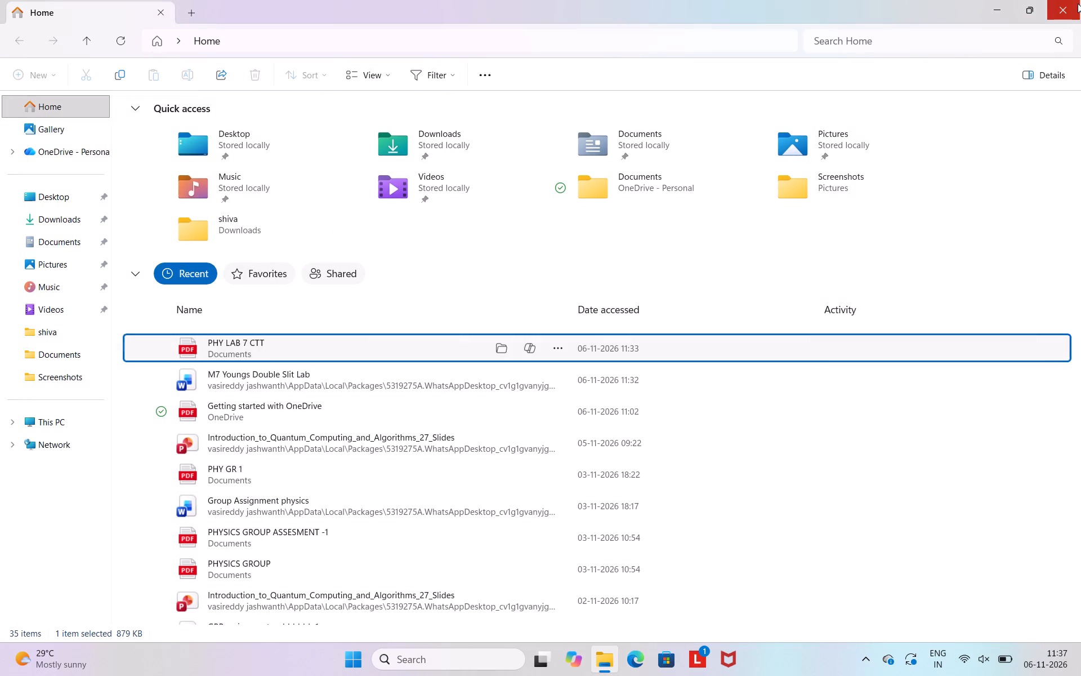
click(1078, 3)
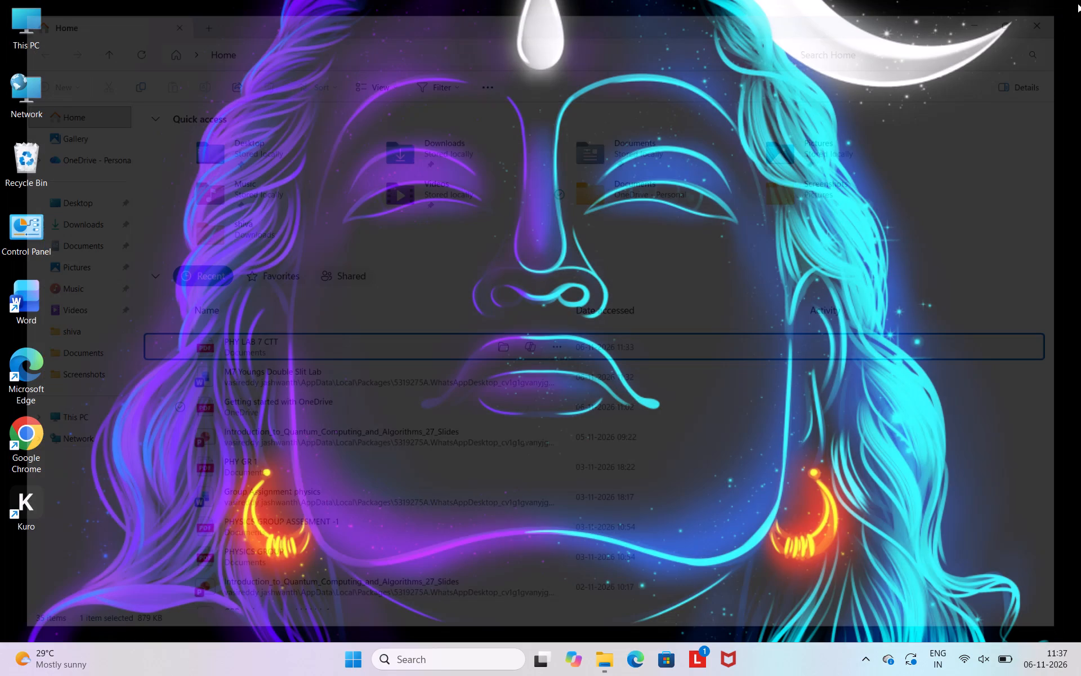